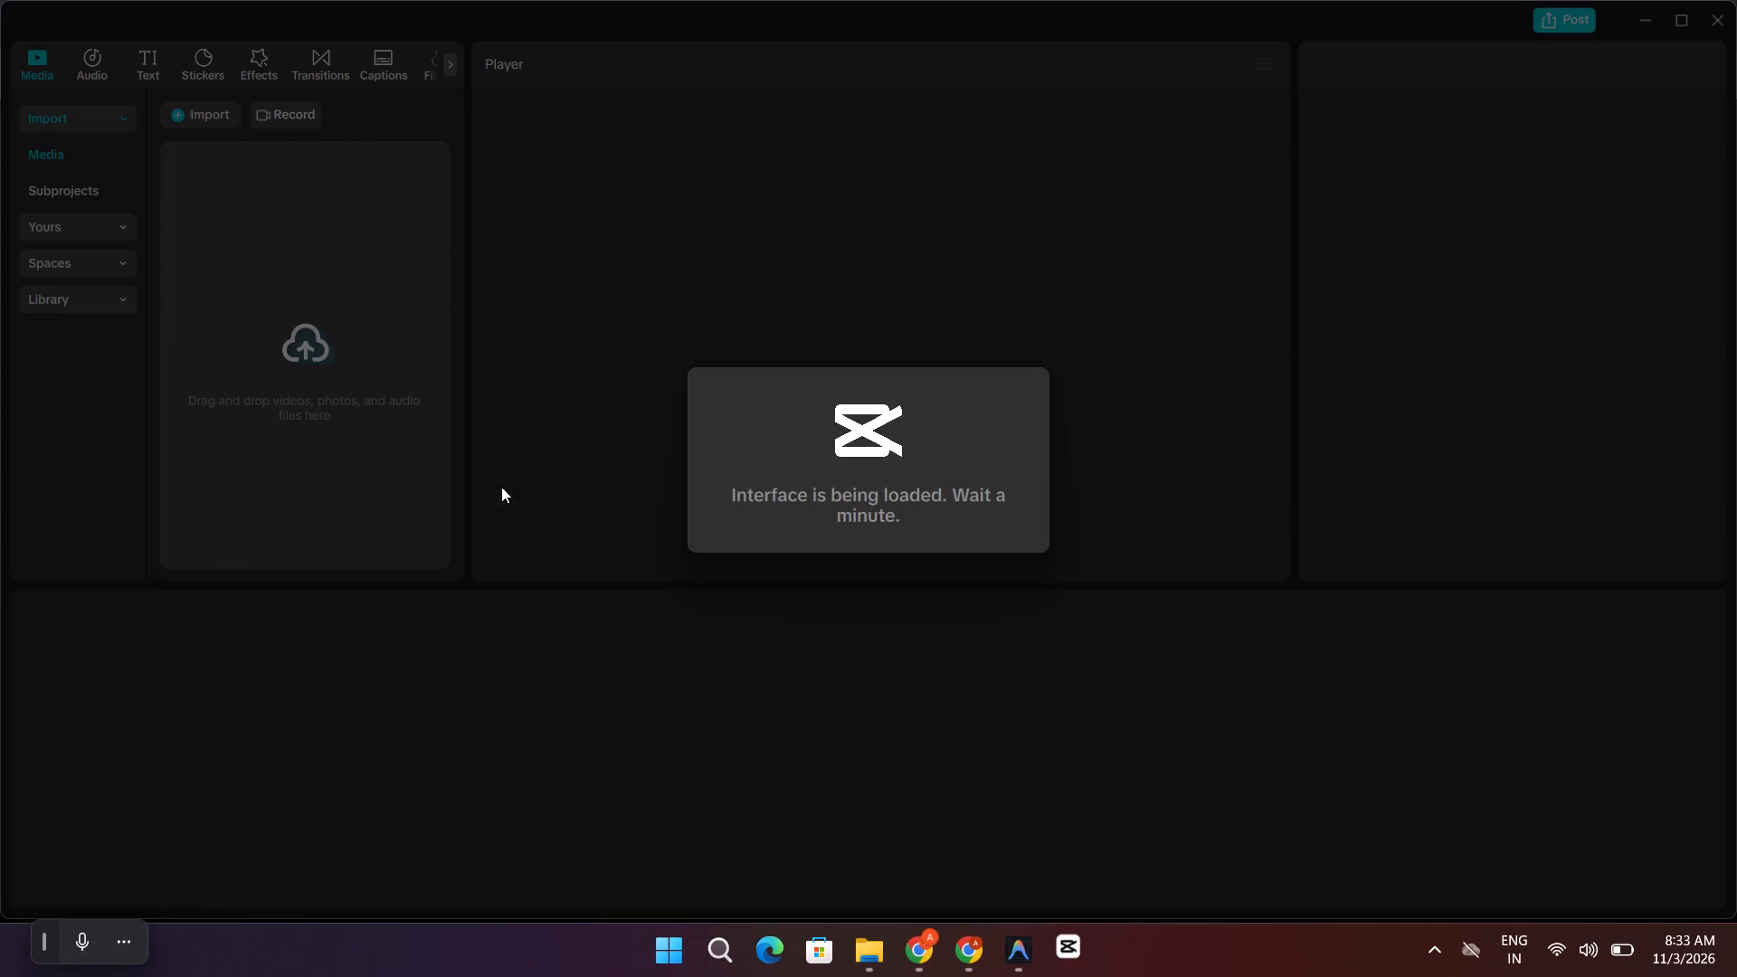
# Start a media import and browse to the out folder inside yt remotion > yt-remotion on Data (D:).
pyautogui.click(328, 364)
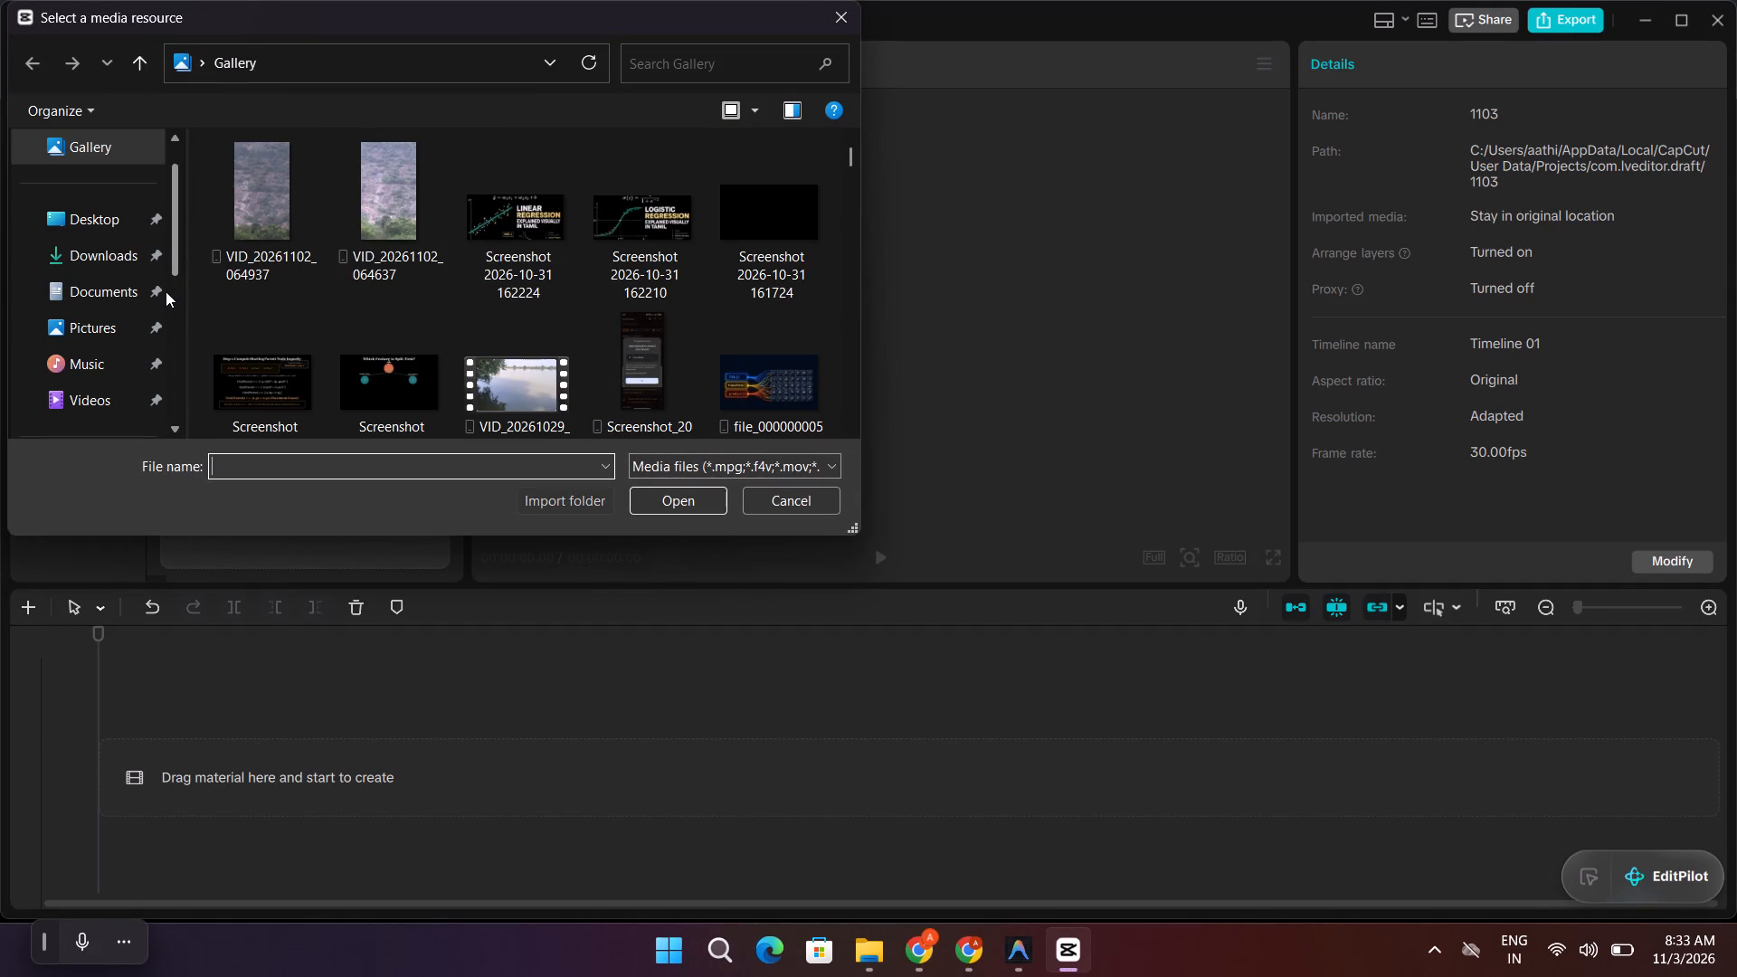
pyautogui.scroll(-2, 98, 304)
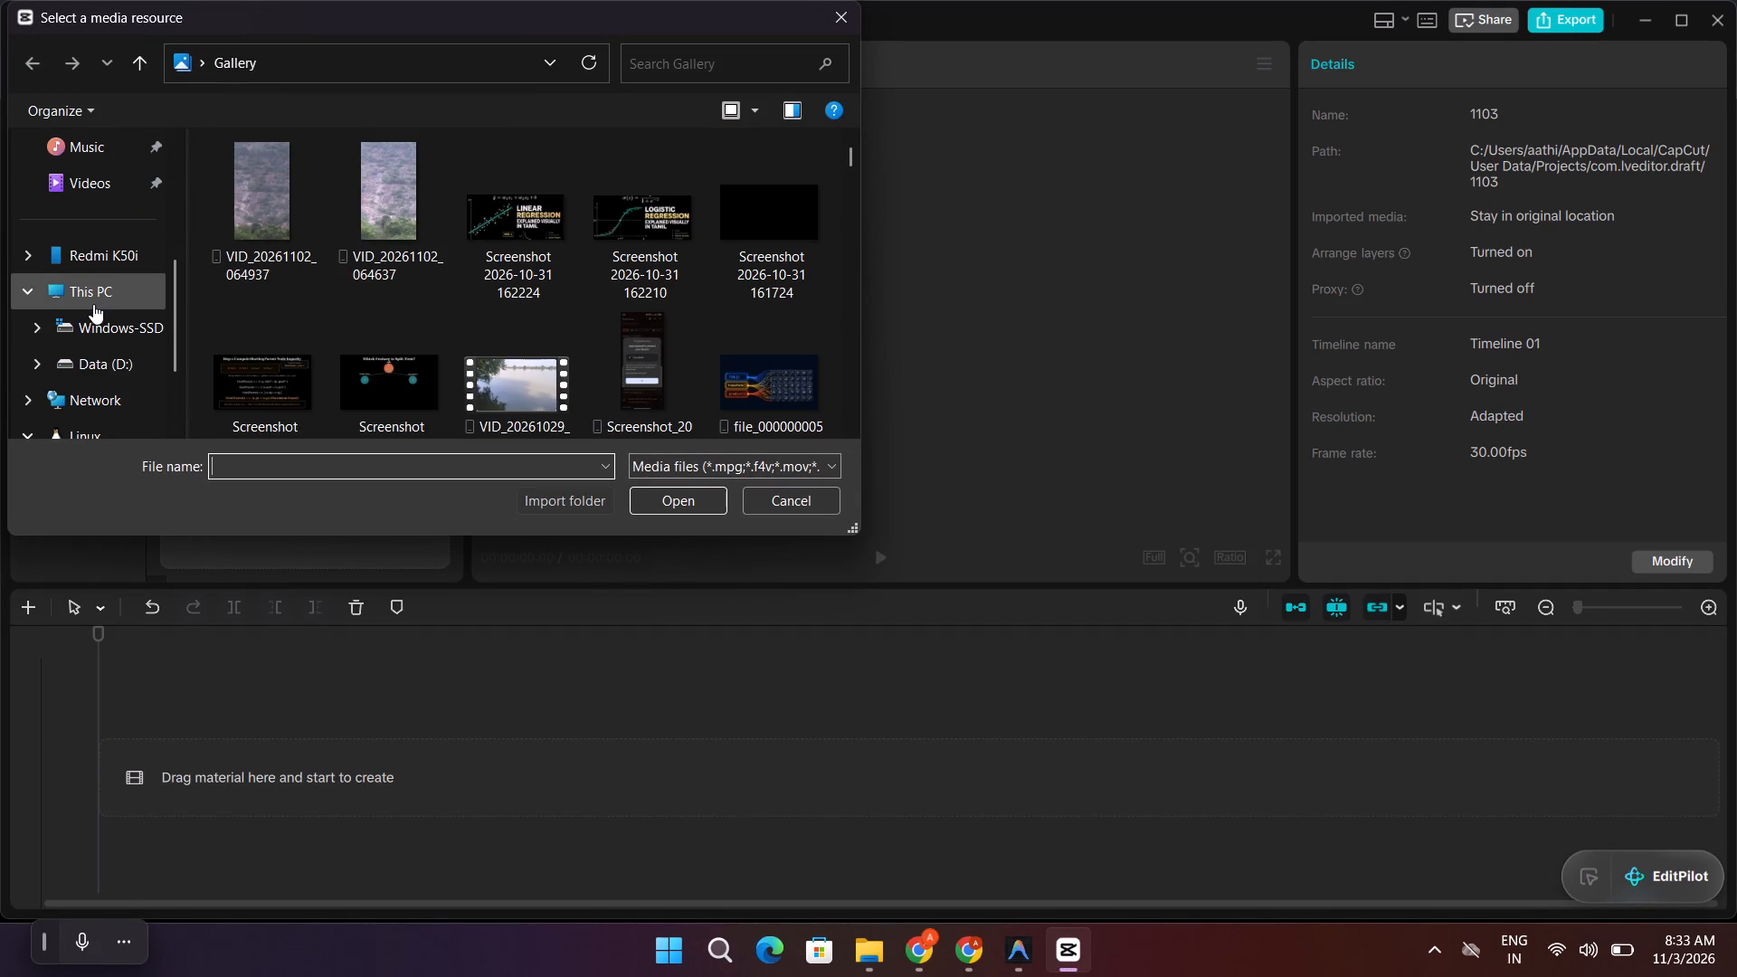
pyautogui.click(93, 361)
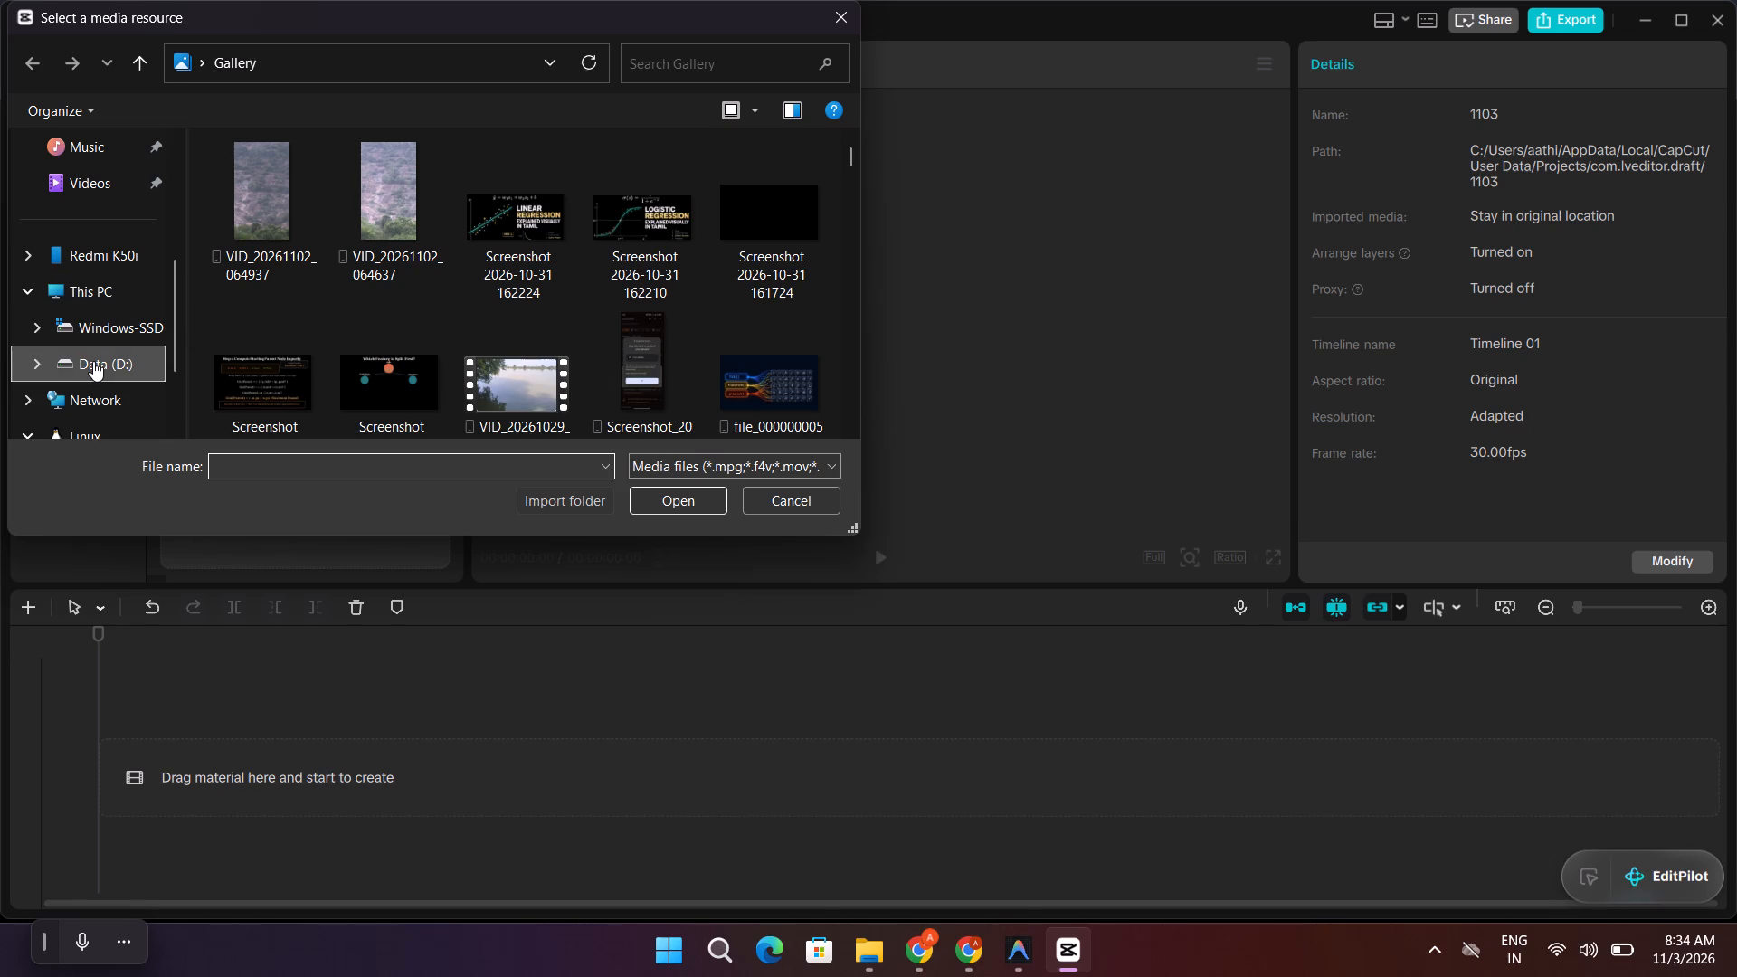
pyautogui.scroll(-5, 259, 290)
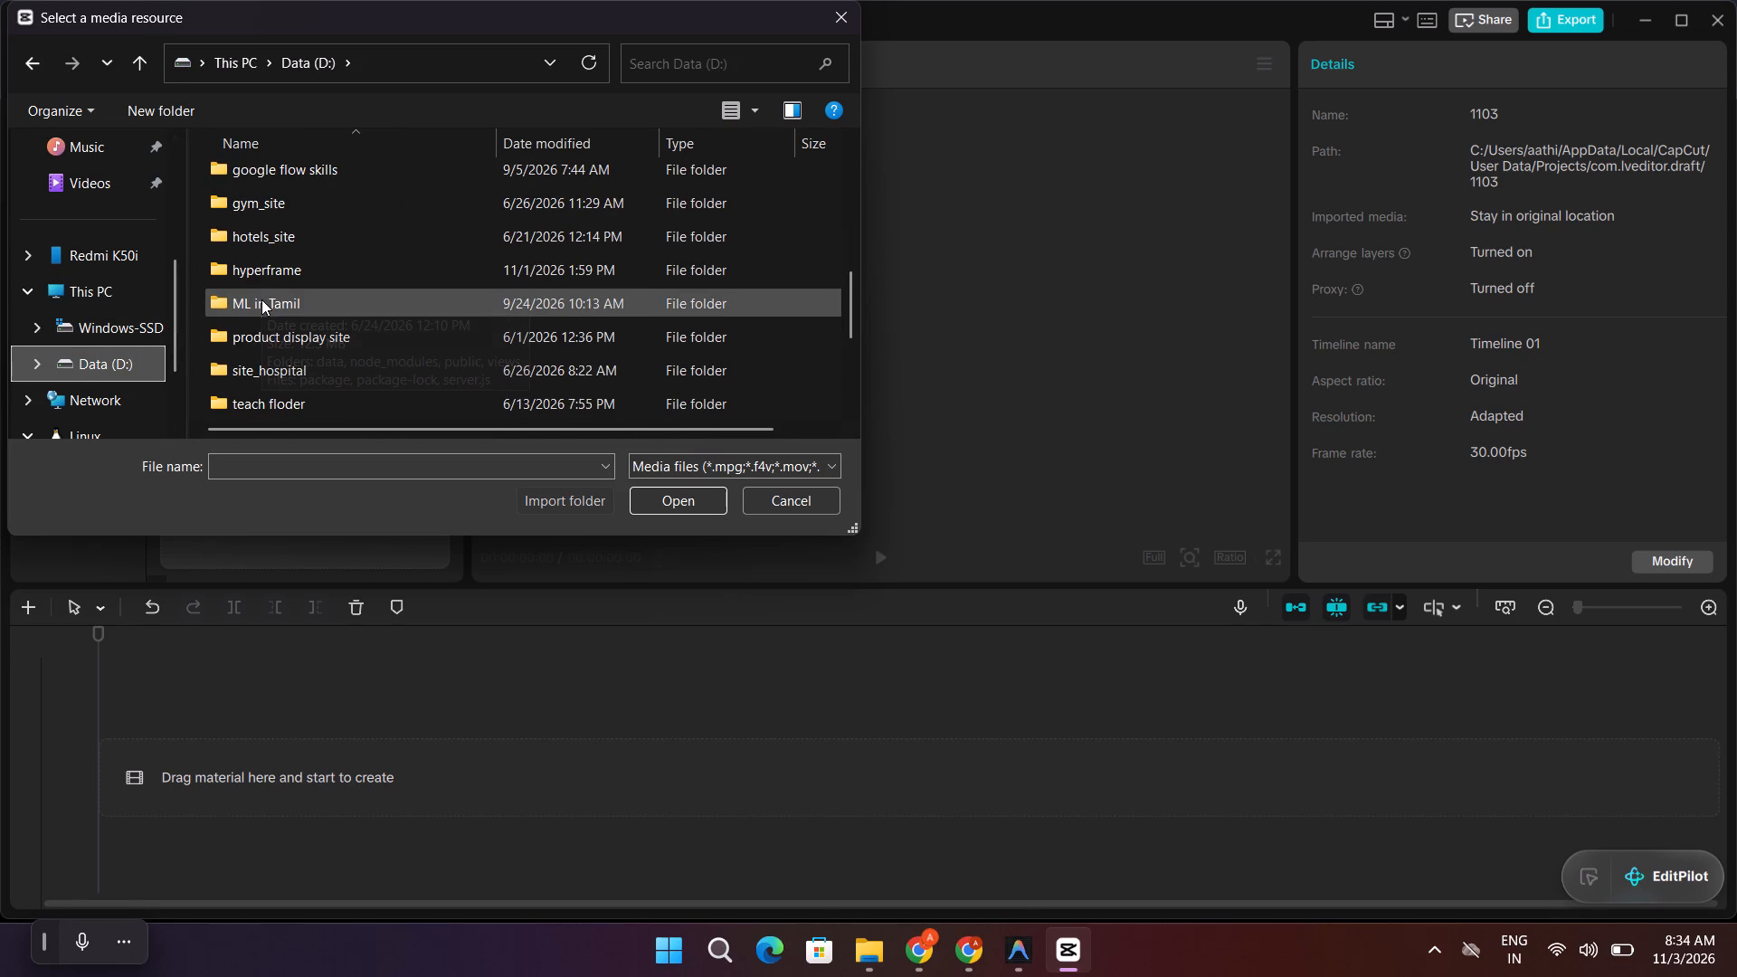
pyautogui.scroll(-3, 271, 397)
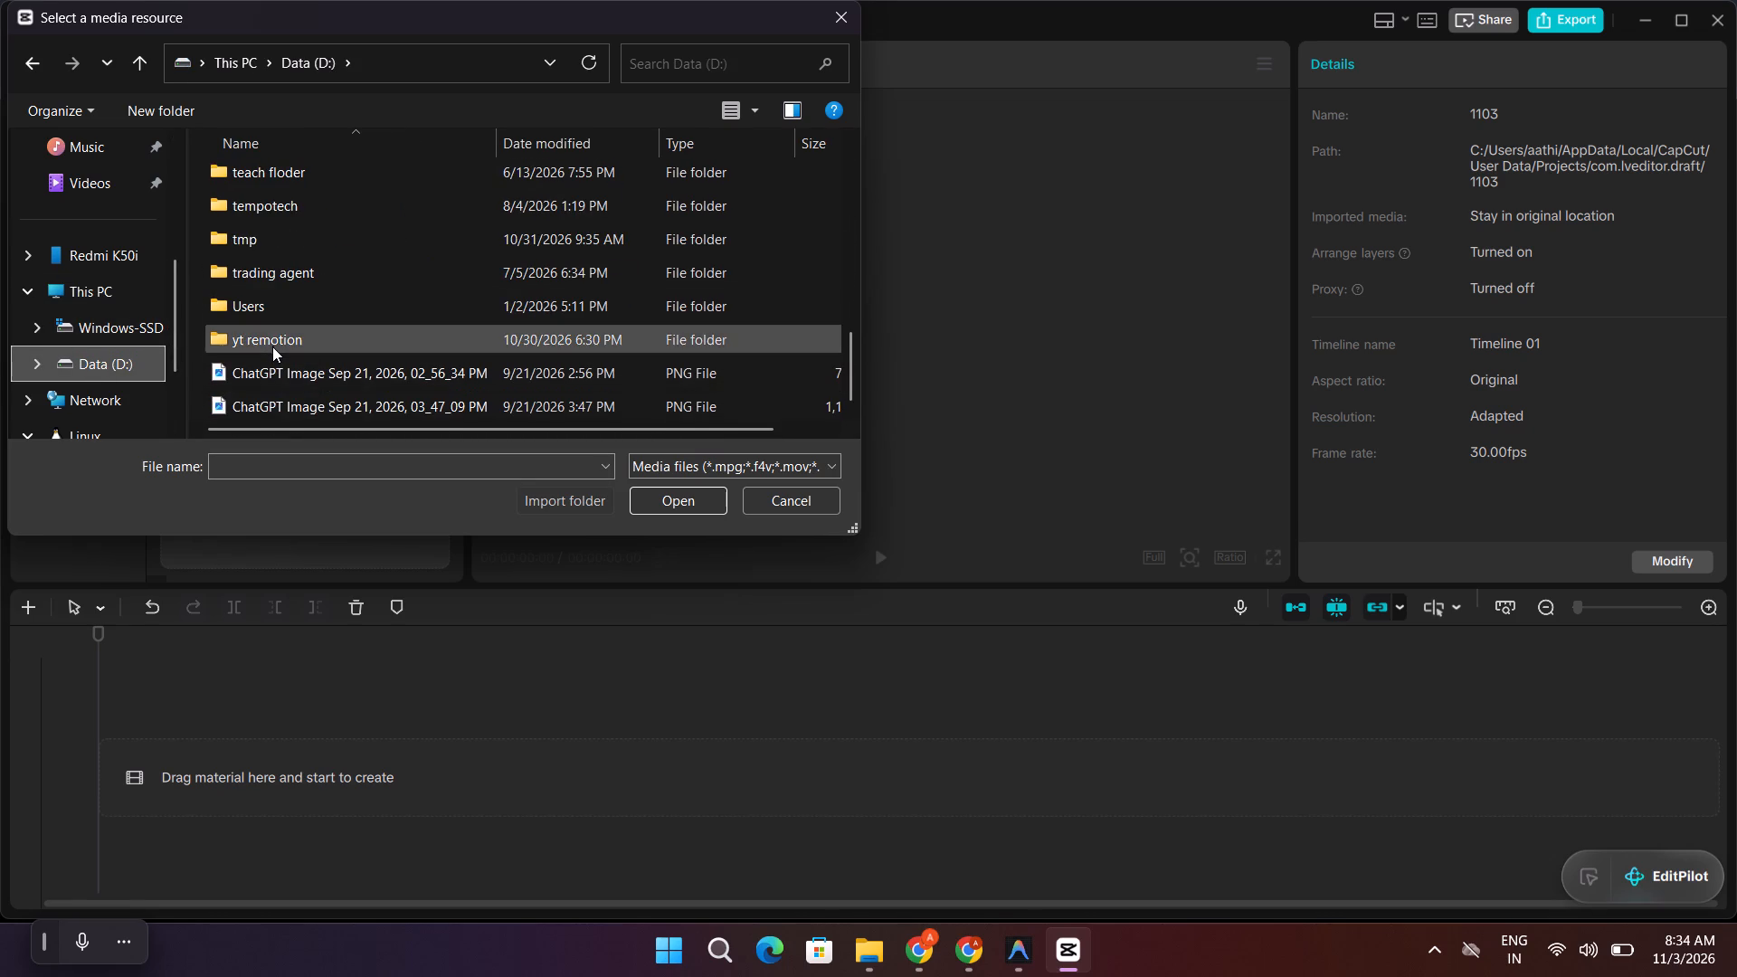
pyautogui.doubleClick(272, 346)
pyautogui.doubleClick(282, 234)
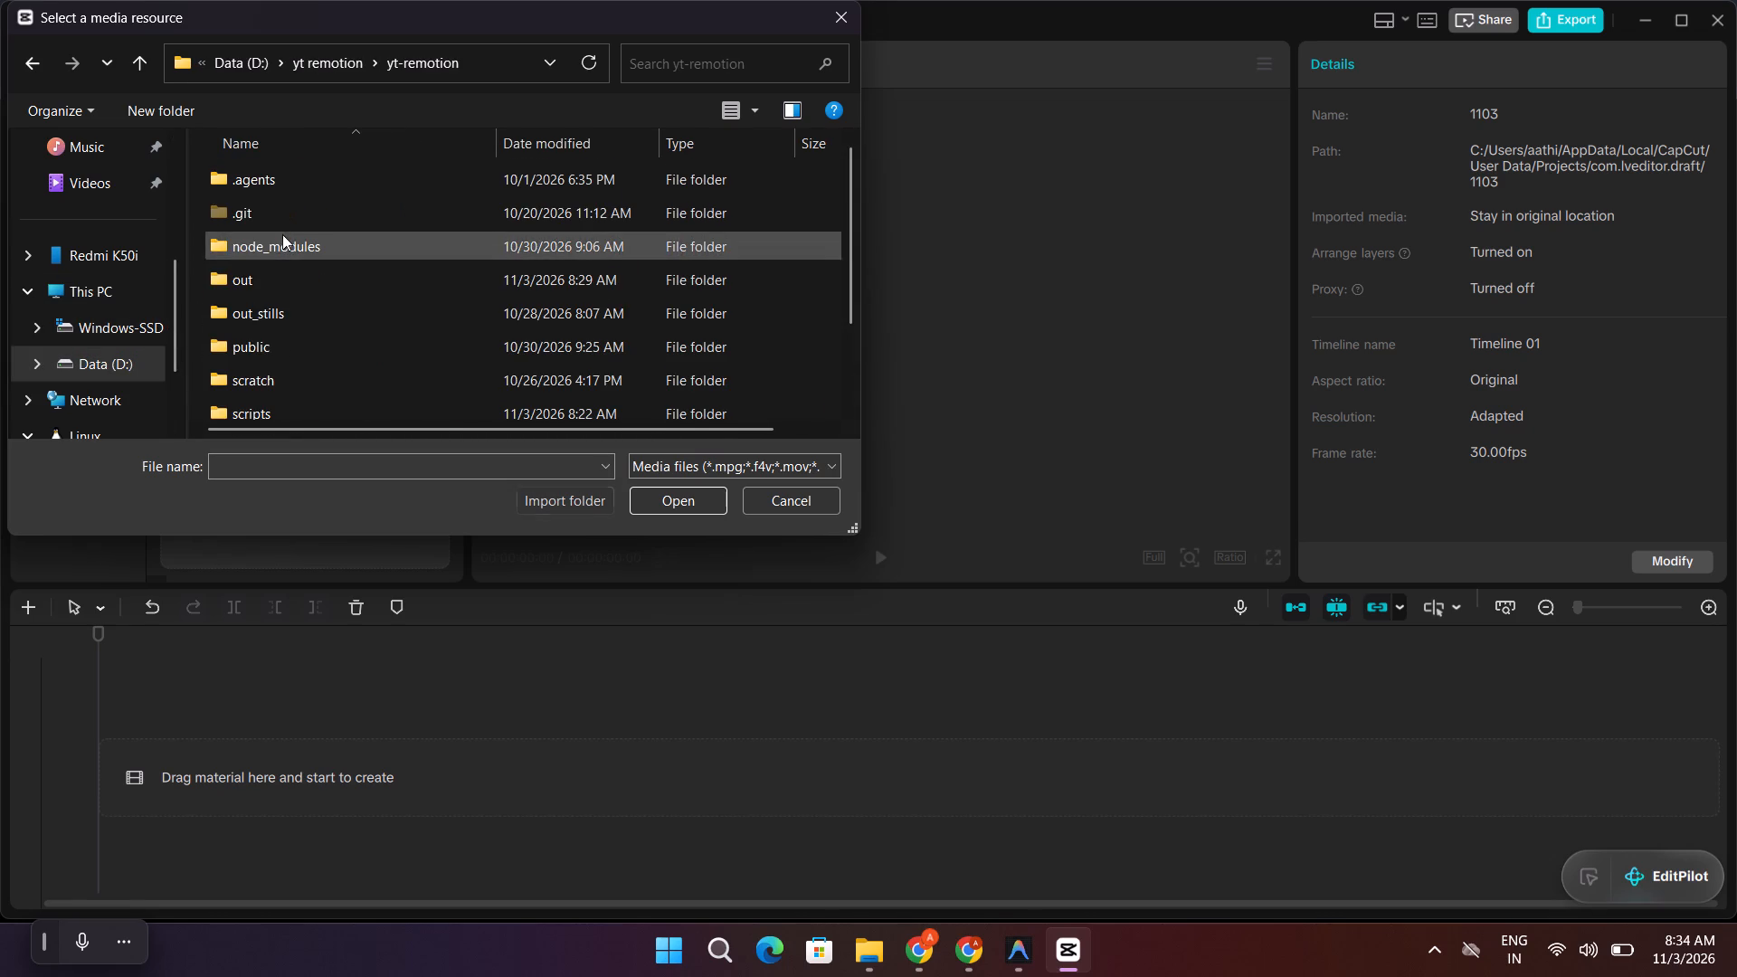
pyautogui.doubleClick(282, 343)
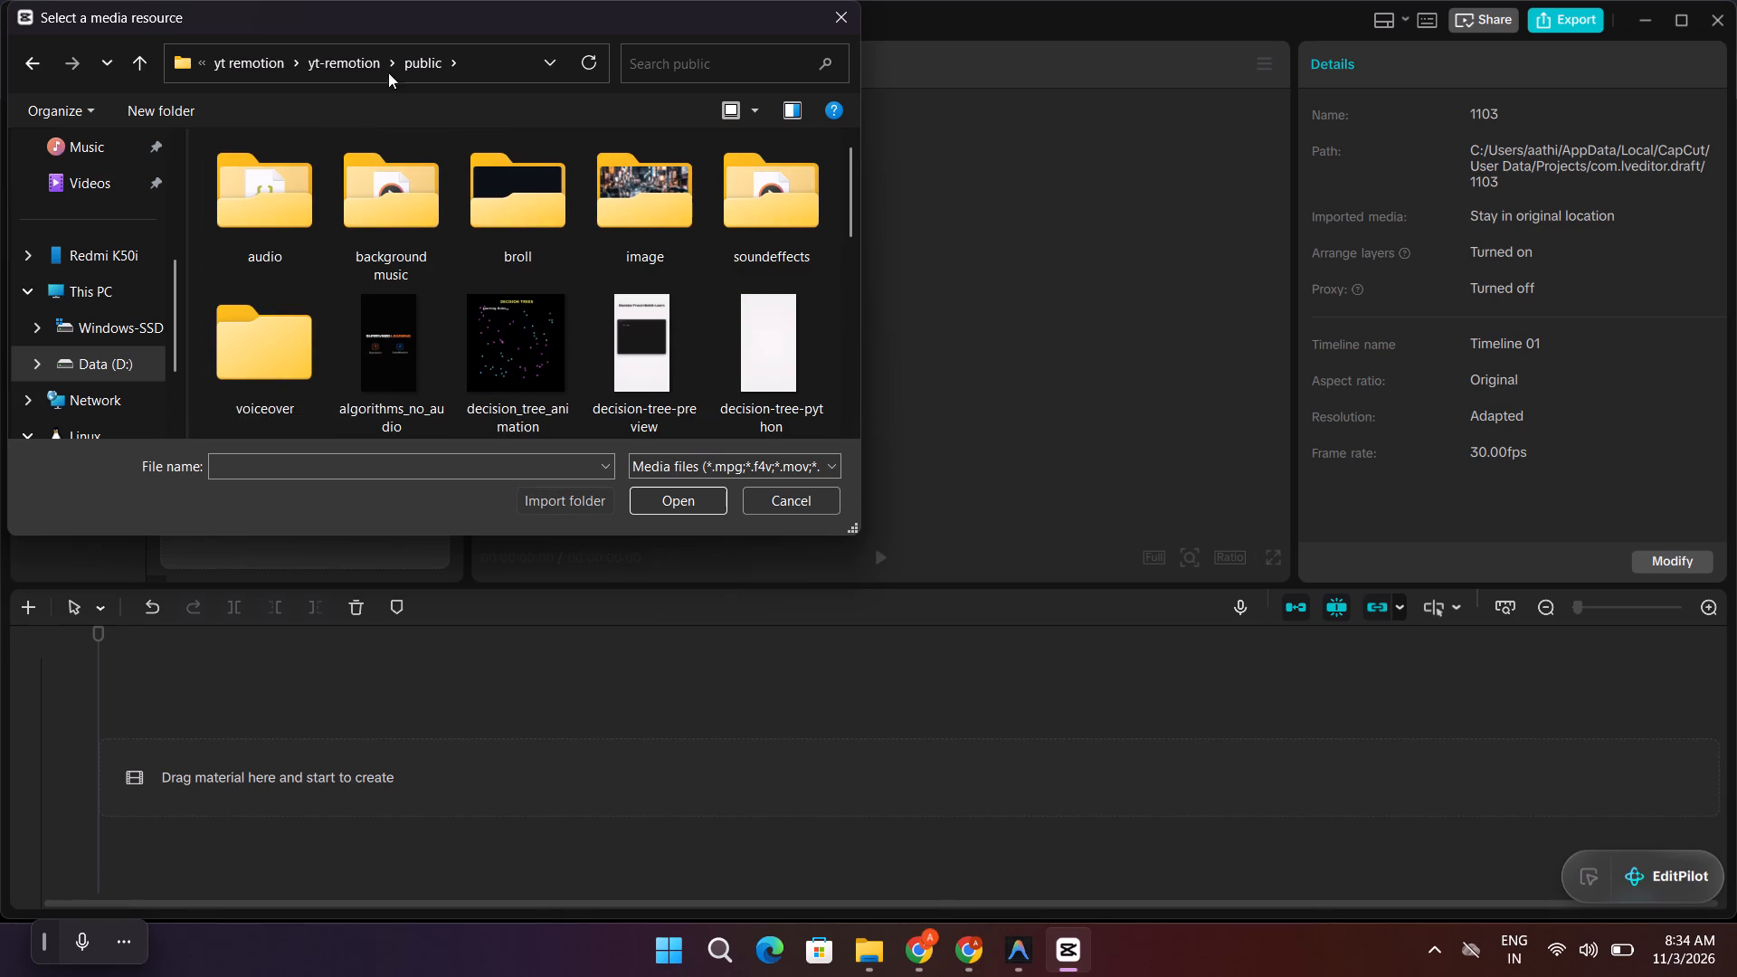
pyautogui.click(358, 62)
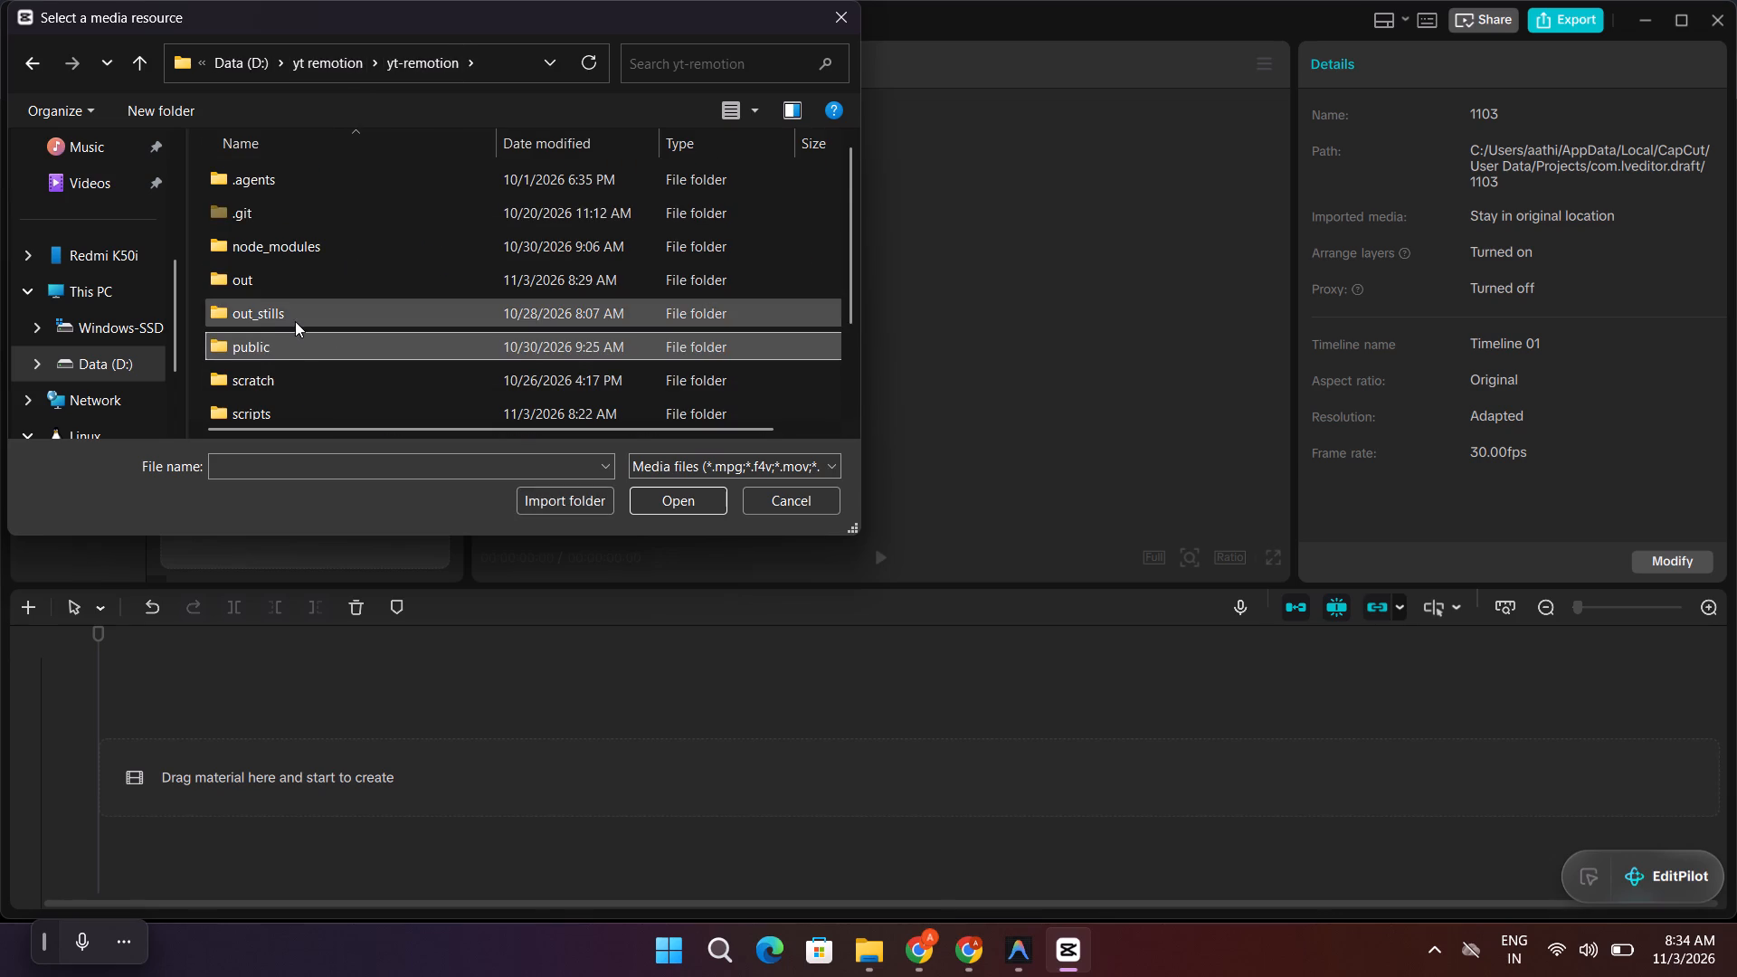
pyautogui.click(303, 295)
pyautogui.doubleClick(307, 289)
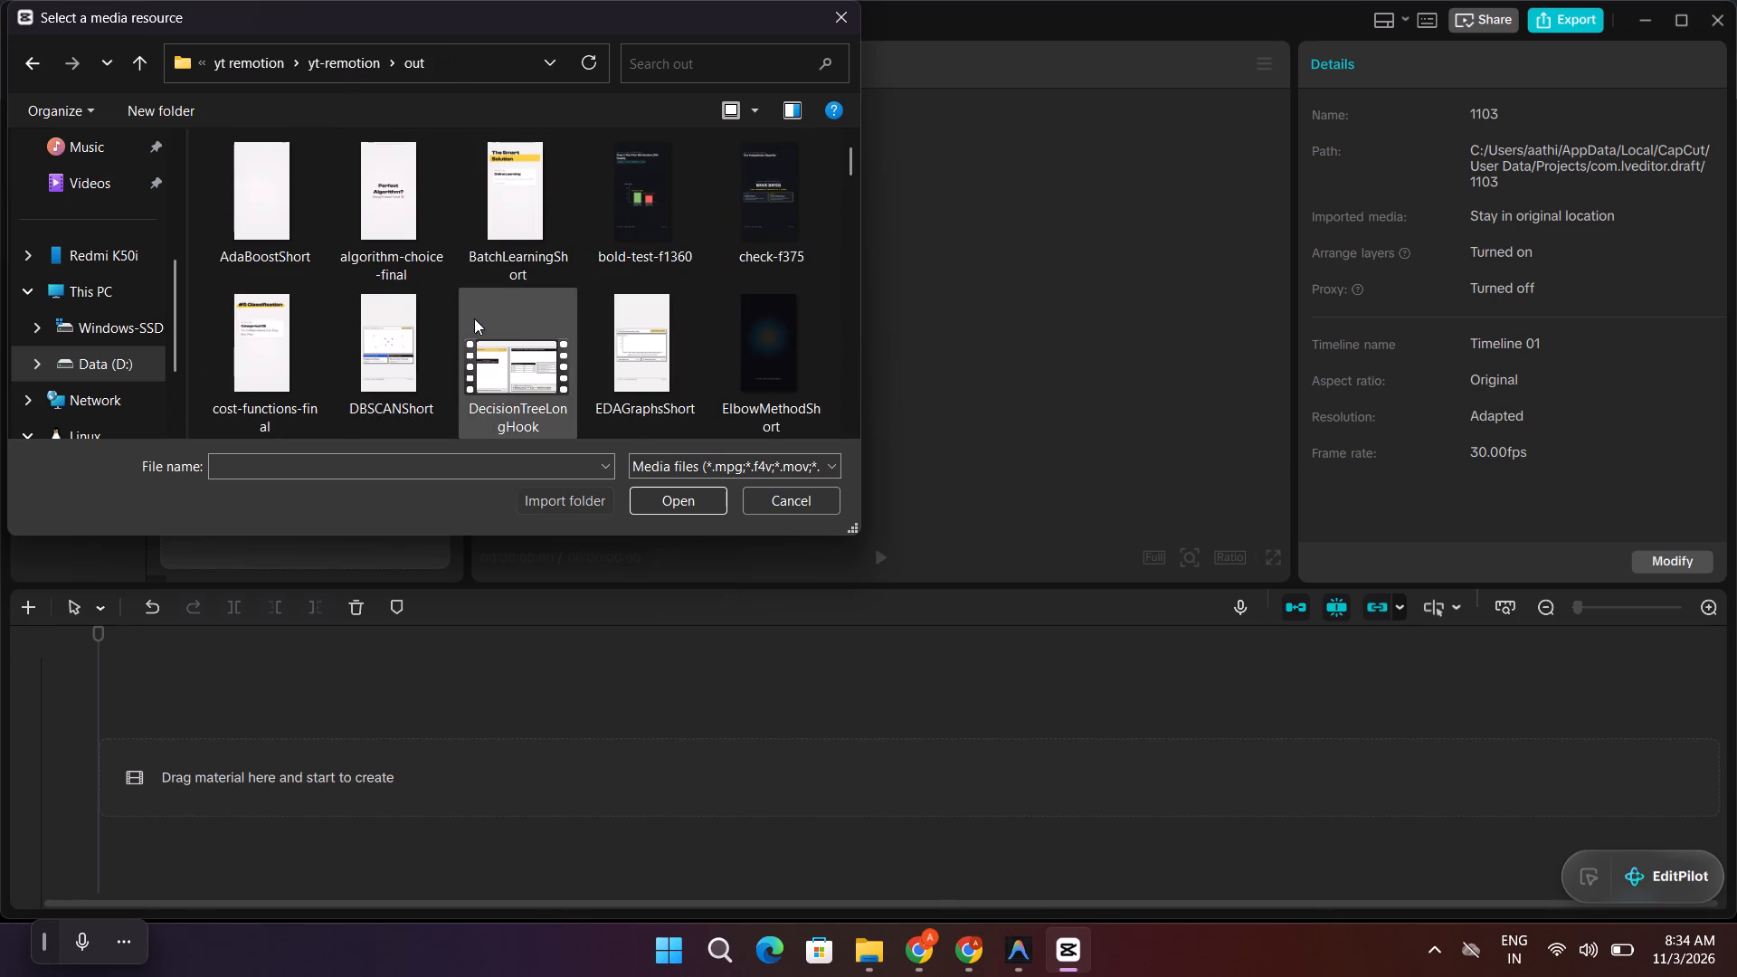
# Import HierarchicalClusteringShort.mp4 from the out folder into the project's media.
pyautogui.click(371, 471)
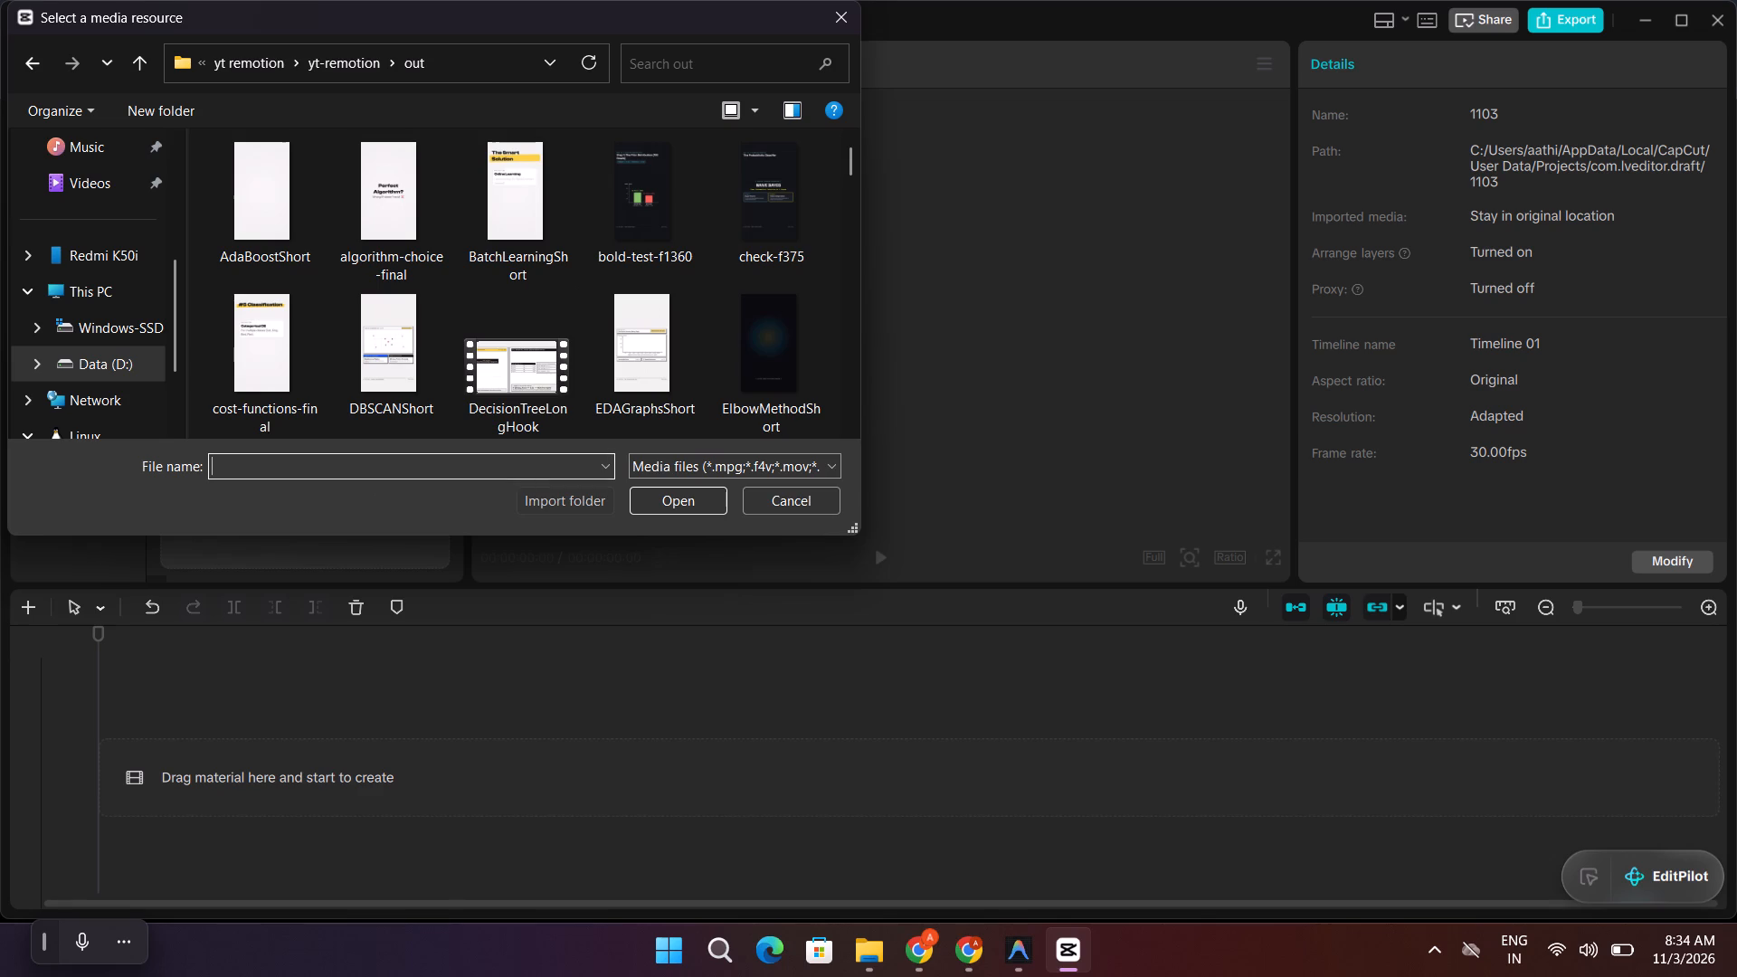
pyautogui.press('h')
pyautogui.click(367, 487)
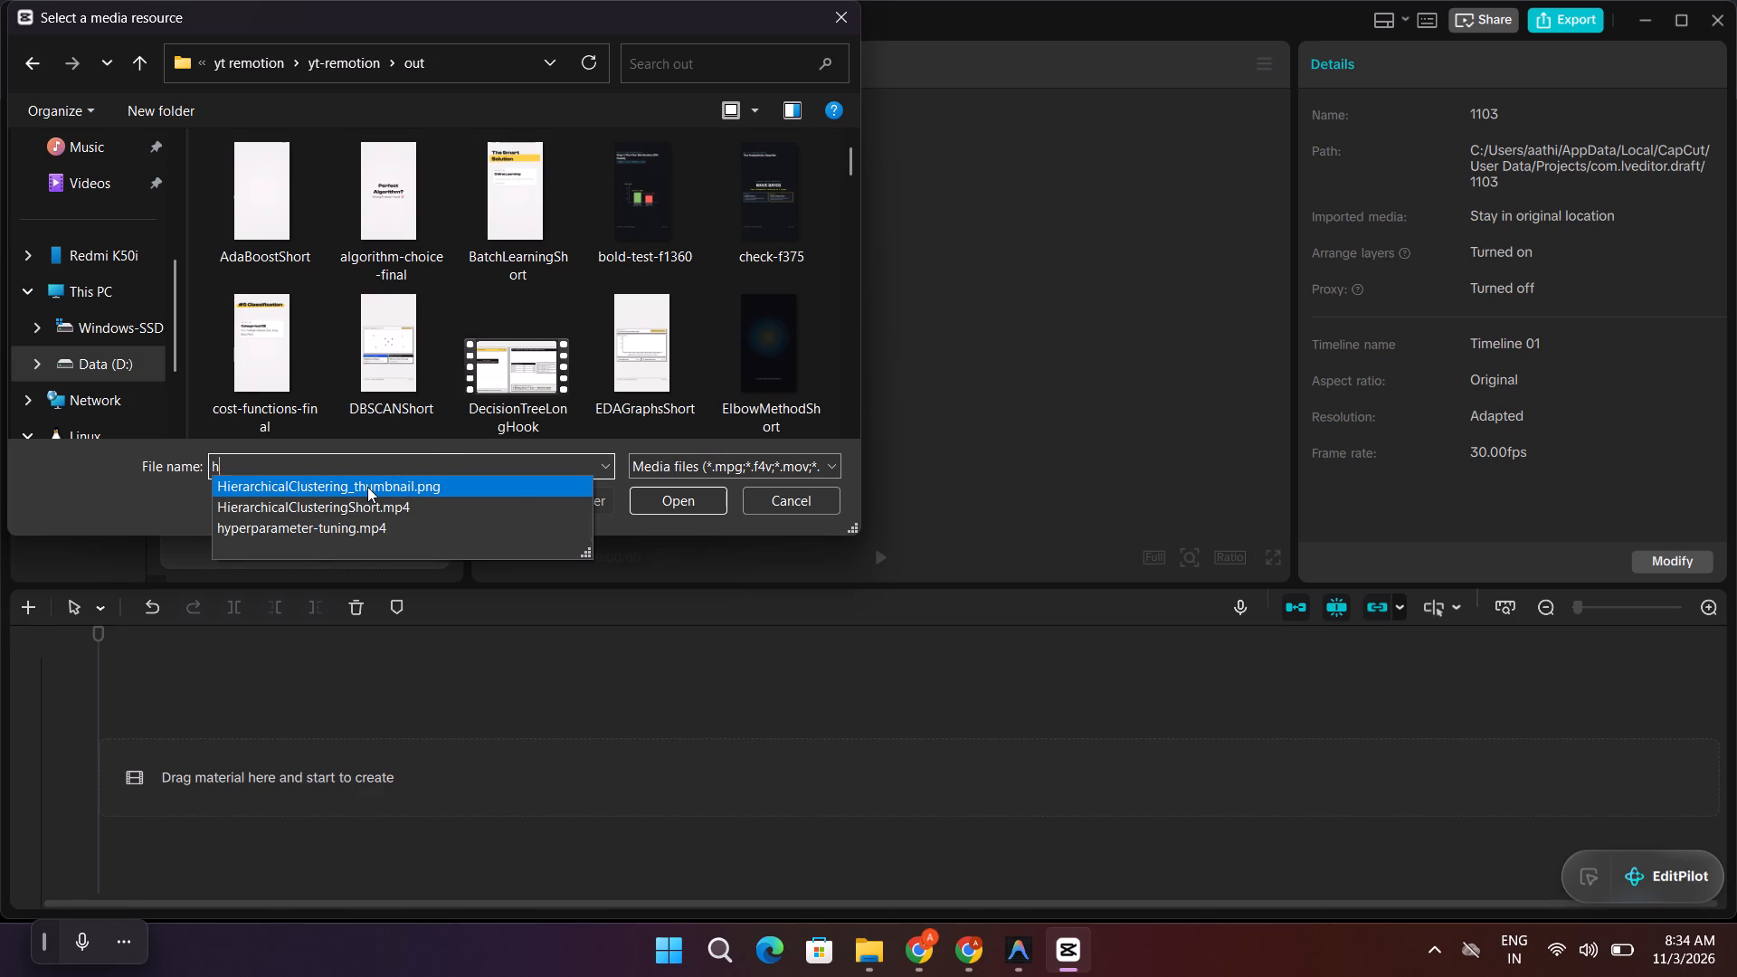
pyautogui.click(446, 462)
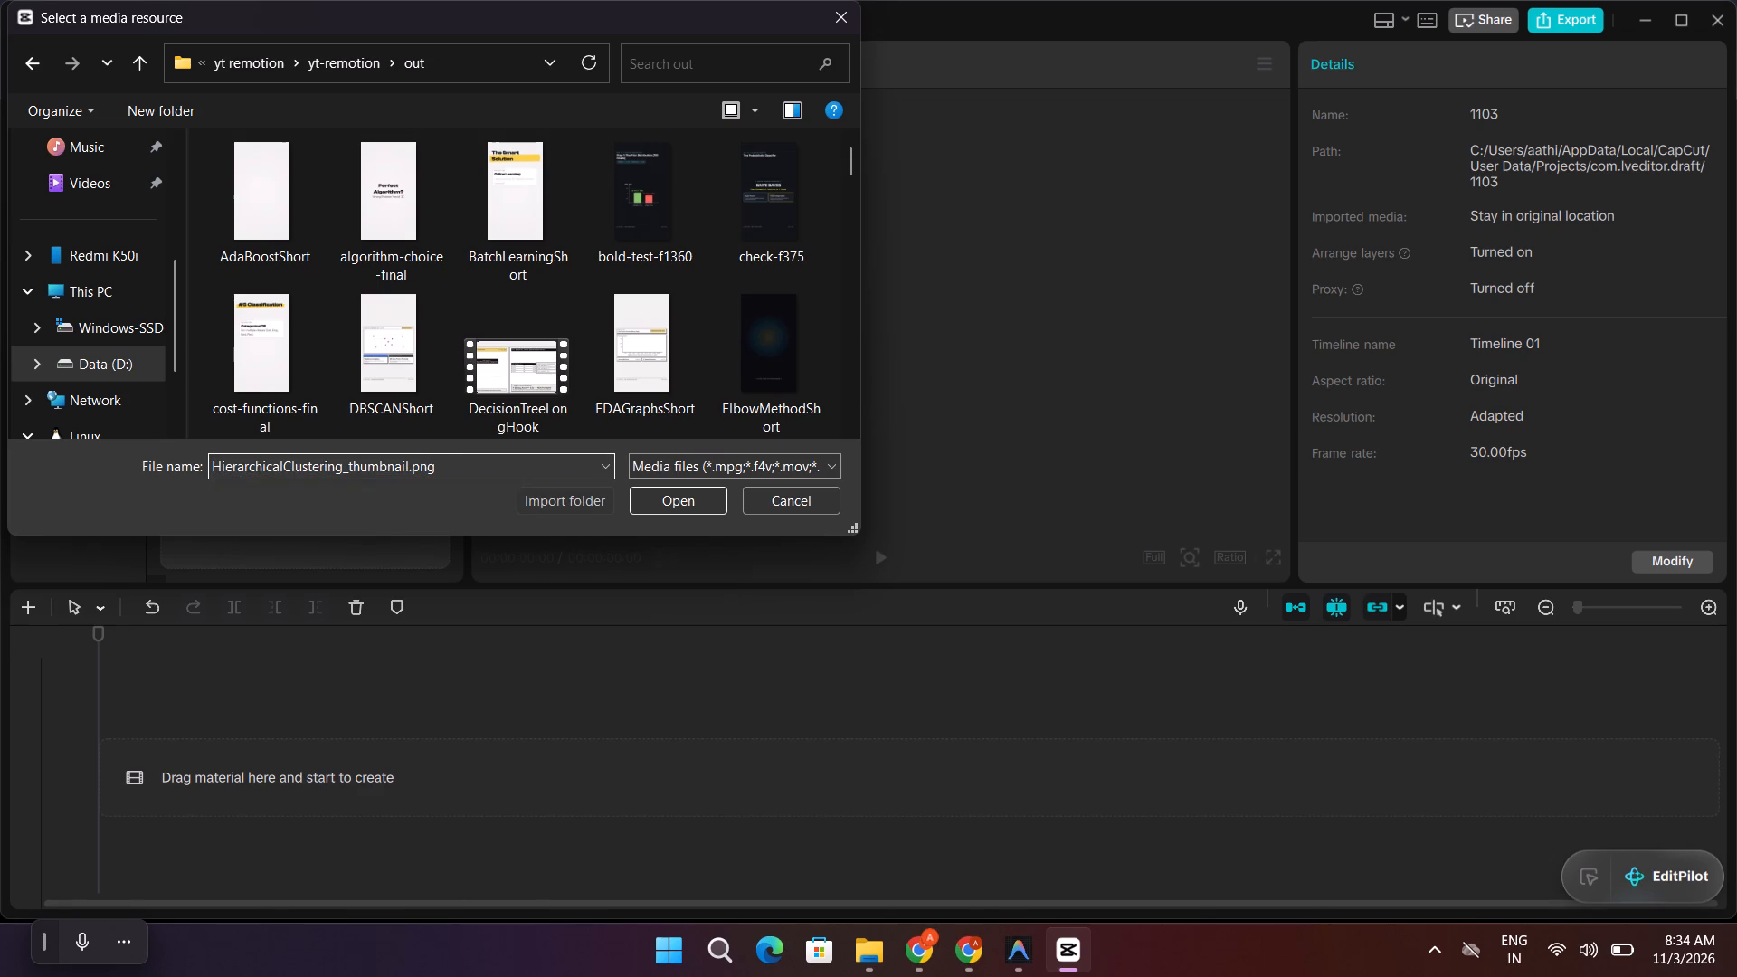
pyautogui.click(547, 467)
pyautogui.press('BackSpace')
pyautogui.press('BackSpace')
pyautogui.press('BackSpace')
pyautogui.press('BackSpace')
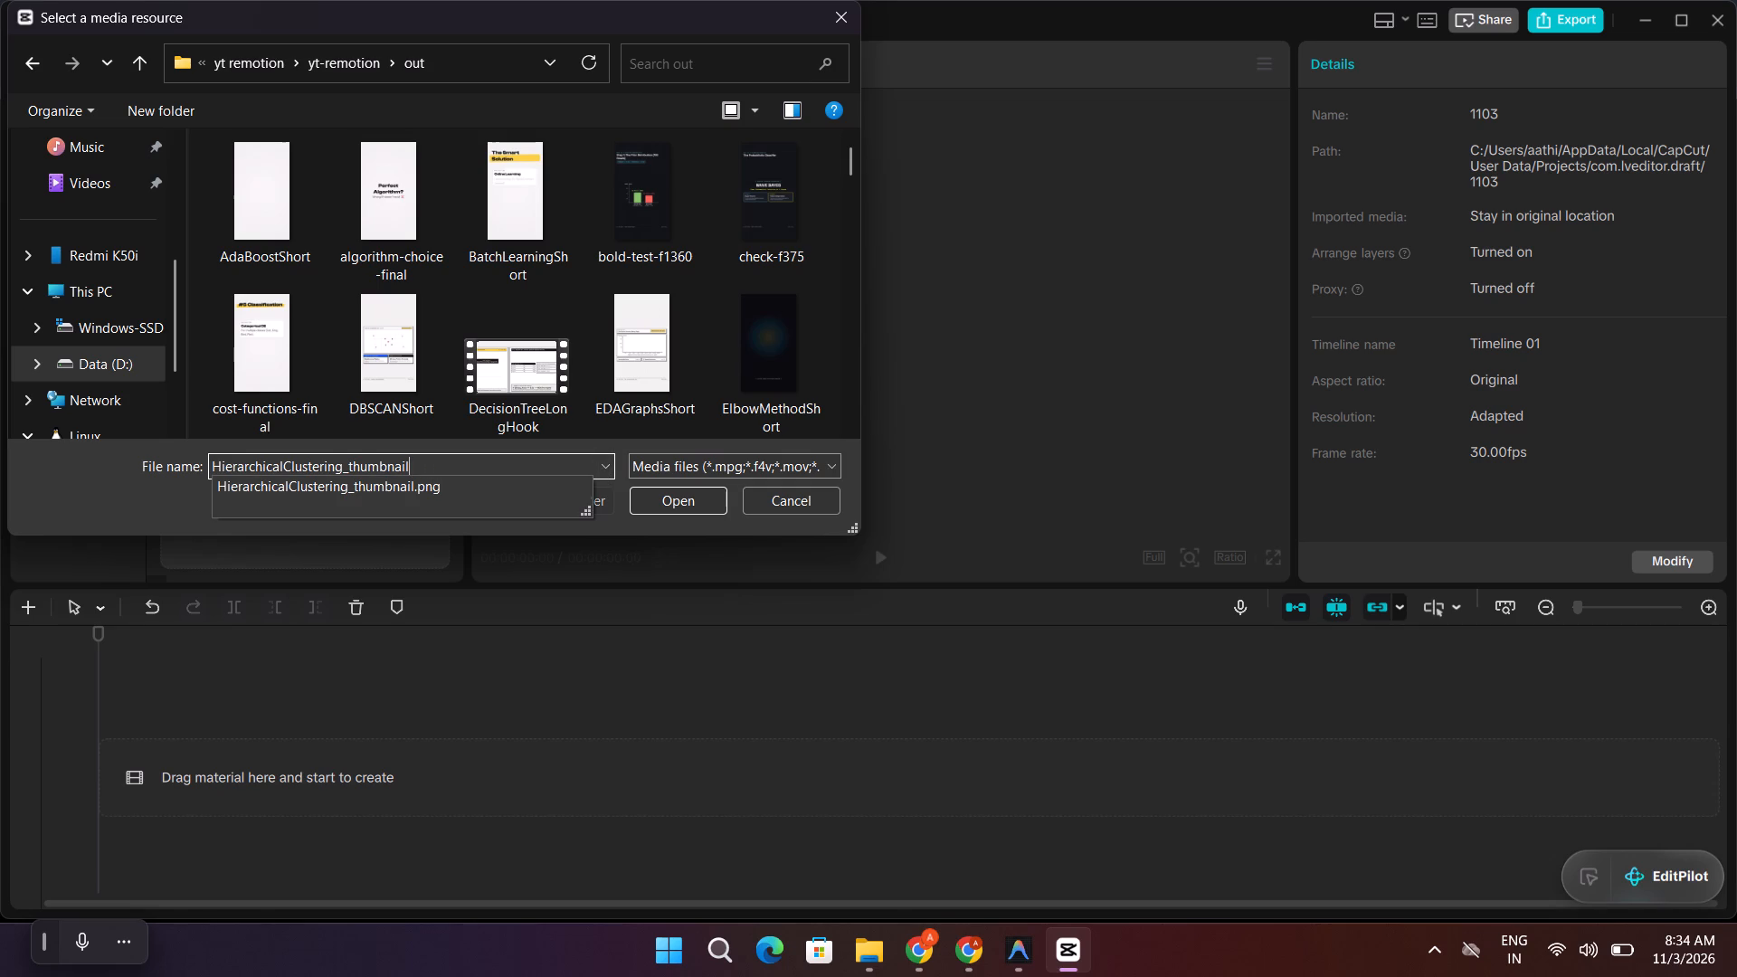
pyautogui.press('BackSpace')
pyautogui.press('BackSpace')
pyautogui.press('BackSpace')
pyautogui.press('BackSpace')
pyautogui.press('BackSpace')
pyautogui.press('BackSpace')
pyautogui.press('BackSpace')
pyautogui.press('BackSpace')
pyautogui.press('BackSpace')
pyautogui.press('BackSpace')
pyautogui.click(435, 499)
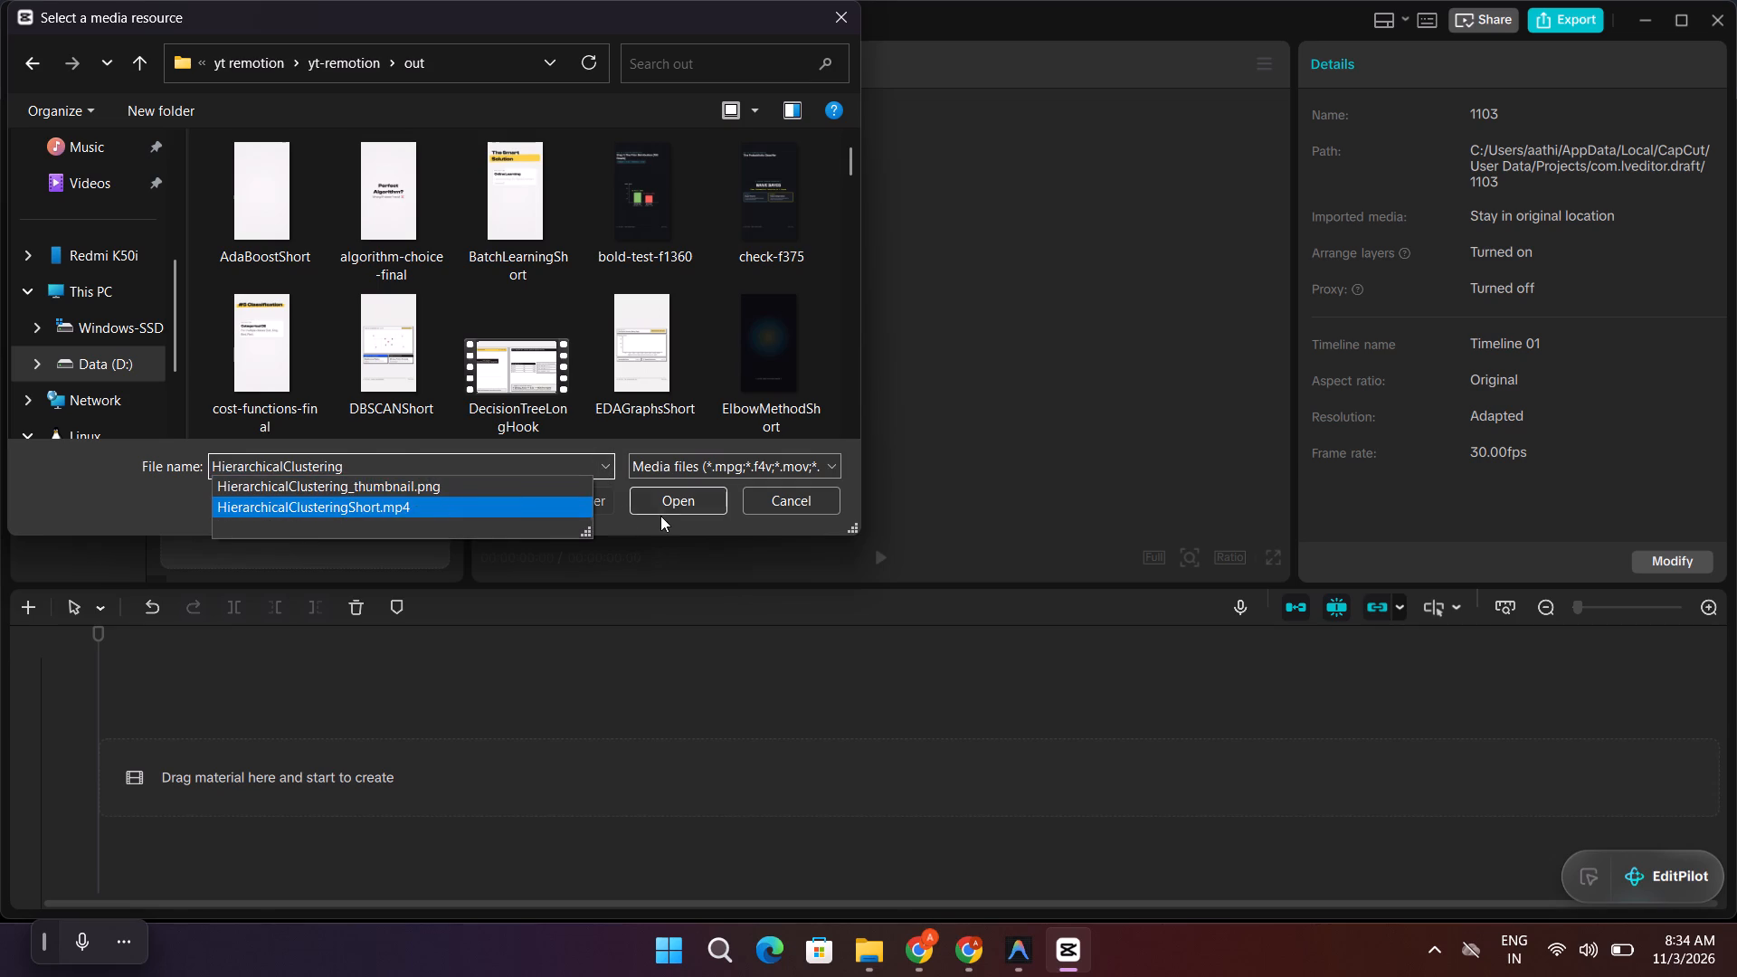
pyautogui.click(669, 505)
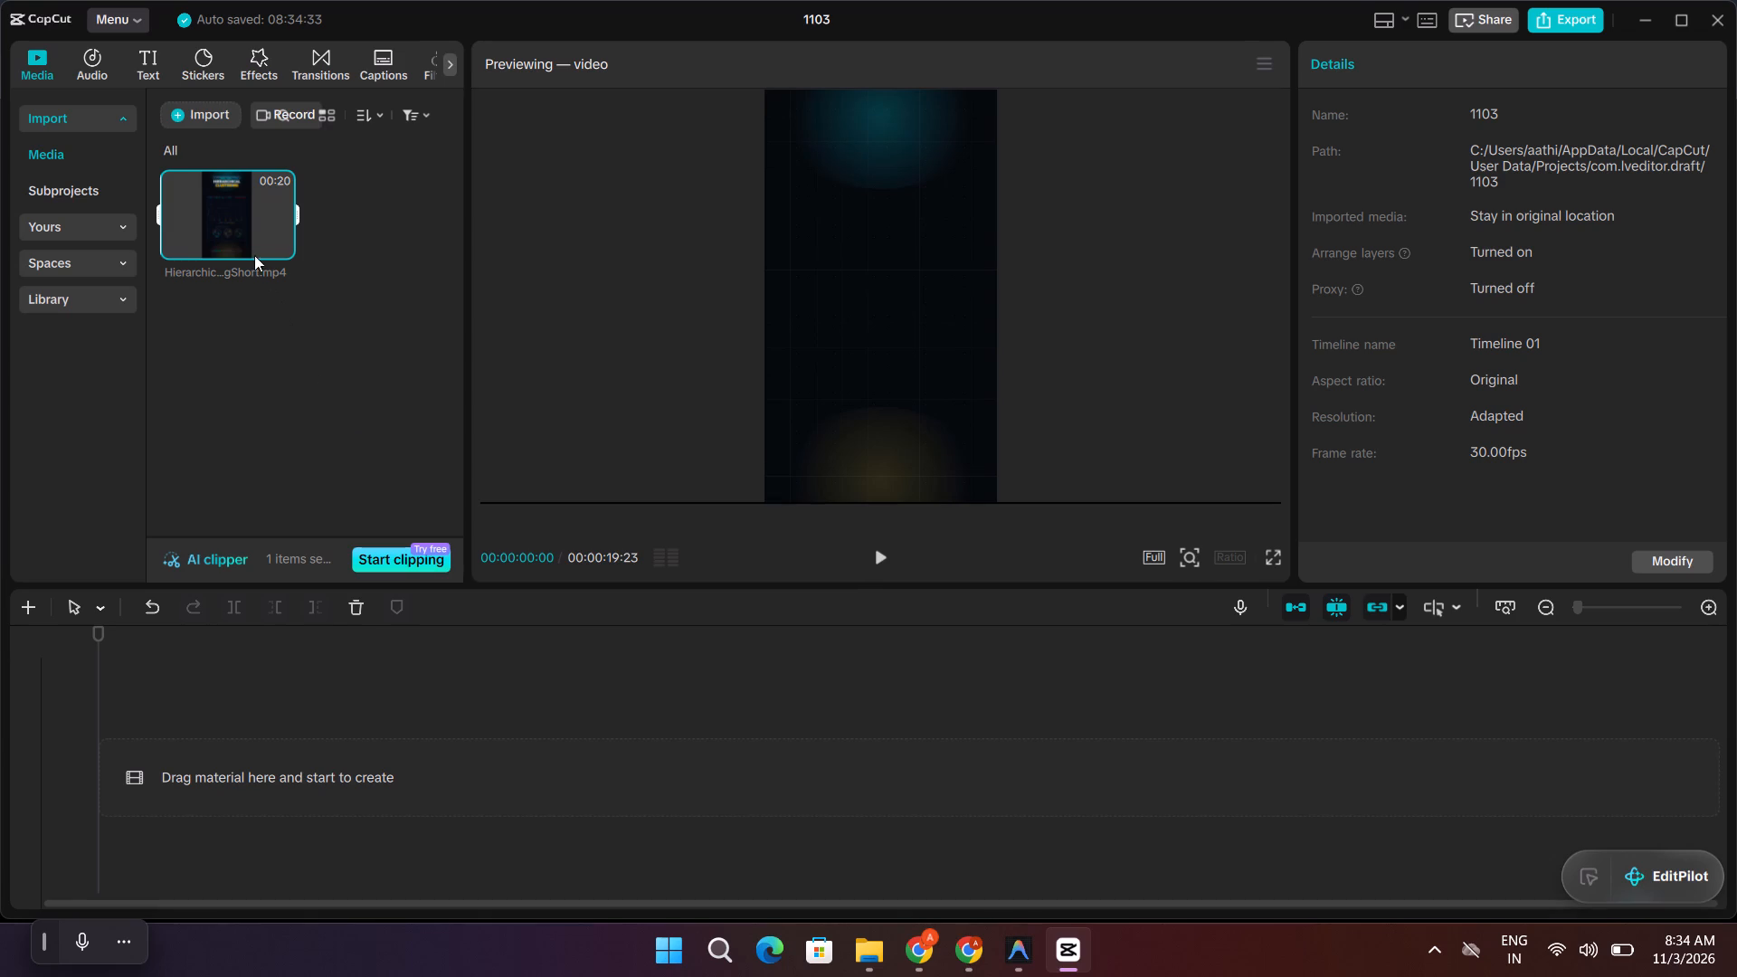
# Place the HierarchicalClusteringShort video on the empty timeline, starting at 00:00.
pyautogui.moveTo(231, 223); pyautogui.dragTo(186, 764)
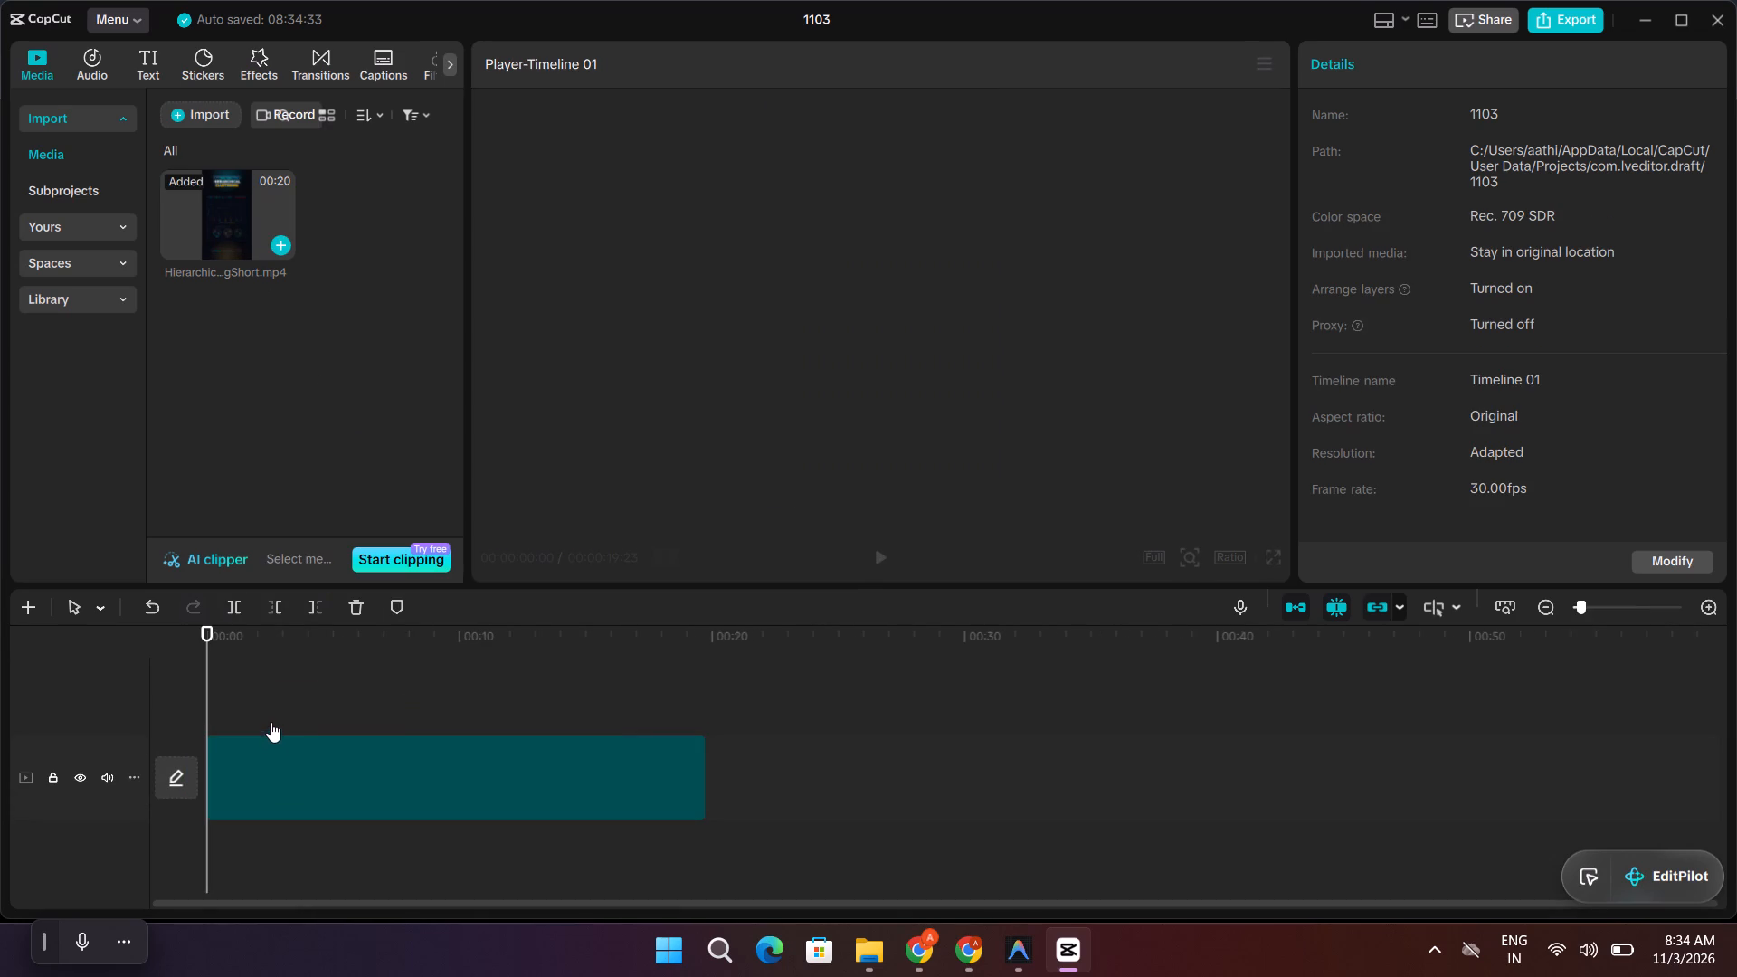
# Play HierarchicalClusteringShort.mp4 from the start through to the "Let's Start Now" scene to review its content.
pyautogui.press('space')
pyautogui.press('space')
pyautogui.press('space')
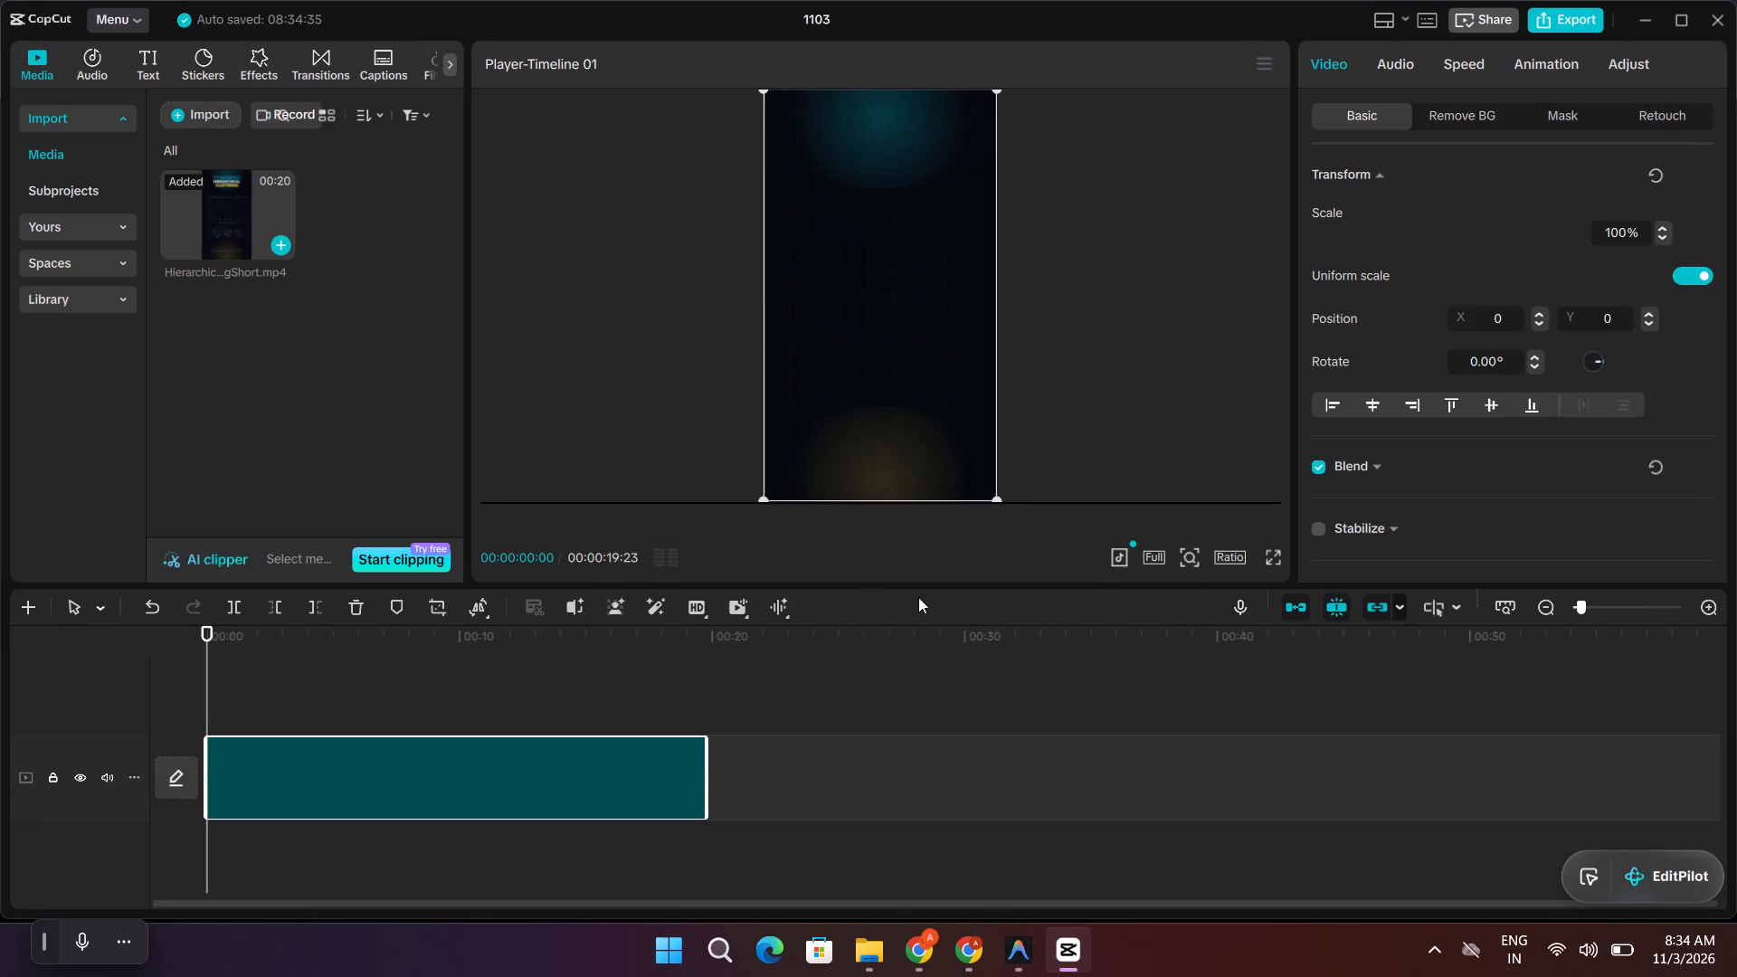
pyautogui.press('space')
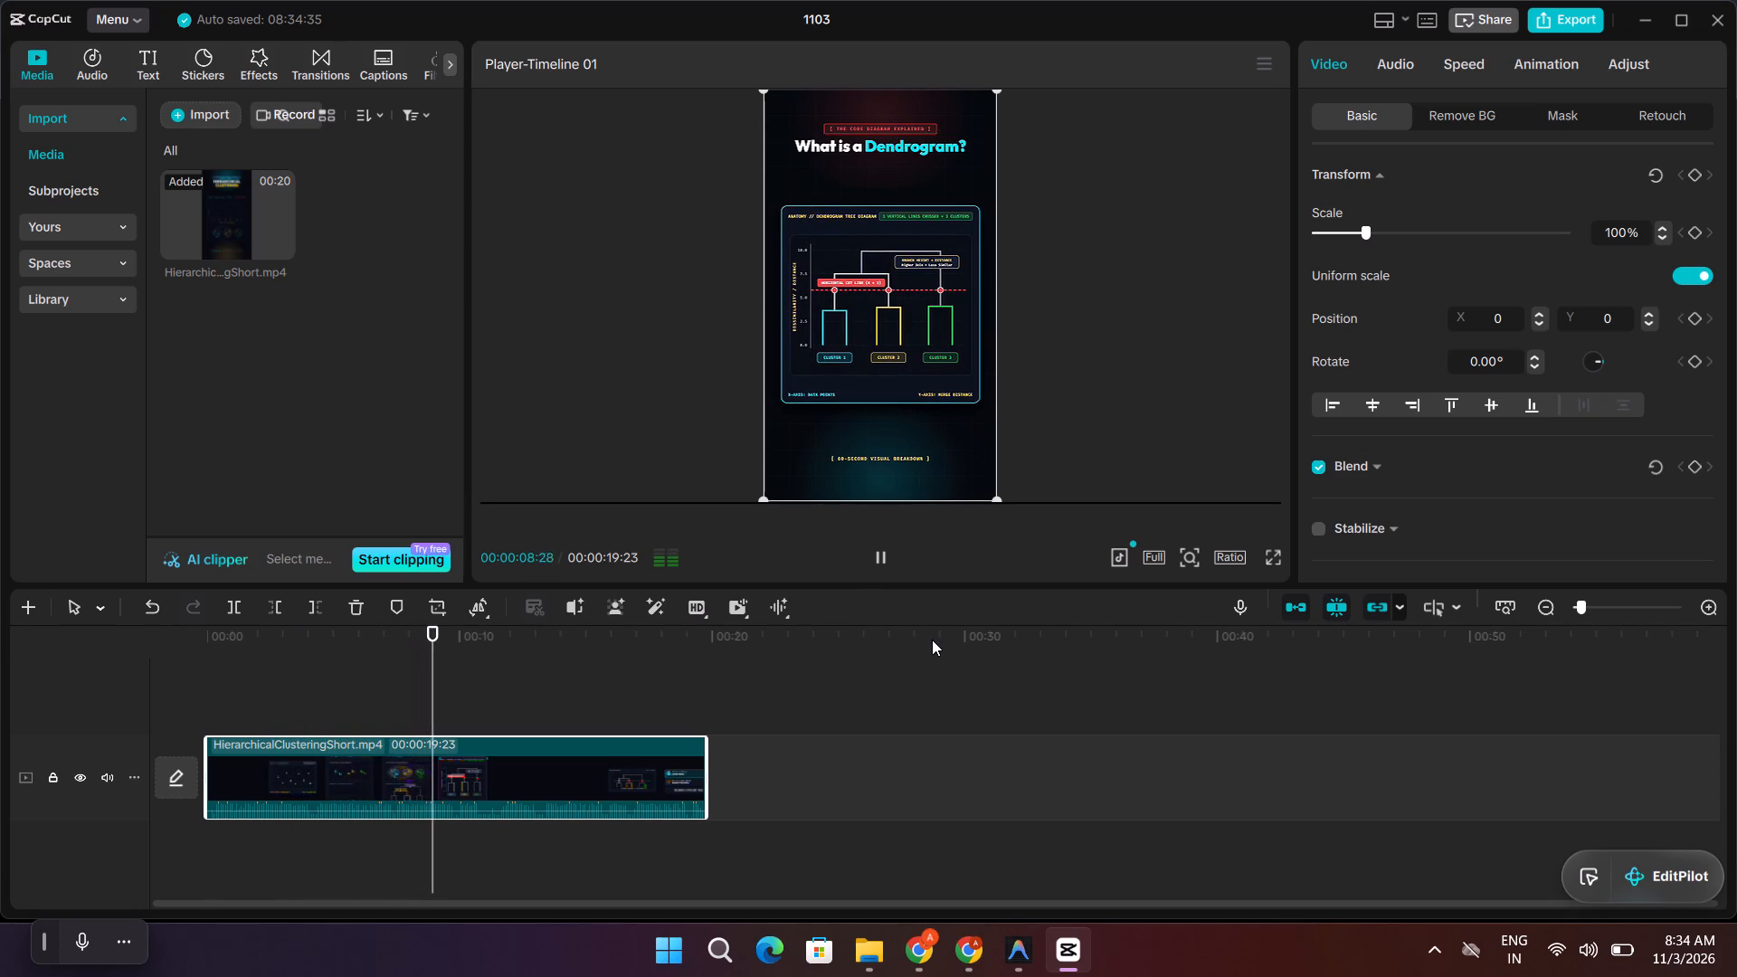
pyautogui.press('space')
pyautogui.press('space')
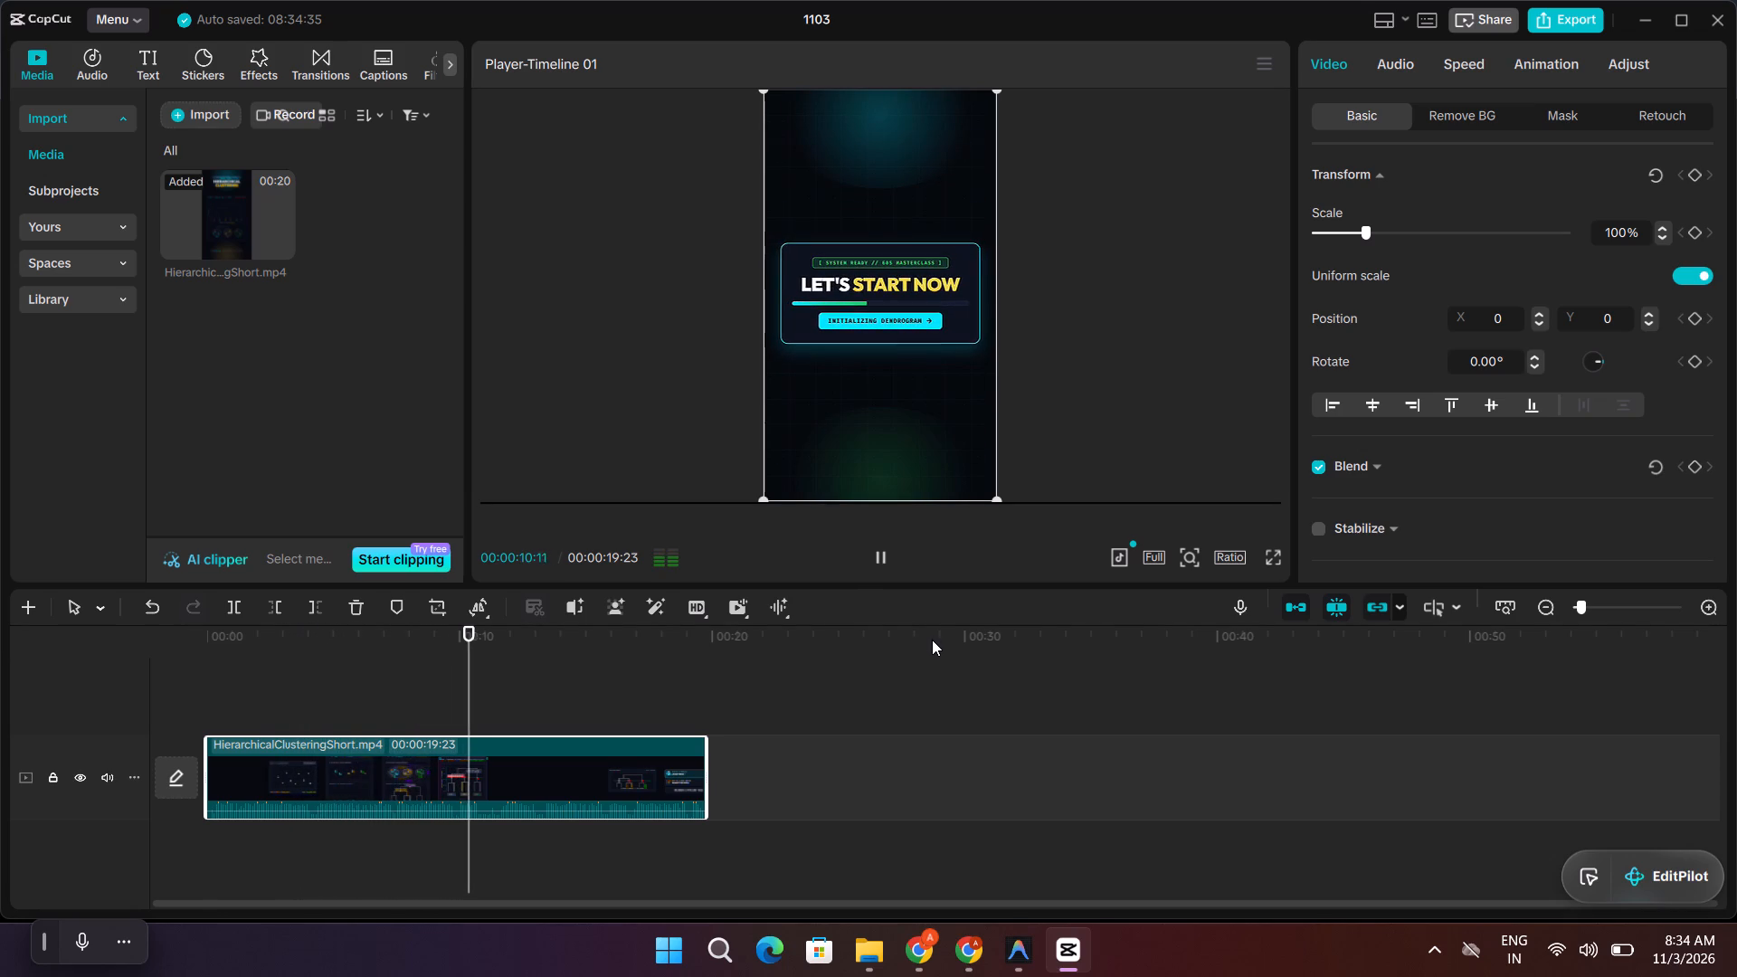
pyautogui.press('space')
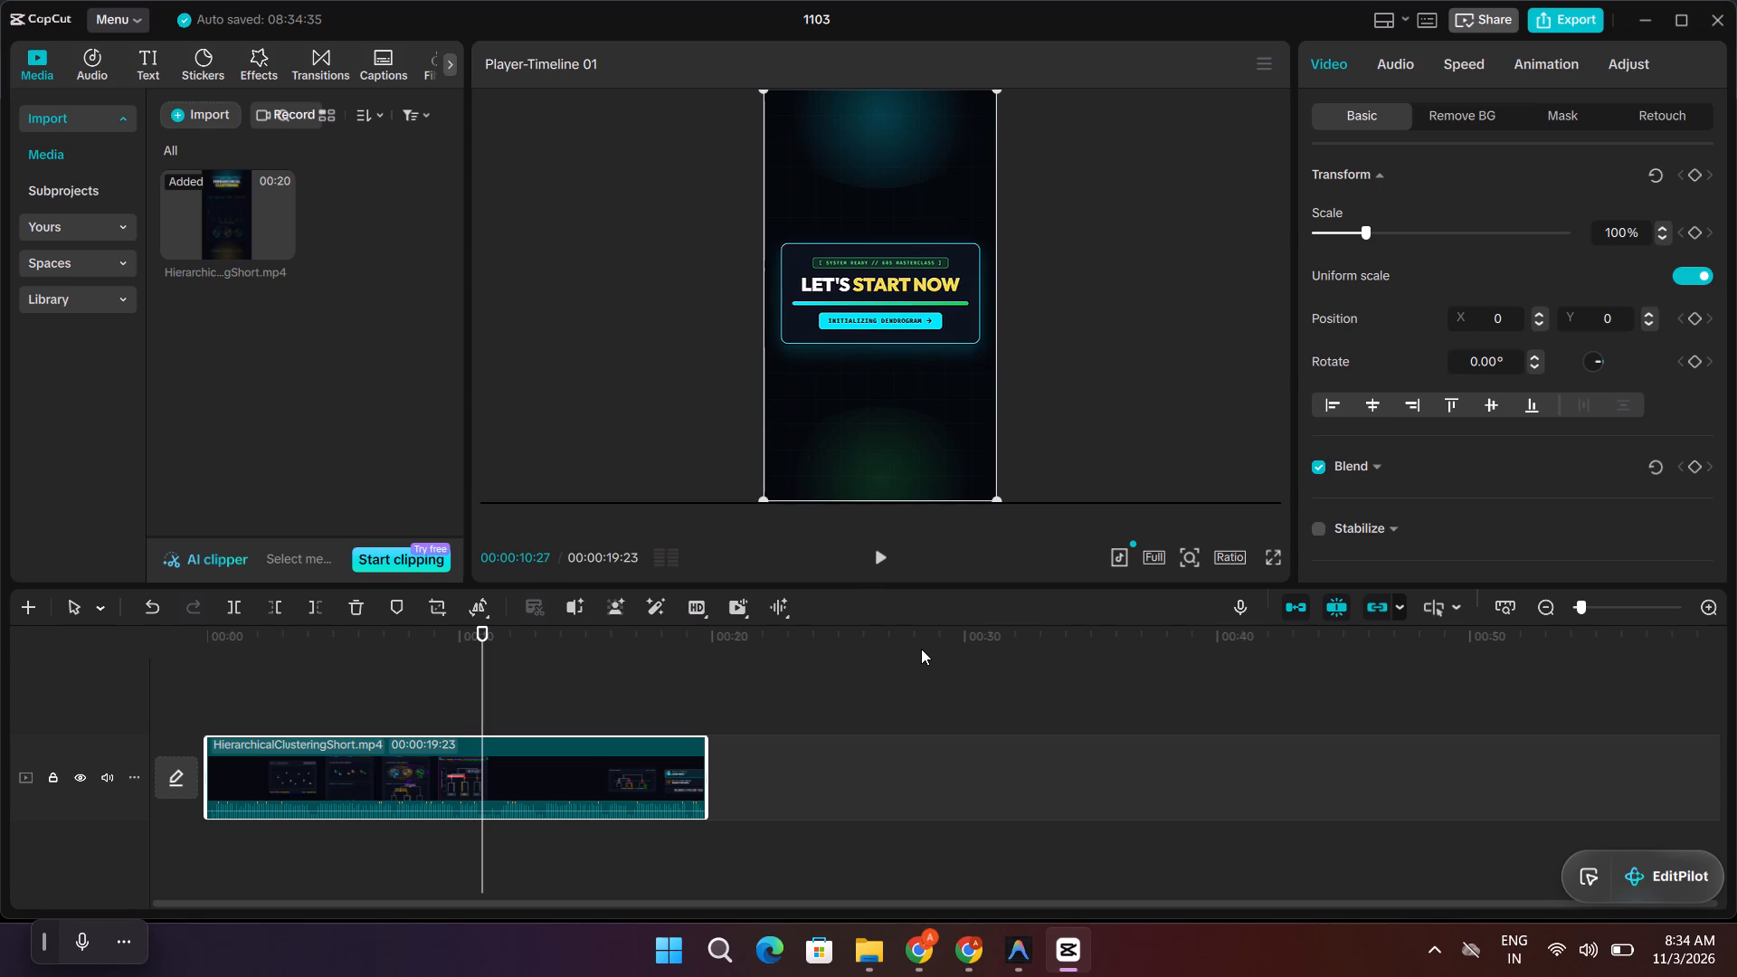
# Examine the changeover from the "Let's Start Now" scene to the "Hierarchical Clustering Complete" scene around 00:00:11, replaying it closely.
pyautogui.keyDown('ctrl'); pyautogui.scroll(5, 921, 649); pyautogui.keyUp('ctrl')
pyautogui.keyDown('ctrl'); pyautogui.scroll(10, 608, 752); pyautogui.keyUp('ctrl')
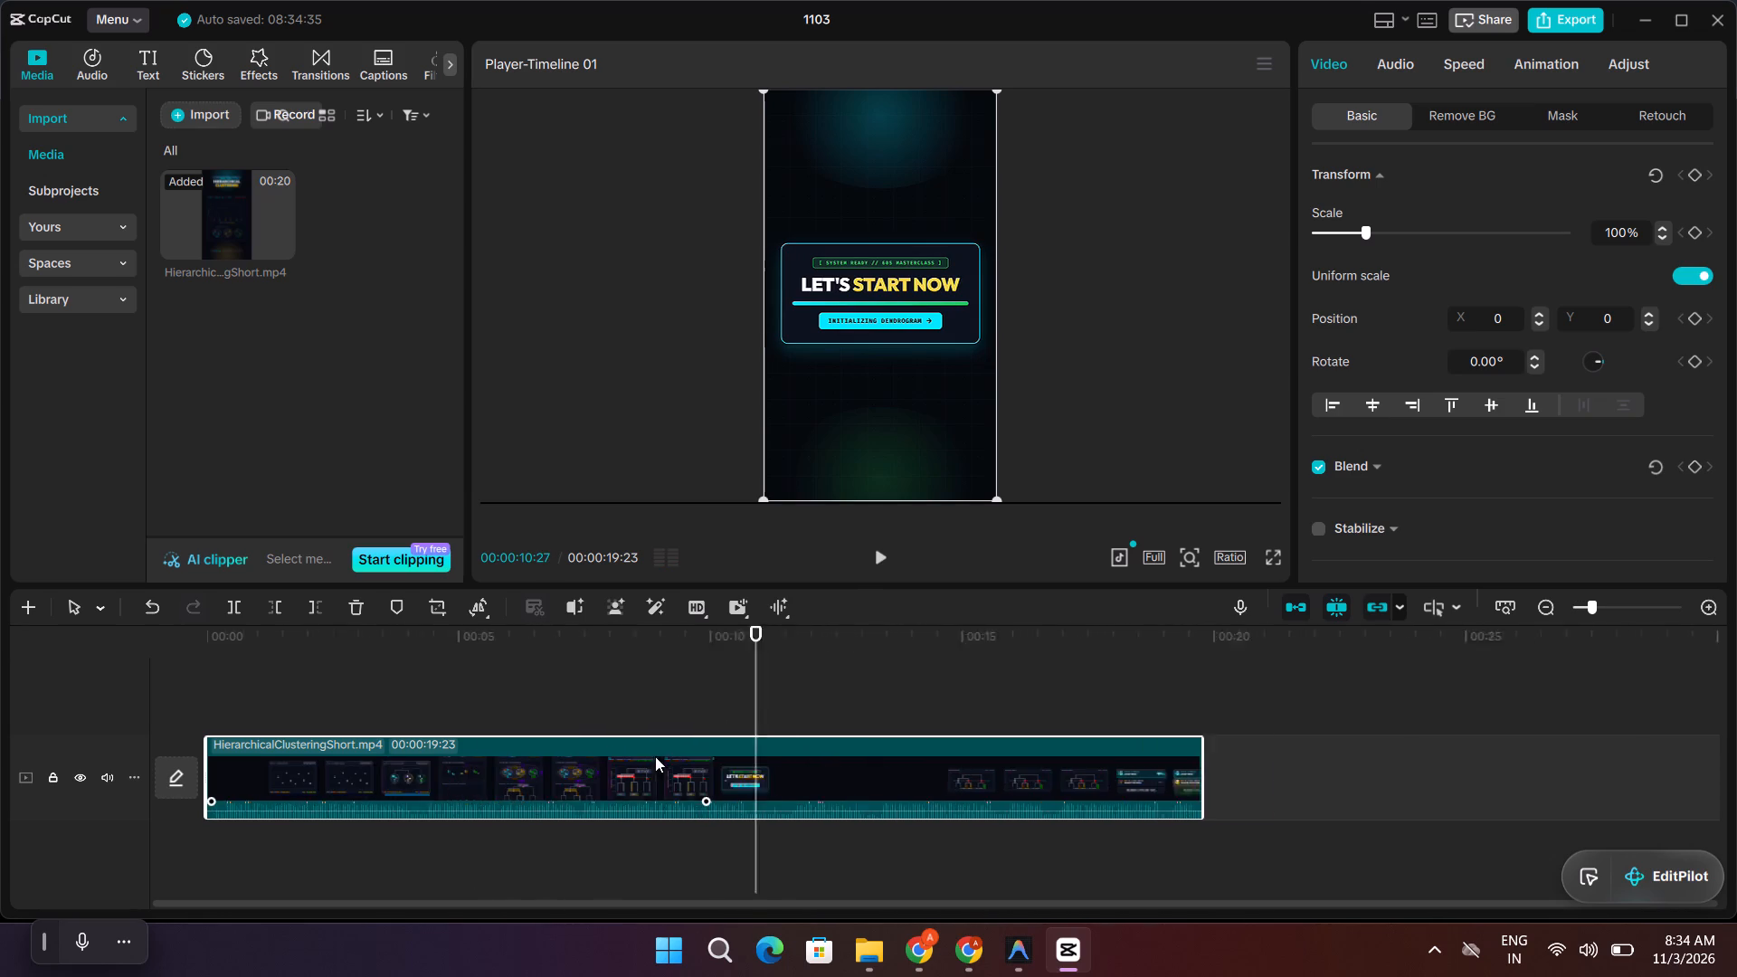
pyautogui.keyDown('ctrl'); pyautogui.scroll(20, 655, 756); pyautogui.keyUp('ctrl')
pyautogui.keyDown('ctrl'); pyautogui.scroll(14, 655, 756); pyautogui.keyUp('ctrl')
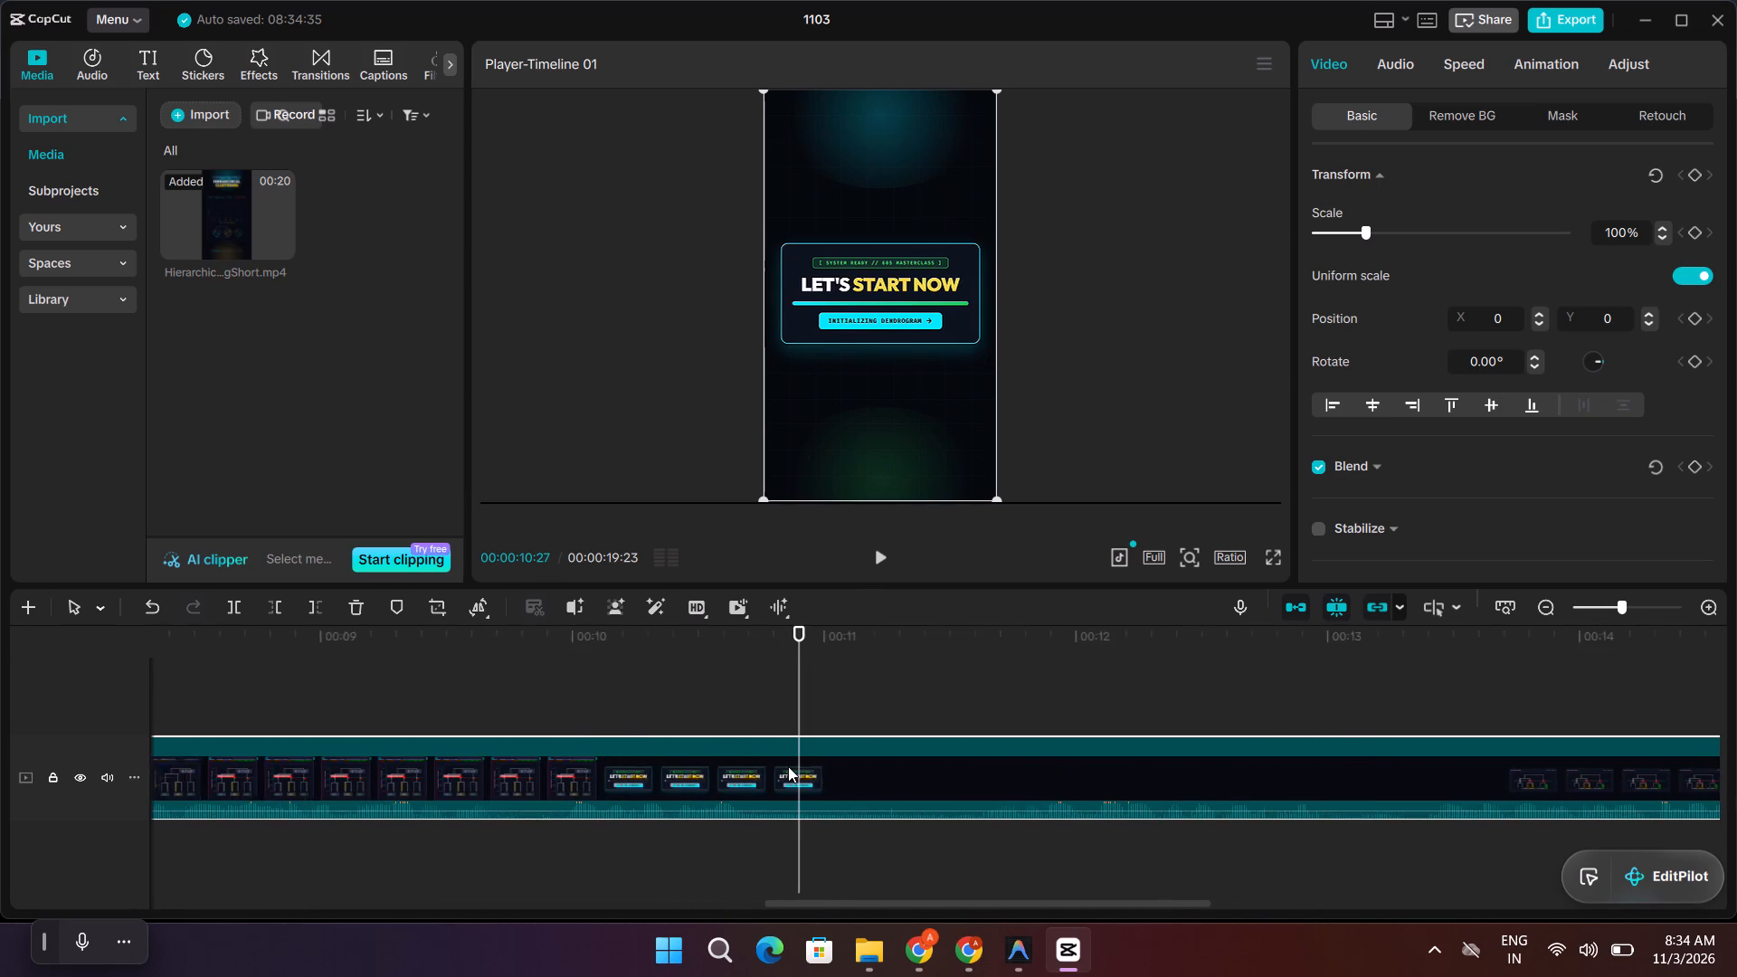
pyautogui.keyDown('ctrl'); pyautogui.scroll(3, 788, 766); pyautogui.keyUp('ctrl')
pyautogui.press('space')
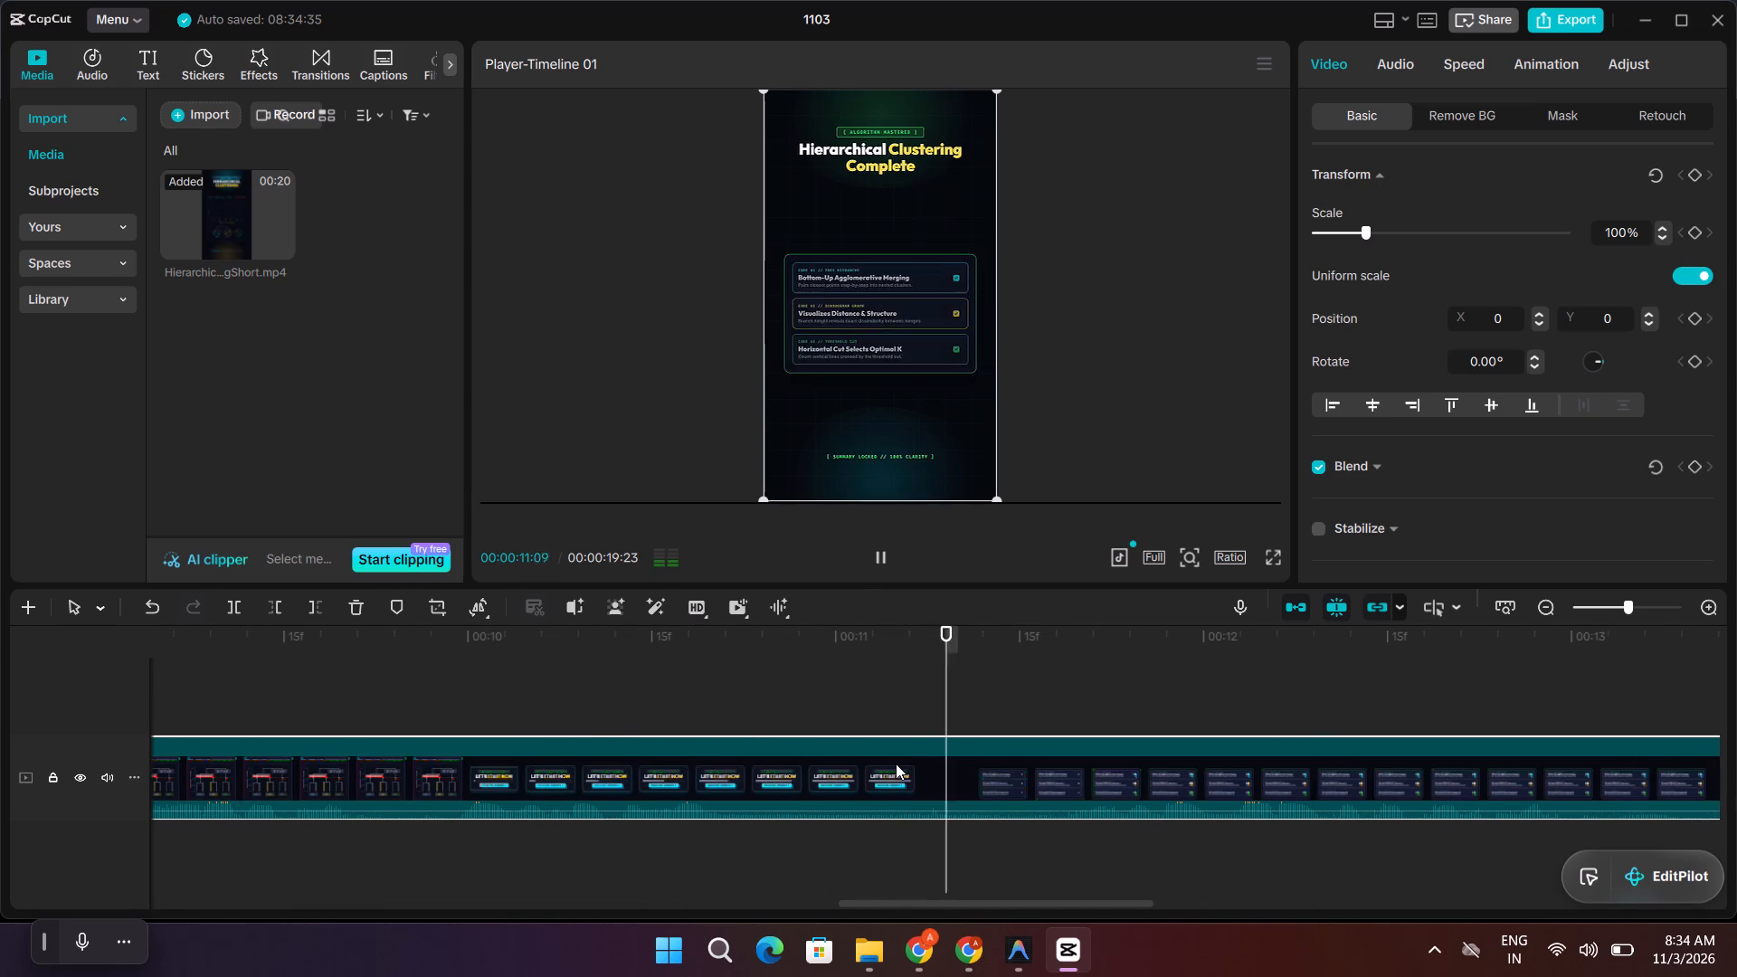
pyautogui.press('space')
pyautogui.moveTo(1015, 695); pyautogui.dragTo(1015, 696)
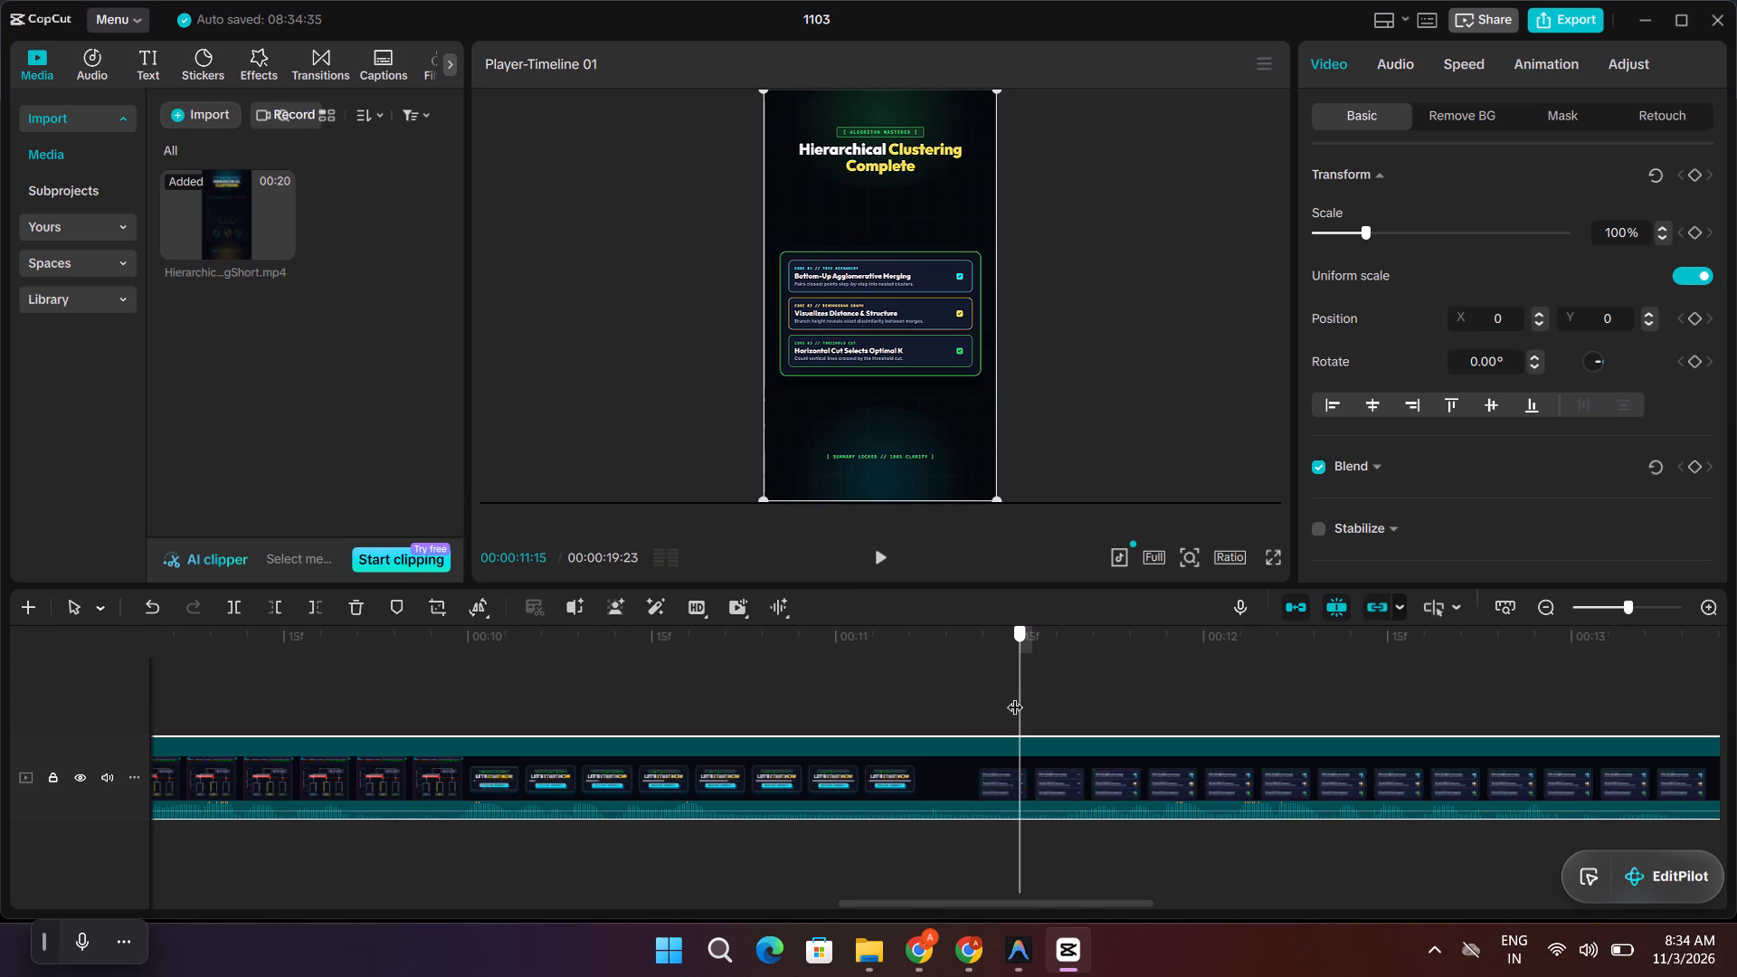
pyautogui.moveTo(1015, 696); pyautogui.dragTo(935, 709)
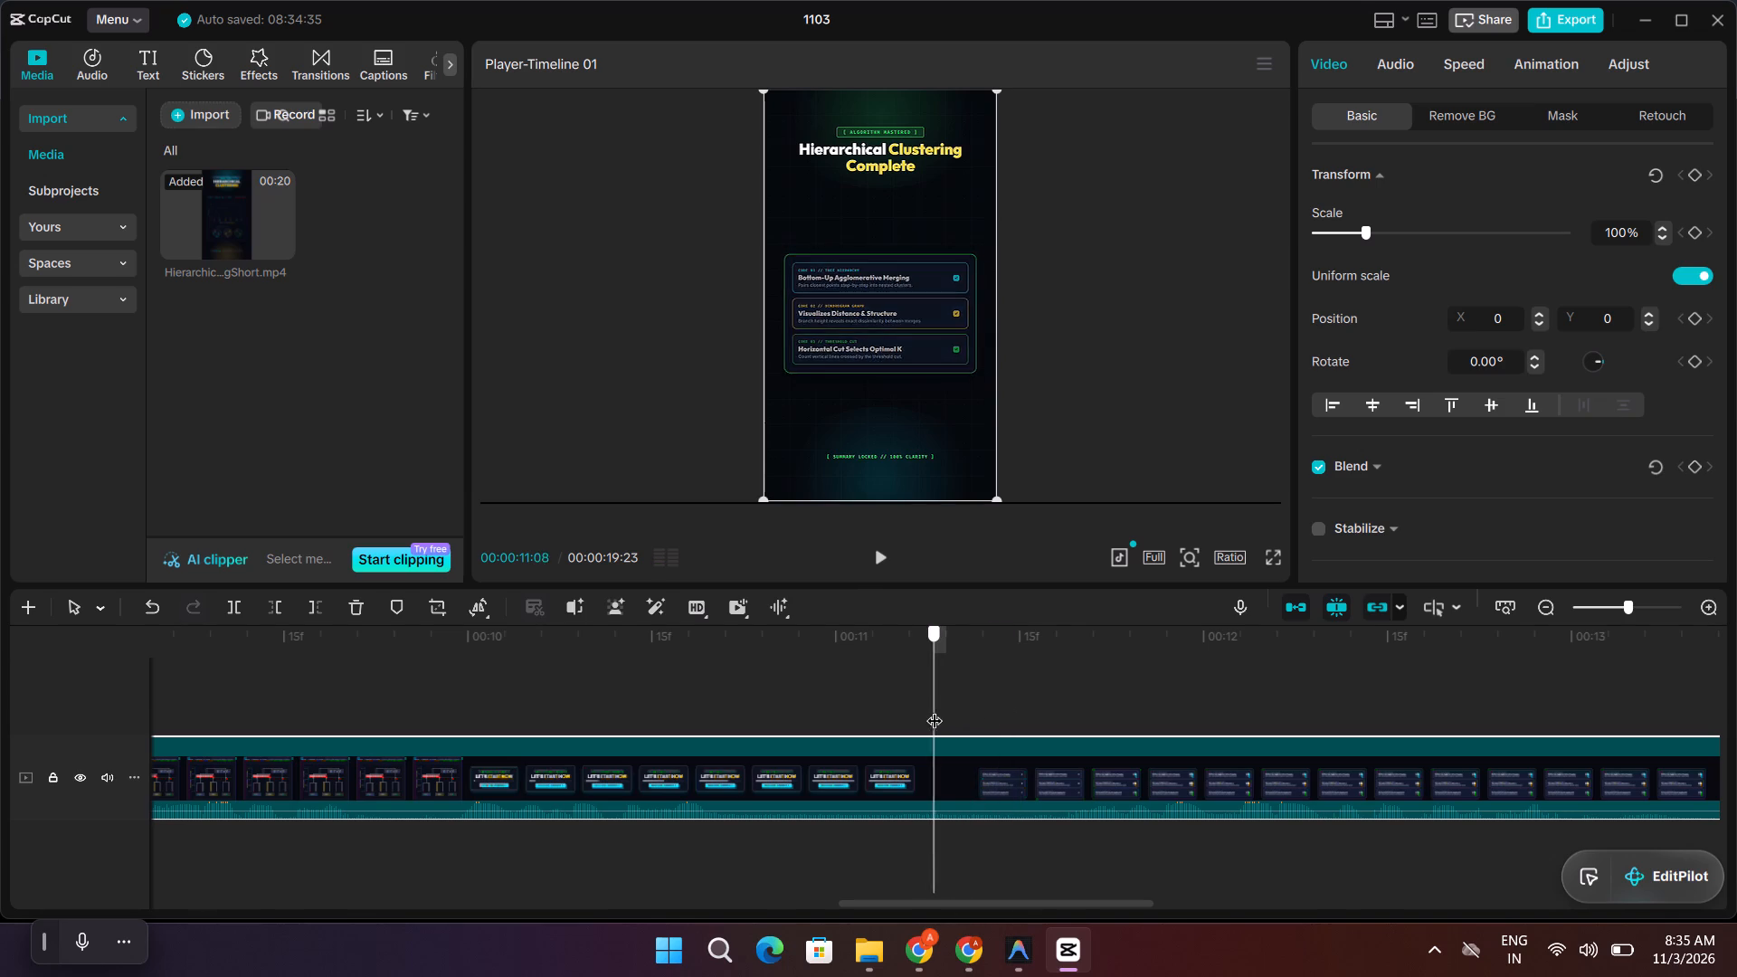
pyautogui.moveTo(935, 709); pyautogui.dragTo(911, 709)
pyautogui.press('space')
pyautogui.press('space')
pyautogui.press('space')
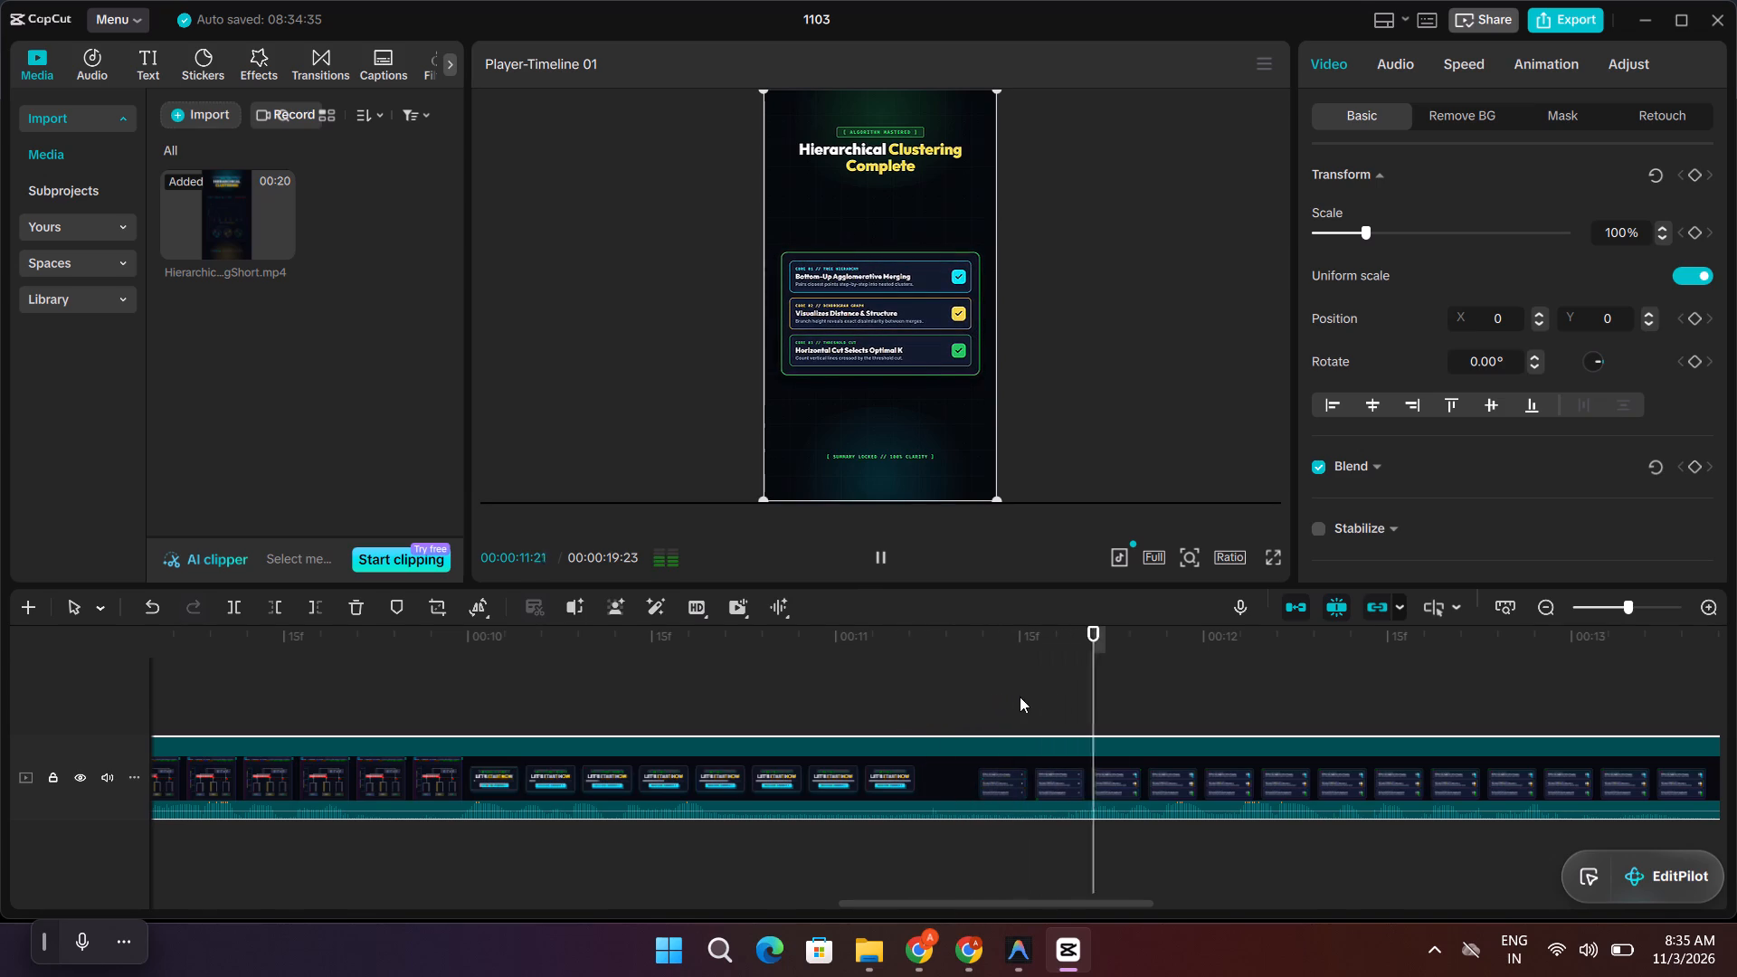
pyautogui.press('space')
pyautogui.moveTo(1182, 696); pyautogui.dragTo(1001, 729)
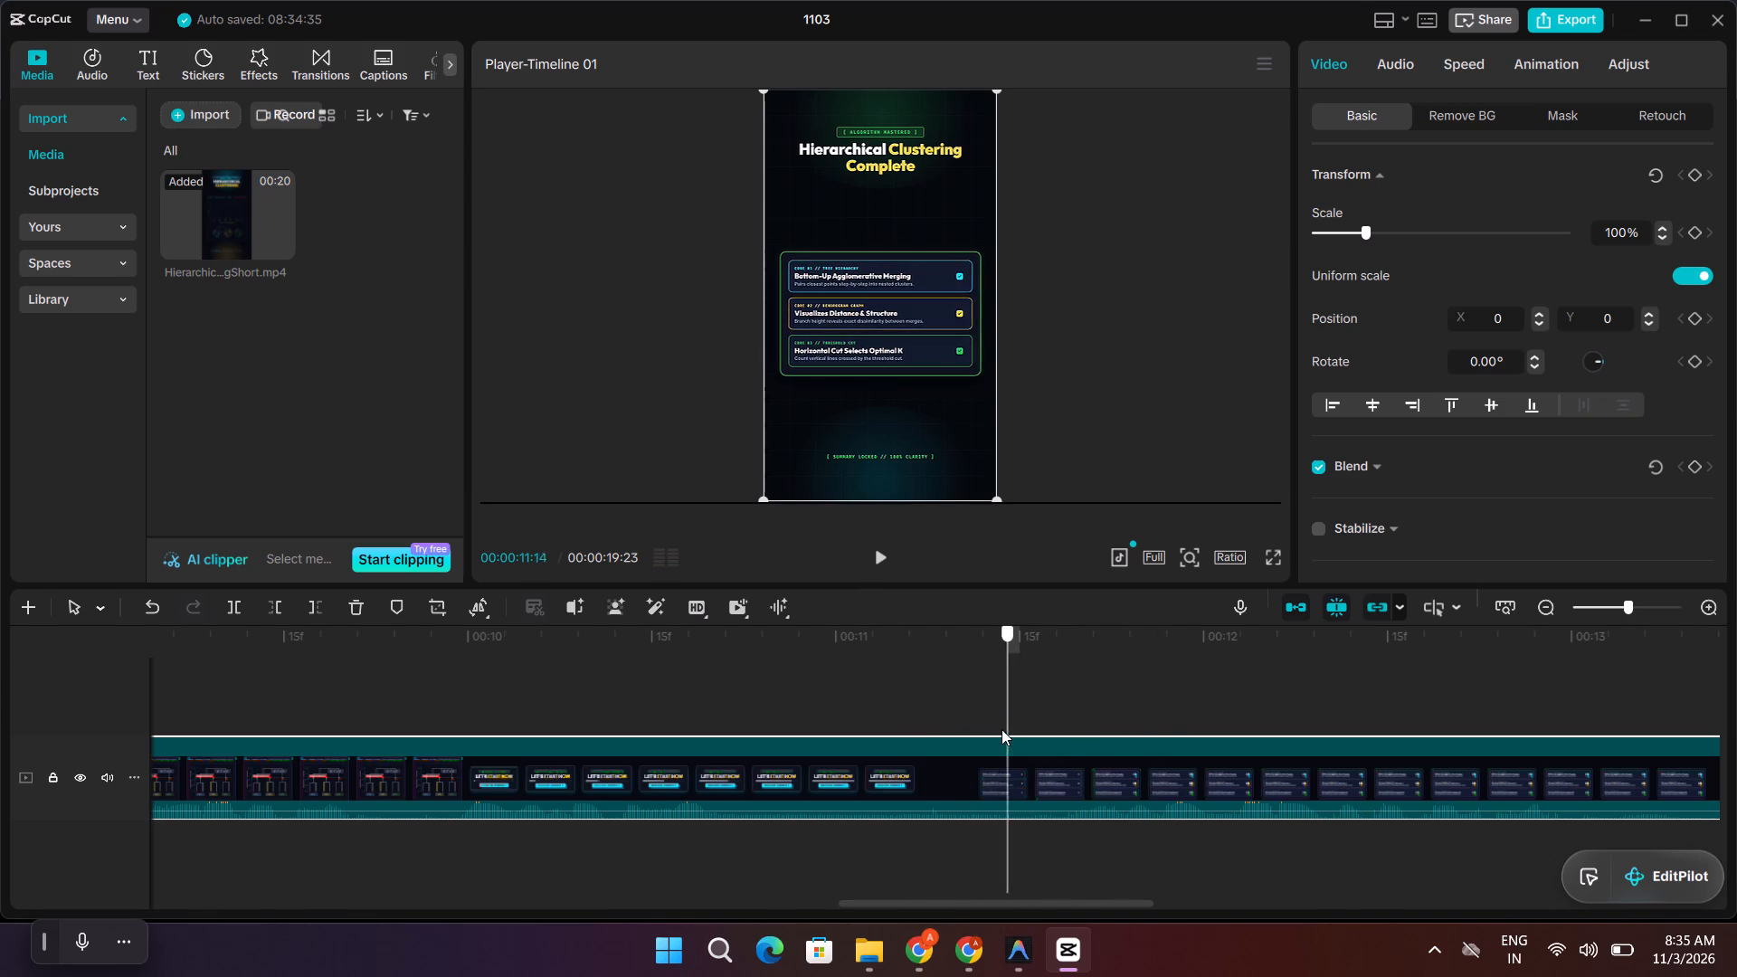
pyautogui.moveTo(1001, 729); pyautogui.dragTo(951, 737)
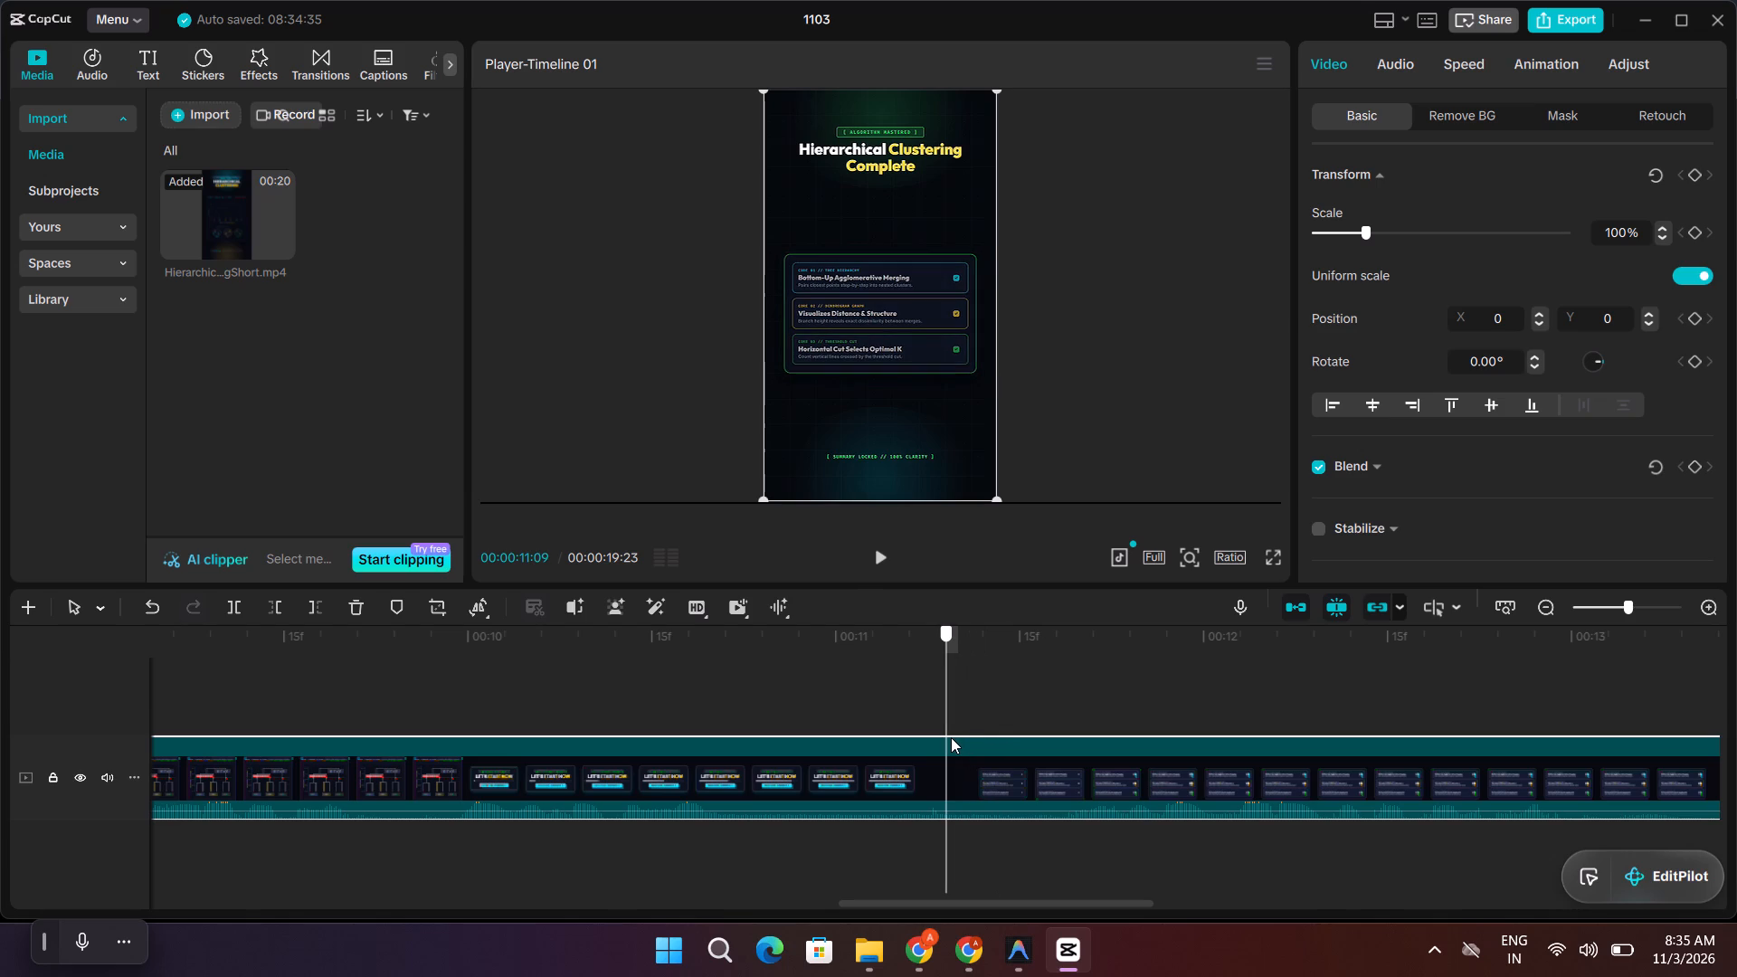
pyautogui.moveTo(951, 737); pyautogui.dragTo(941, 738)
pyautogui.moveTo(947, 696); pyautogui.dragTo(924, 697)
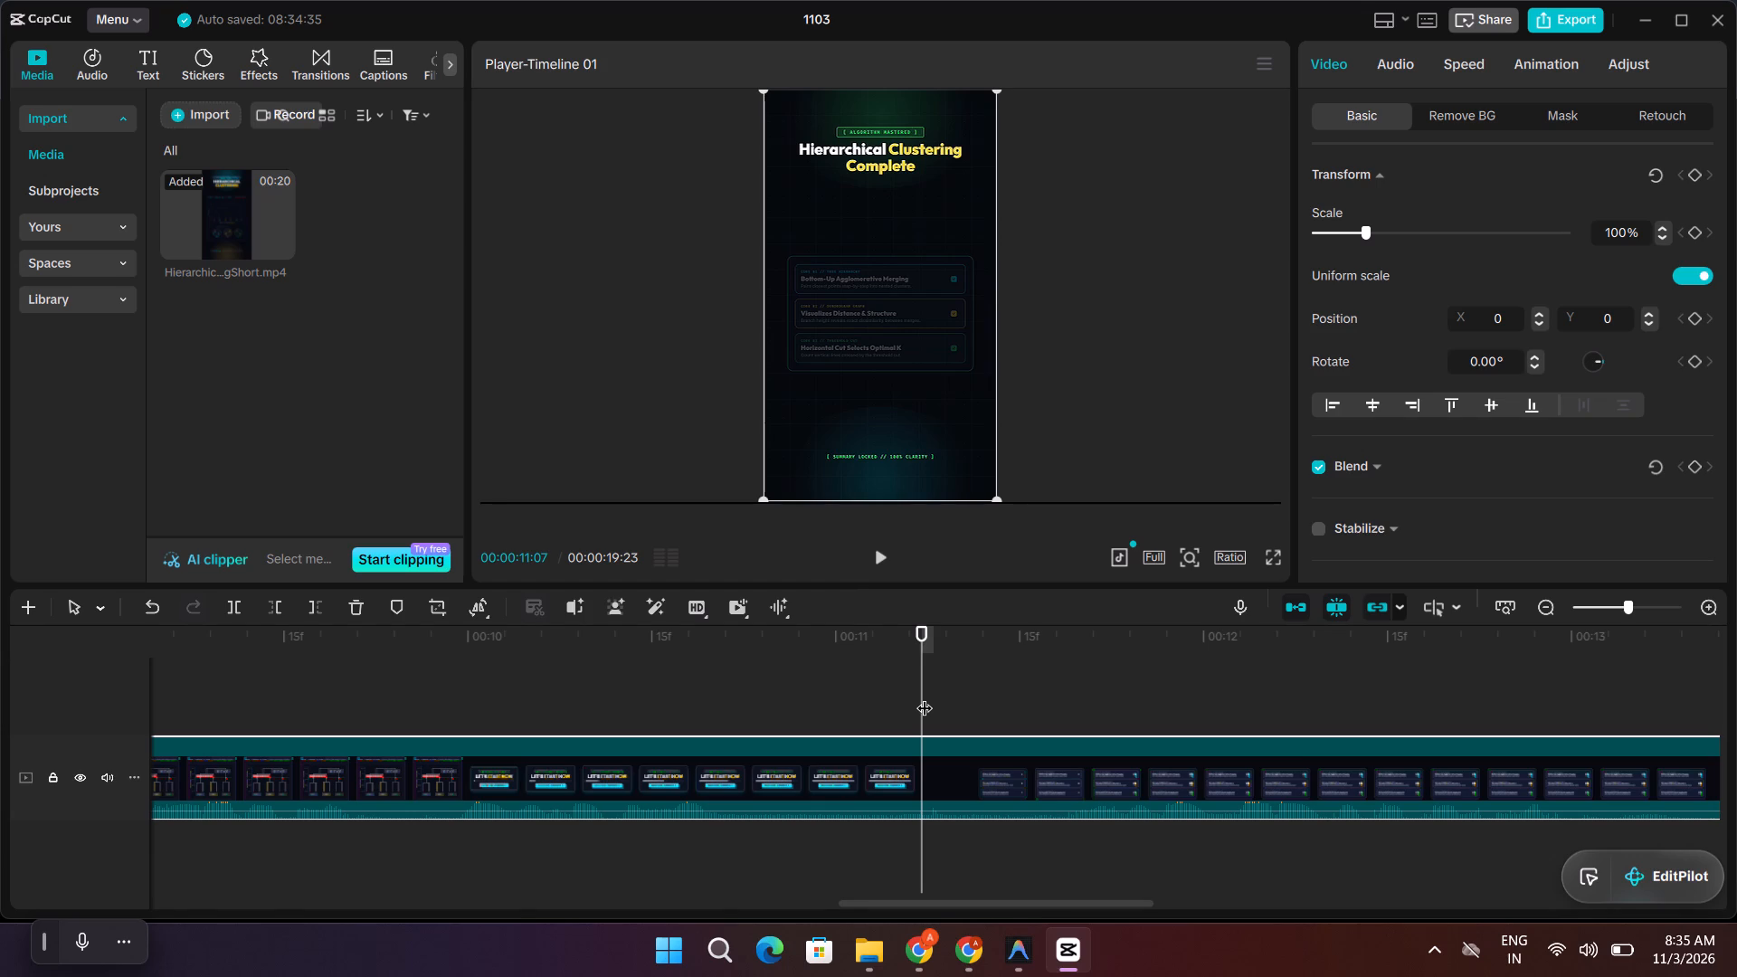
pyautogui.moveTo(925, 697); pyautogui.dragTo(947, 695)
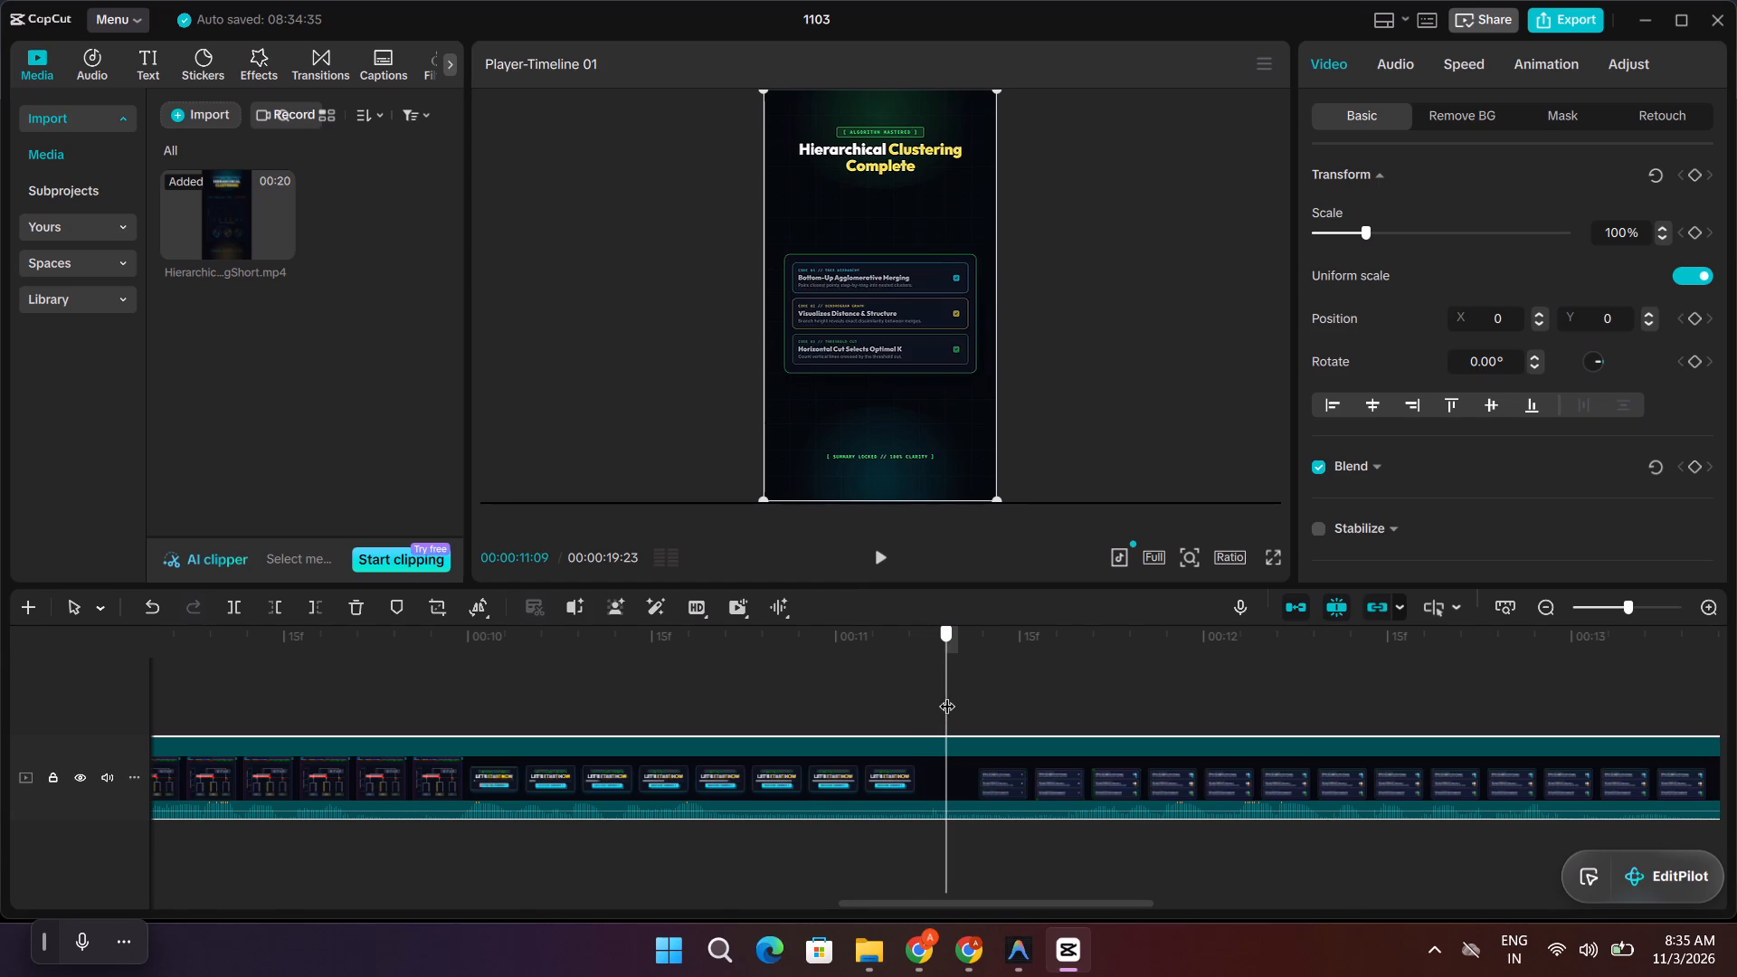
pyautogui.moveTo(947, 695); pyautogui.dragTo(752, 702)
pyautogui.press('space')
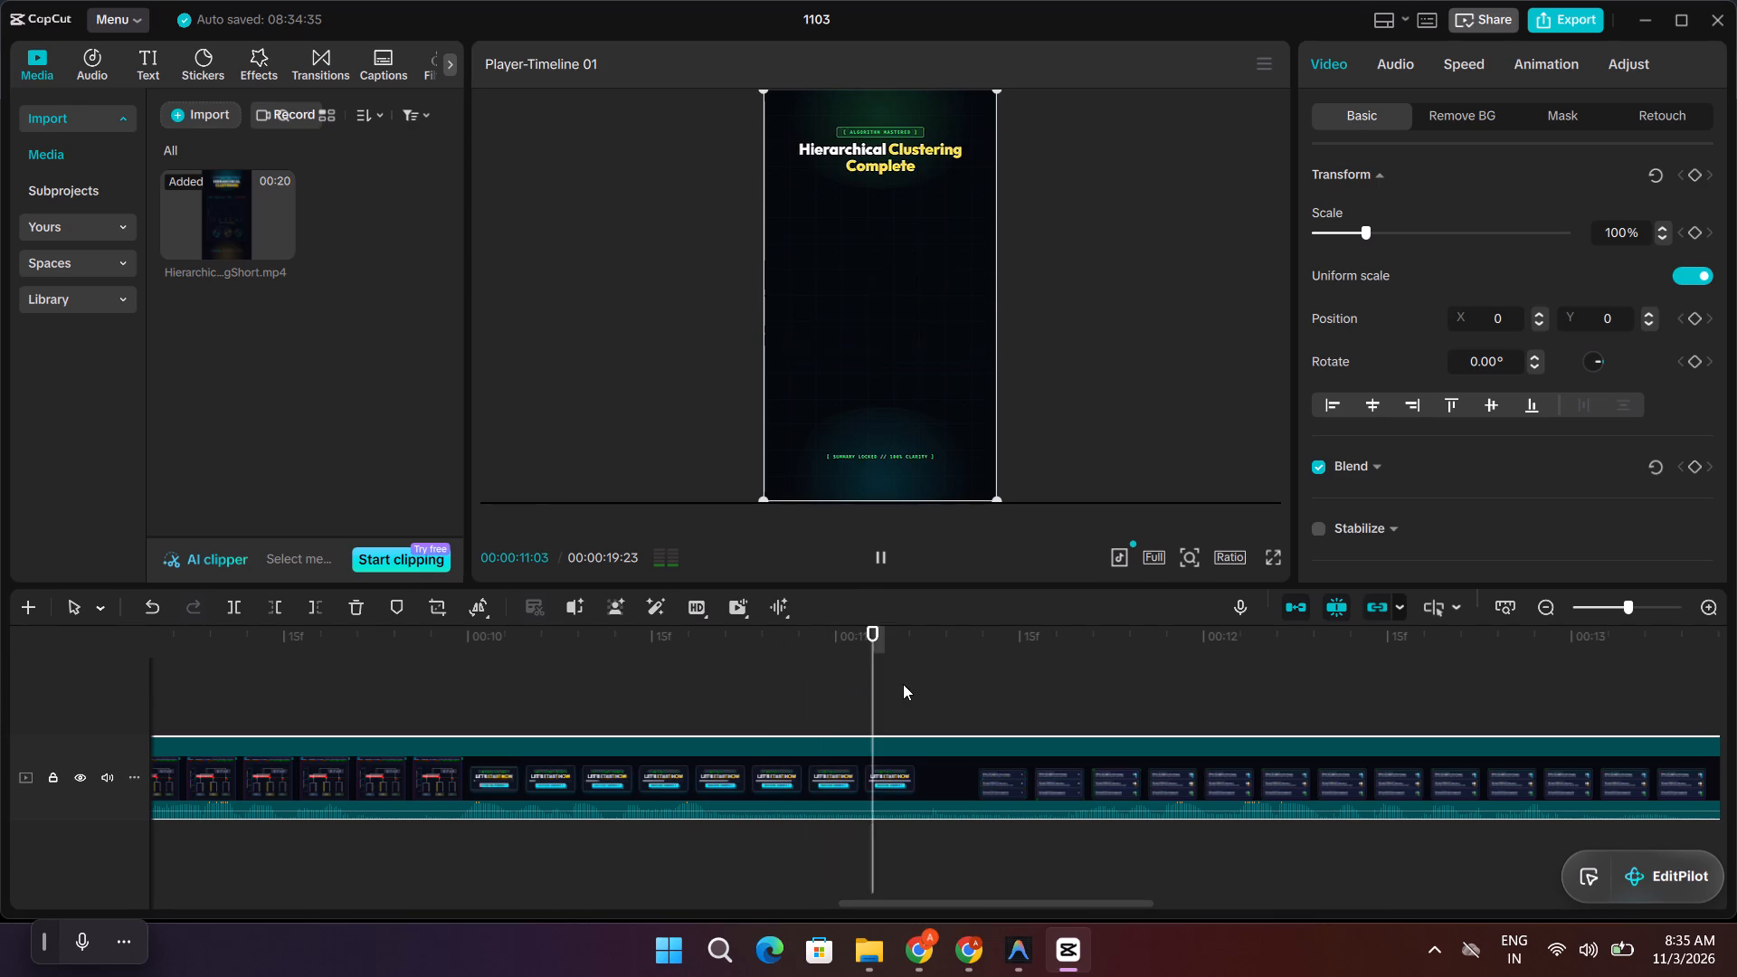
pyautogui.press('space')
pyautogui.press('space')
pyautogui.press('space')
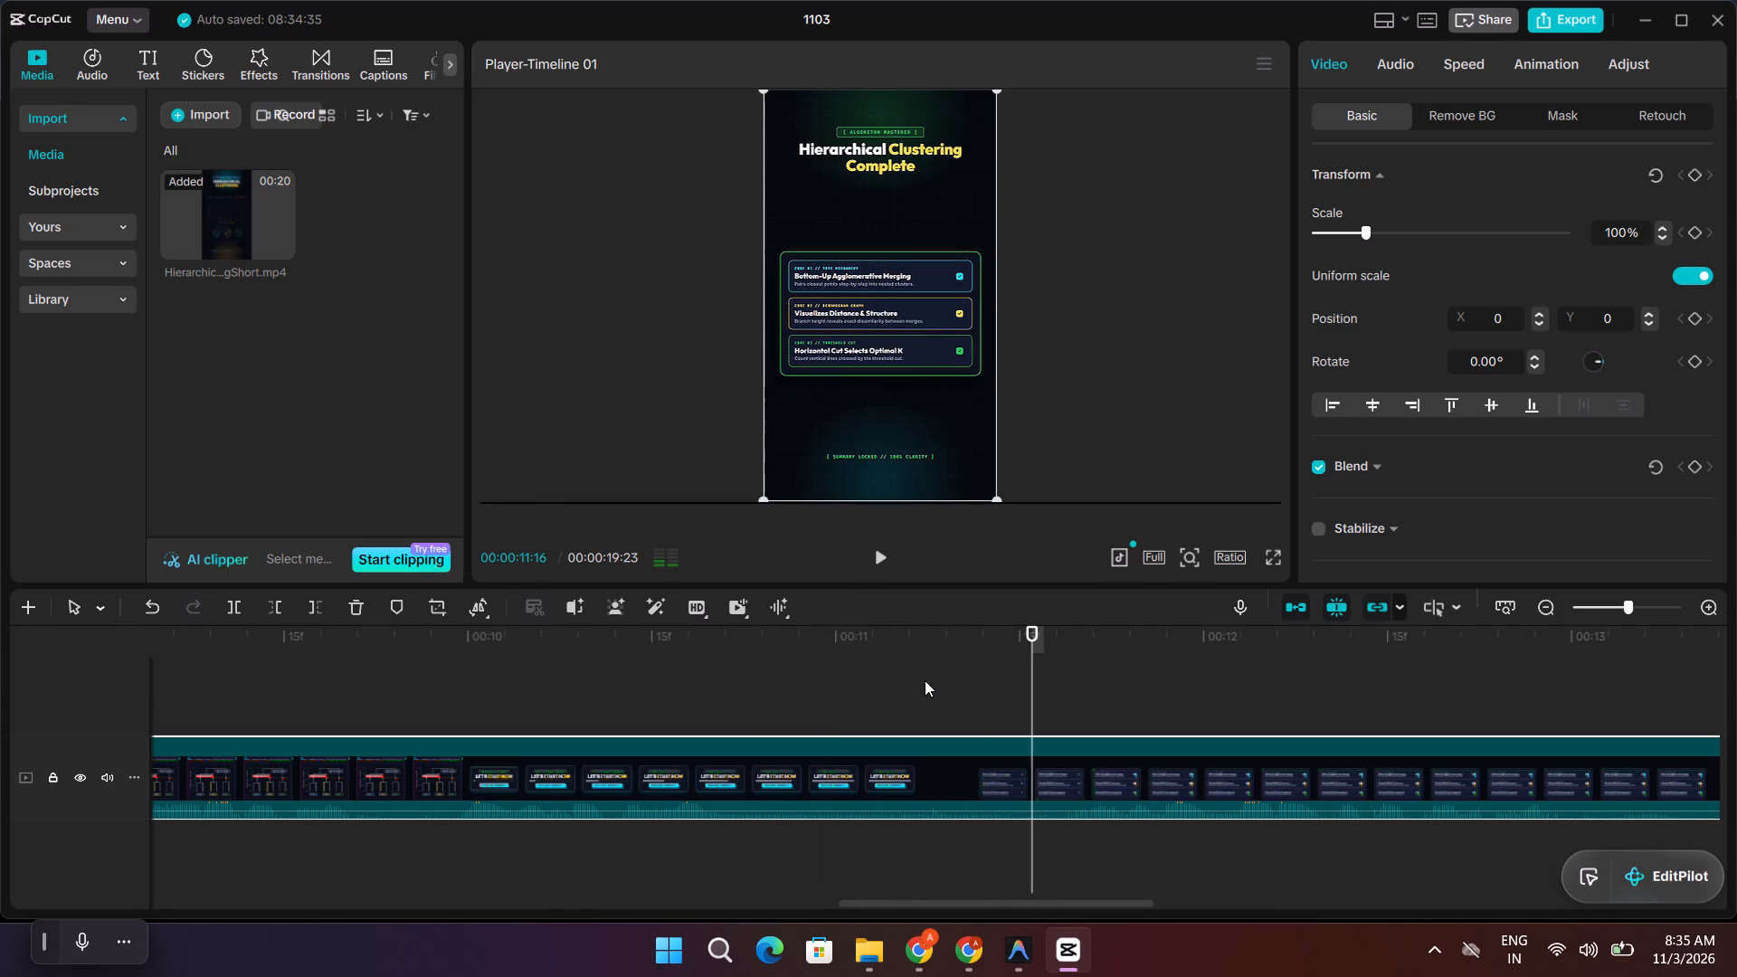
# Split the HierarchicalClusteringShort clip at 00:00:11:03, where the "Hierarchical Clustering Complete" scene begins.
pyautogui.moveTo(1029, 709); pyautogui.dragTo(883, 724)
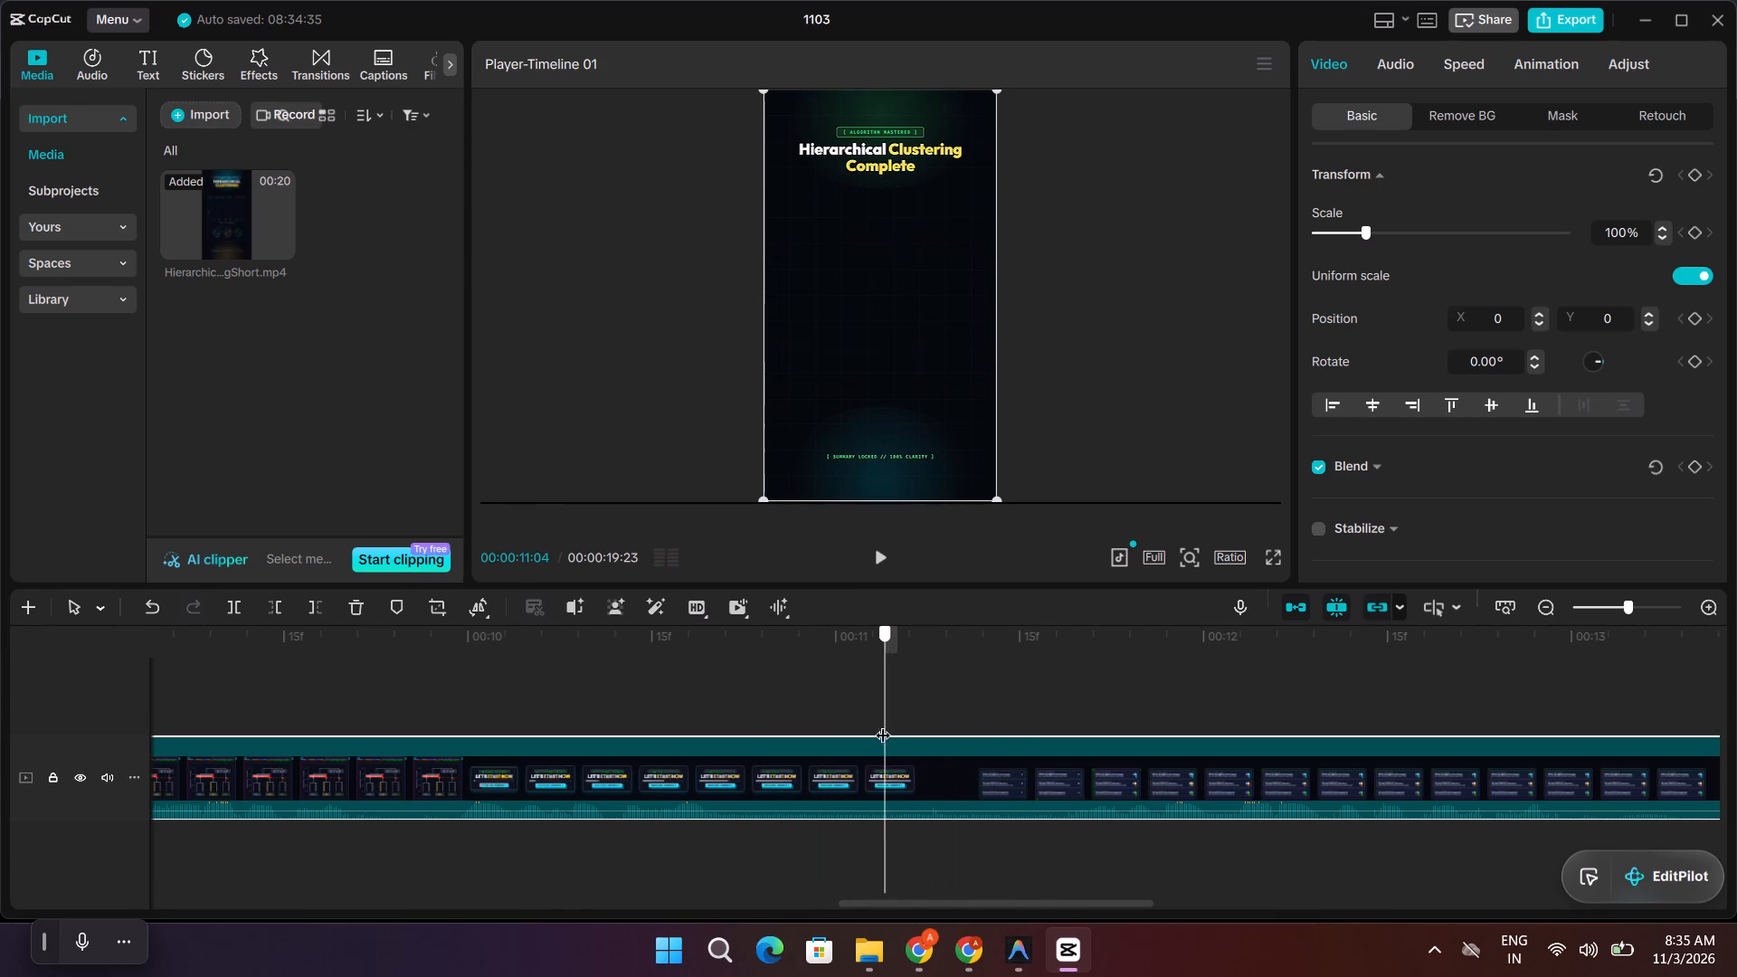
pyautogui.moveTo(883, 724); pyautogui.dragTo(850, 724)
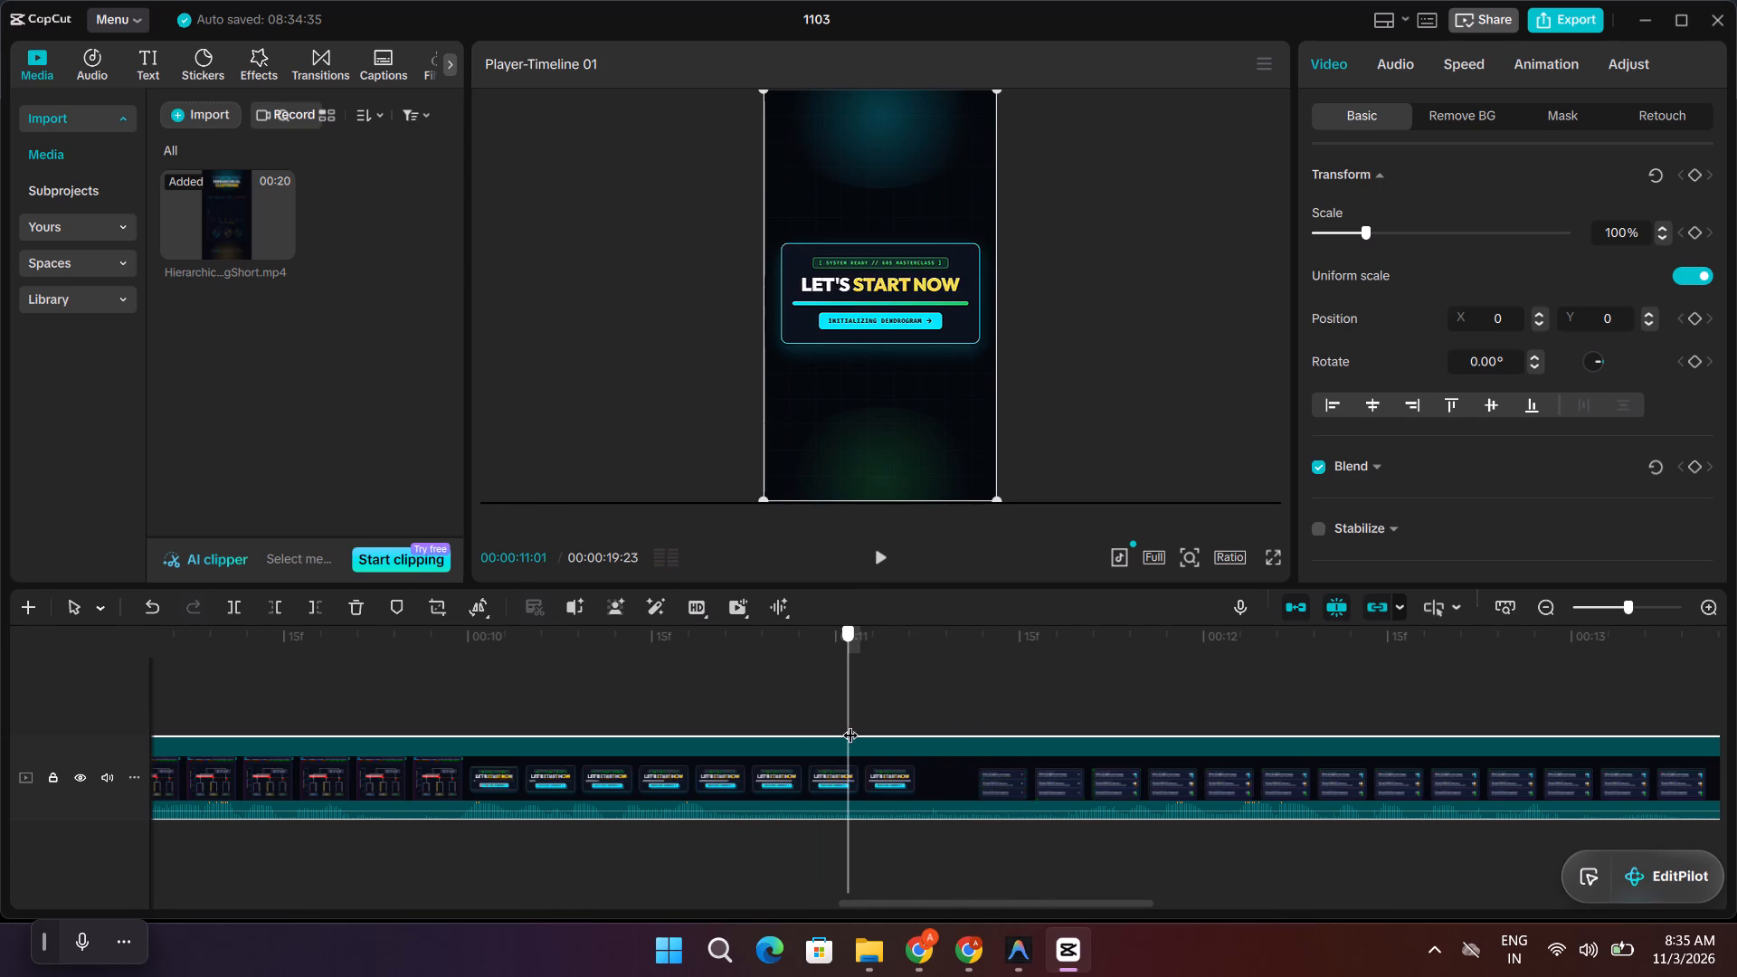
pyautogui.moveTo(850, 724); pyautogui.dragTo(780, 741)
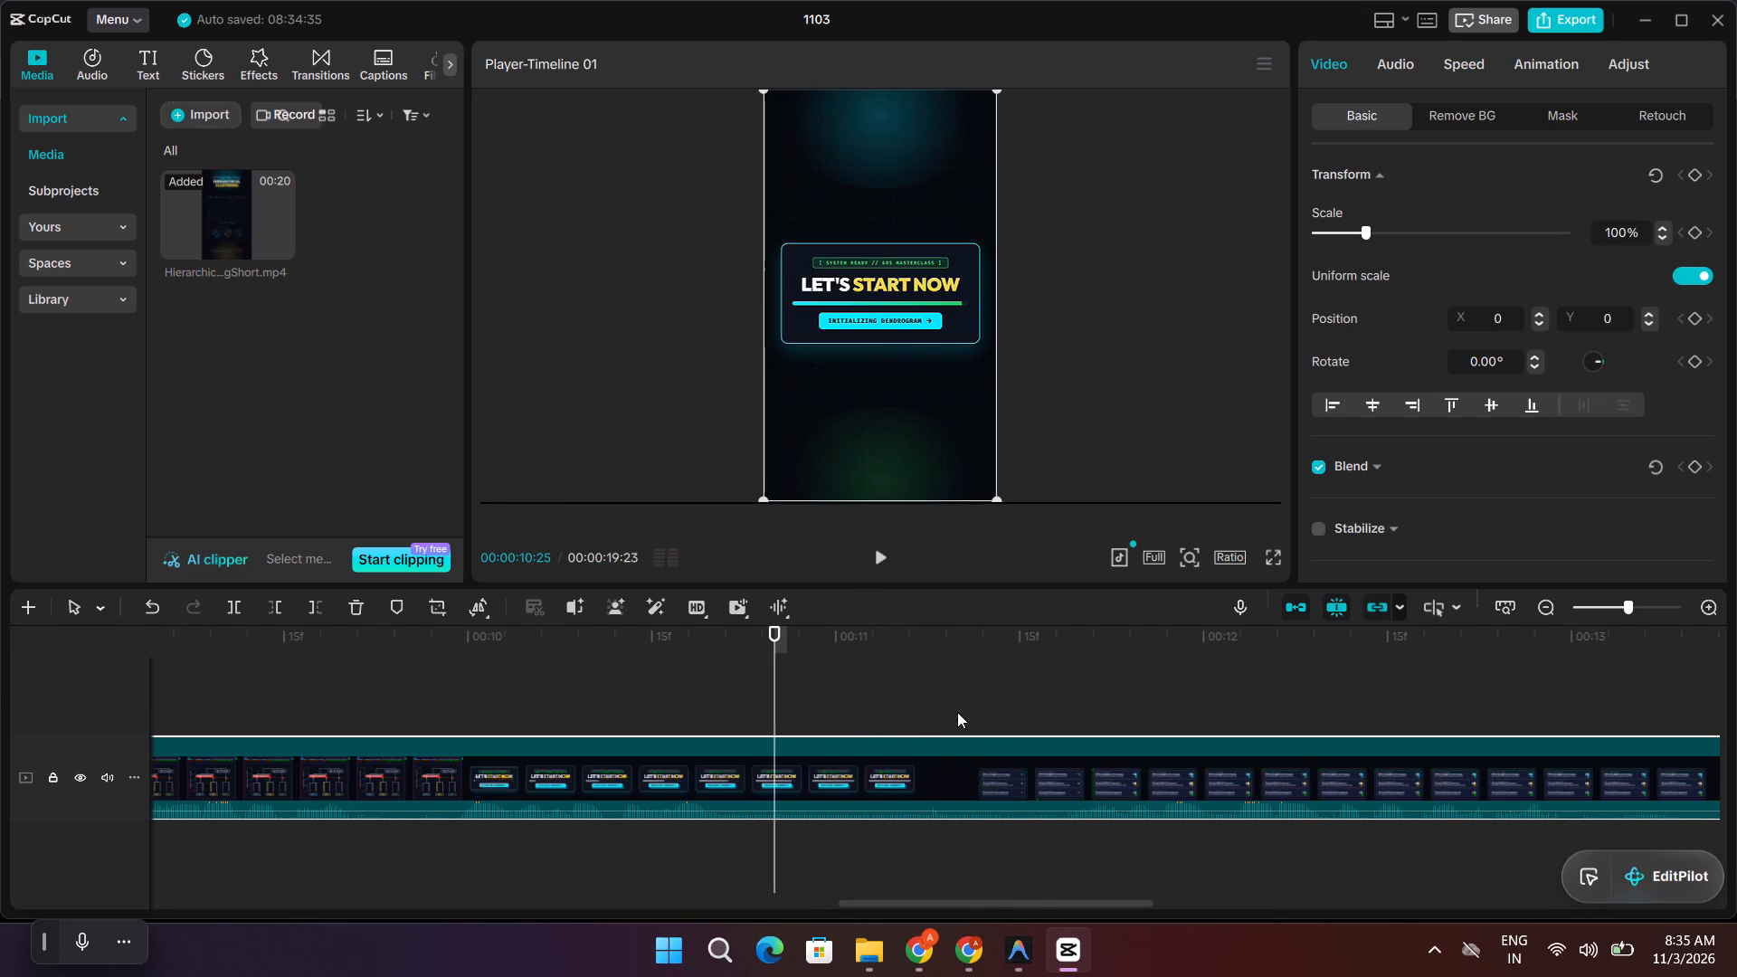
pyautogui.press('space')
pyautogui.press('space')
pyautogui.moveTo(925, 689); pyautogui.dragTo(923, 689)
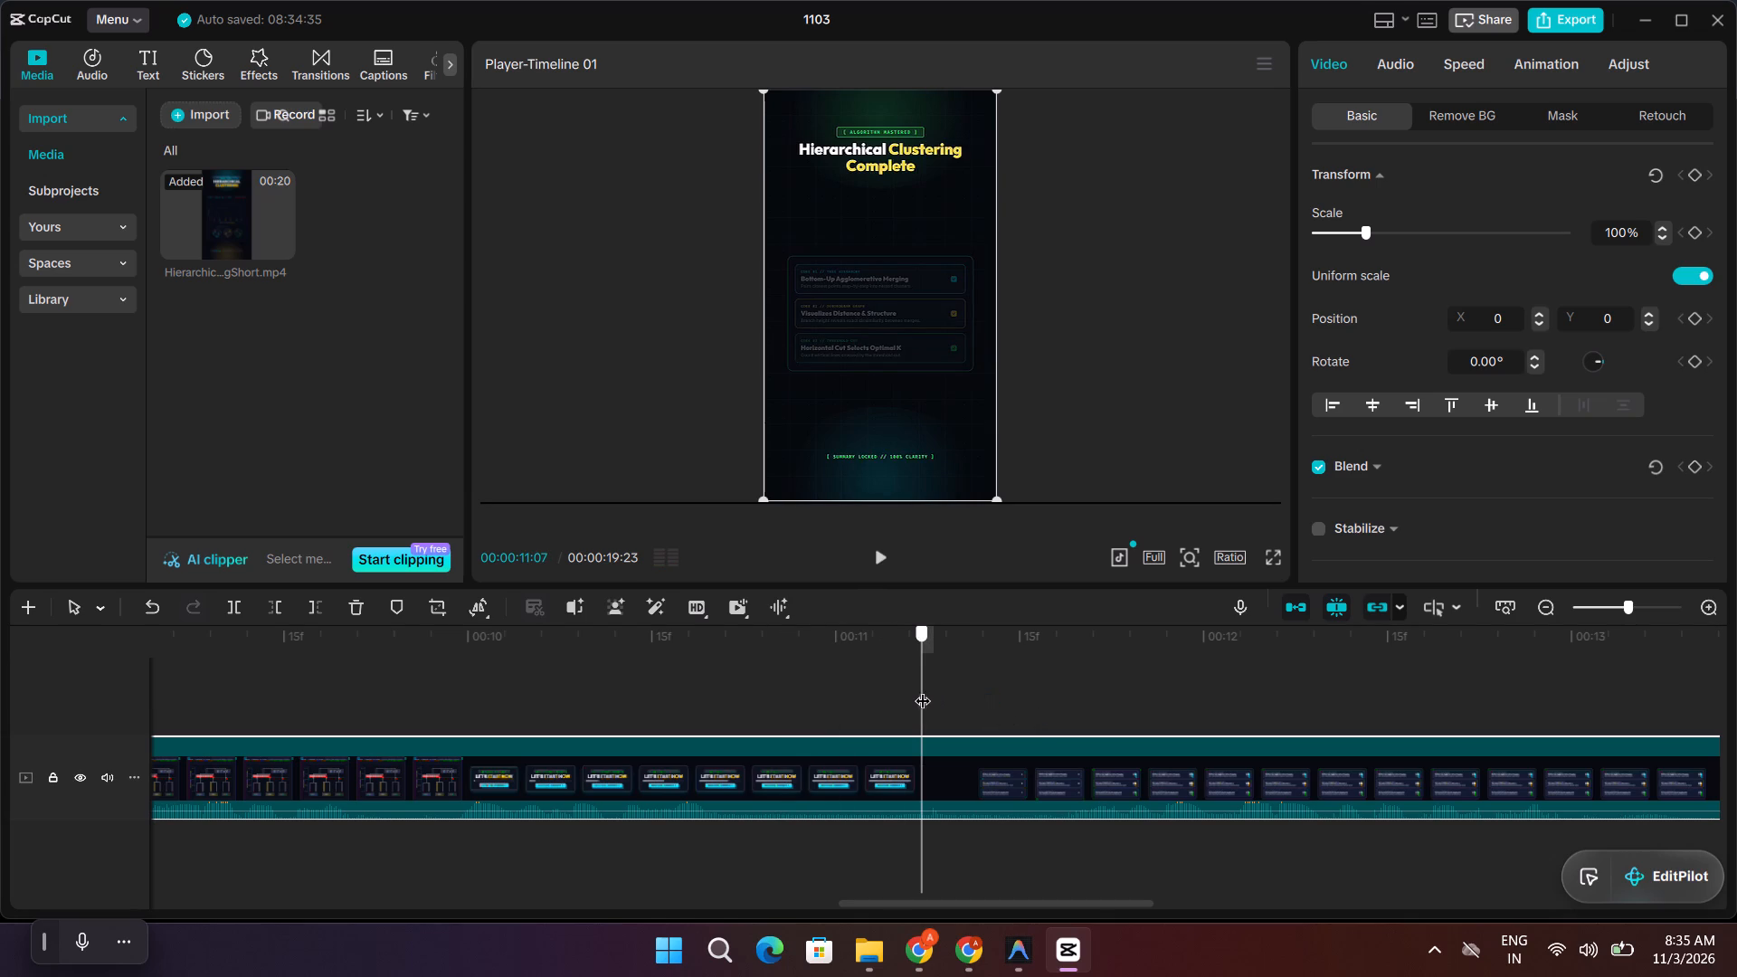
pyautogui.moveTo(923, 689); pyautogui.dragTo(897, 691)
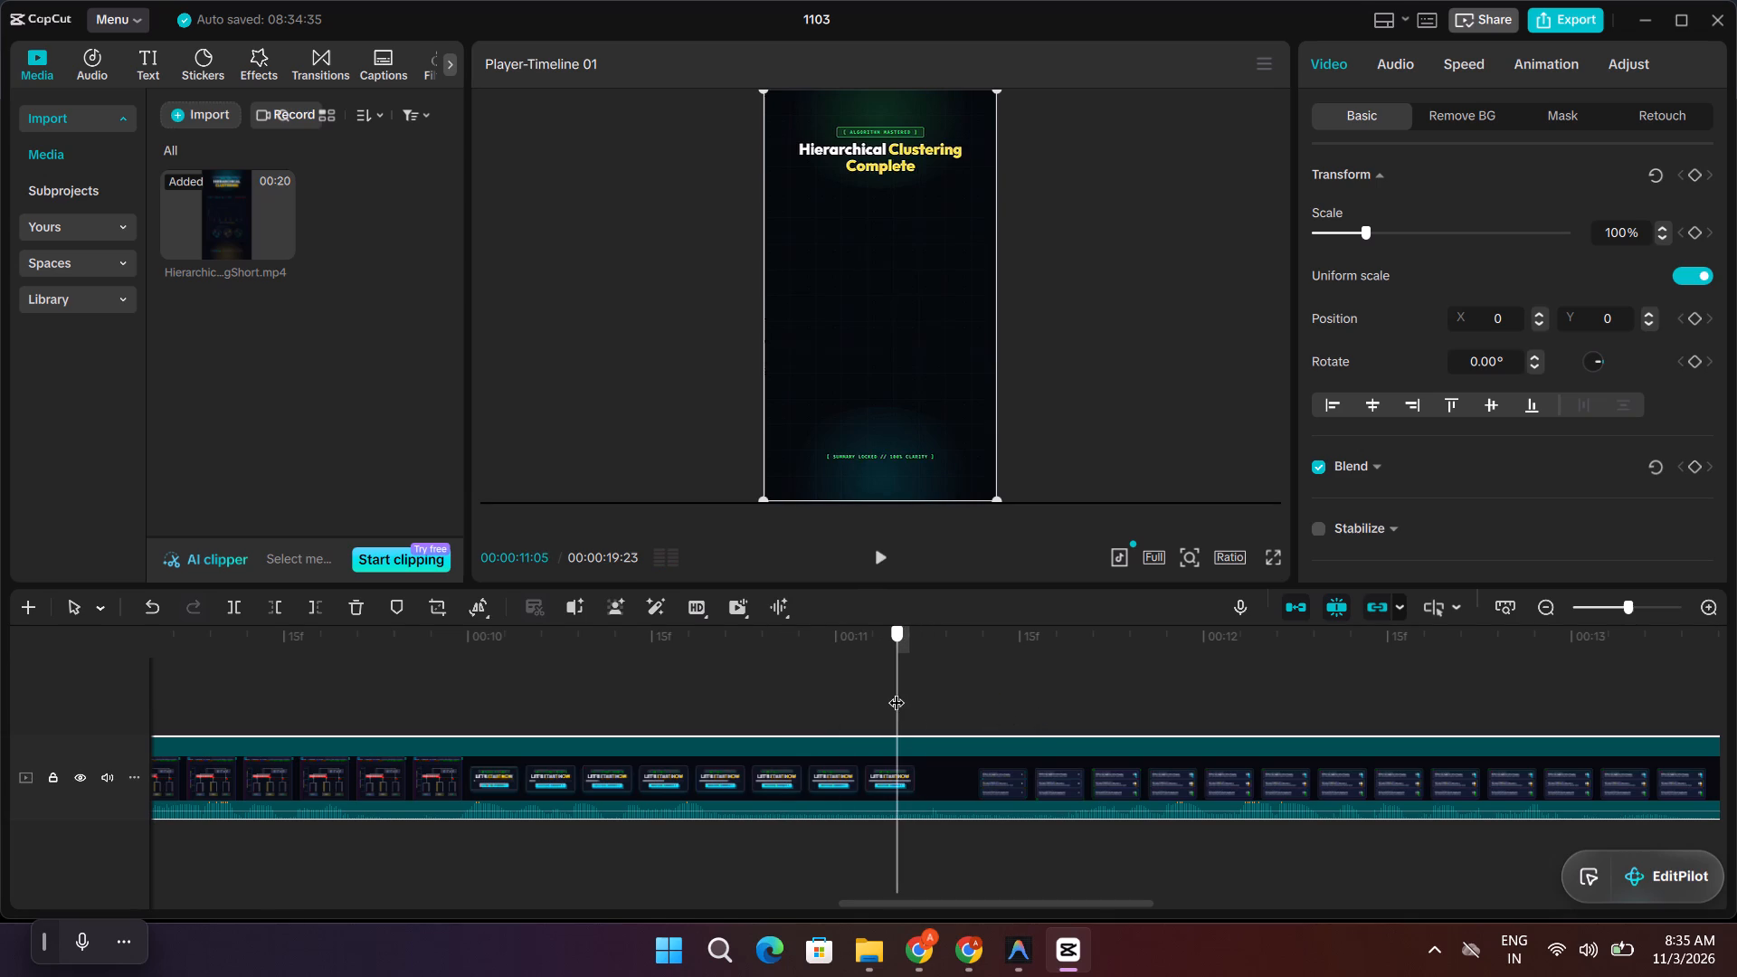
pyautogui.moveTo(897, 691); pyautogui.dragTo(856, 694)
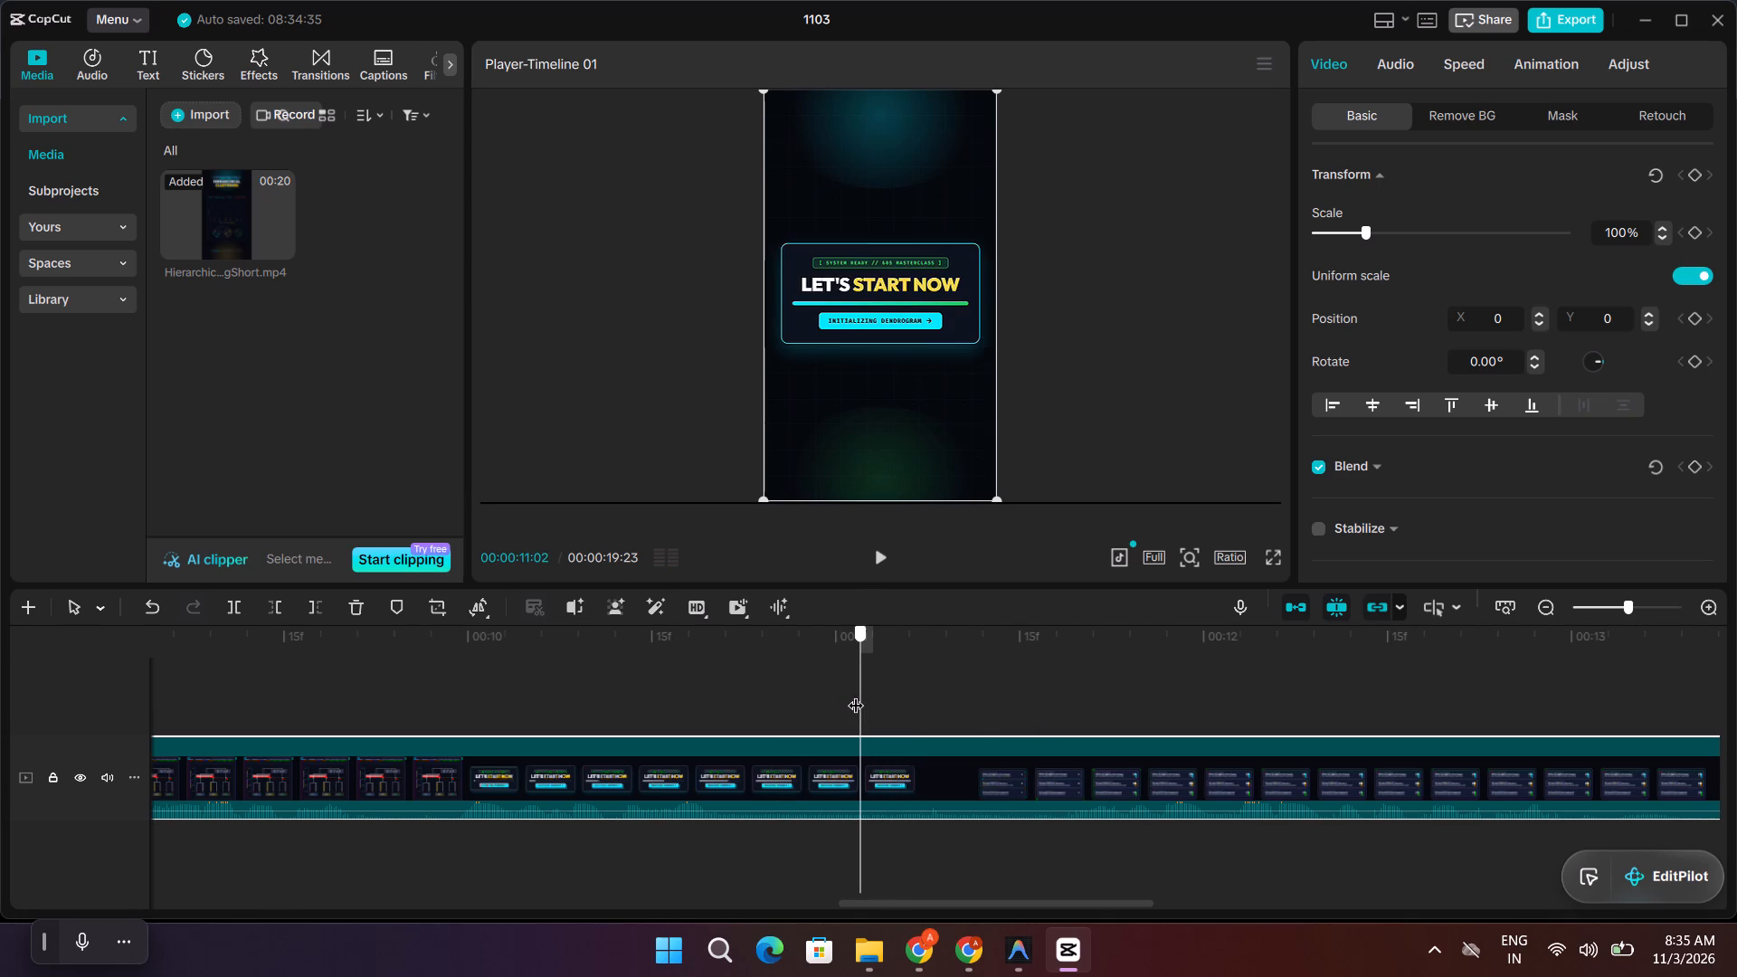
pyautogui.moveTo(856, 694); pyautogui.dragTo(872, 694)
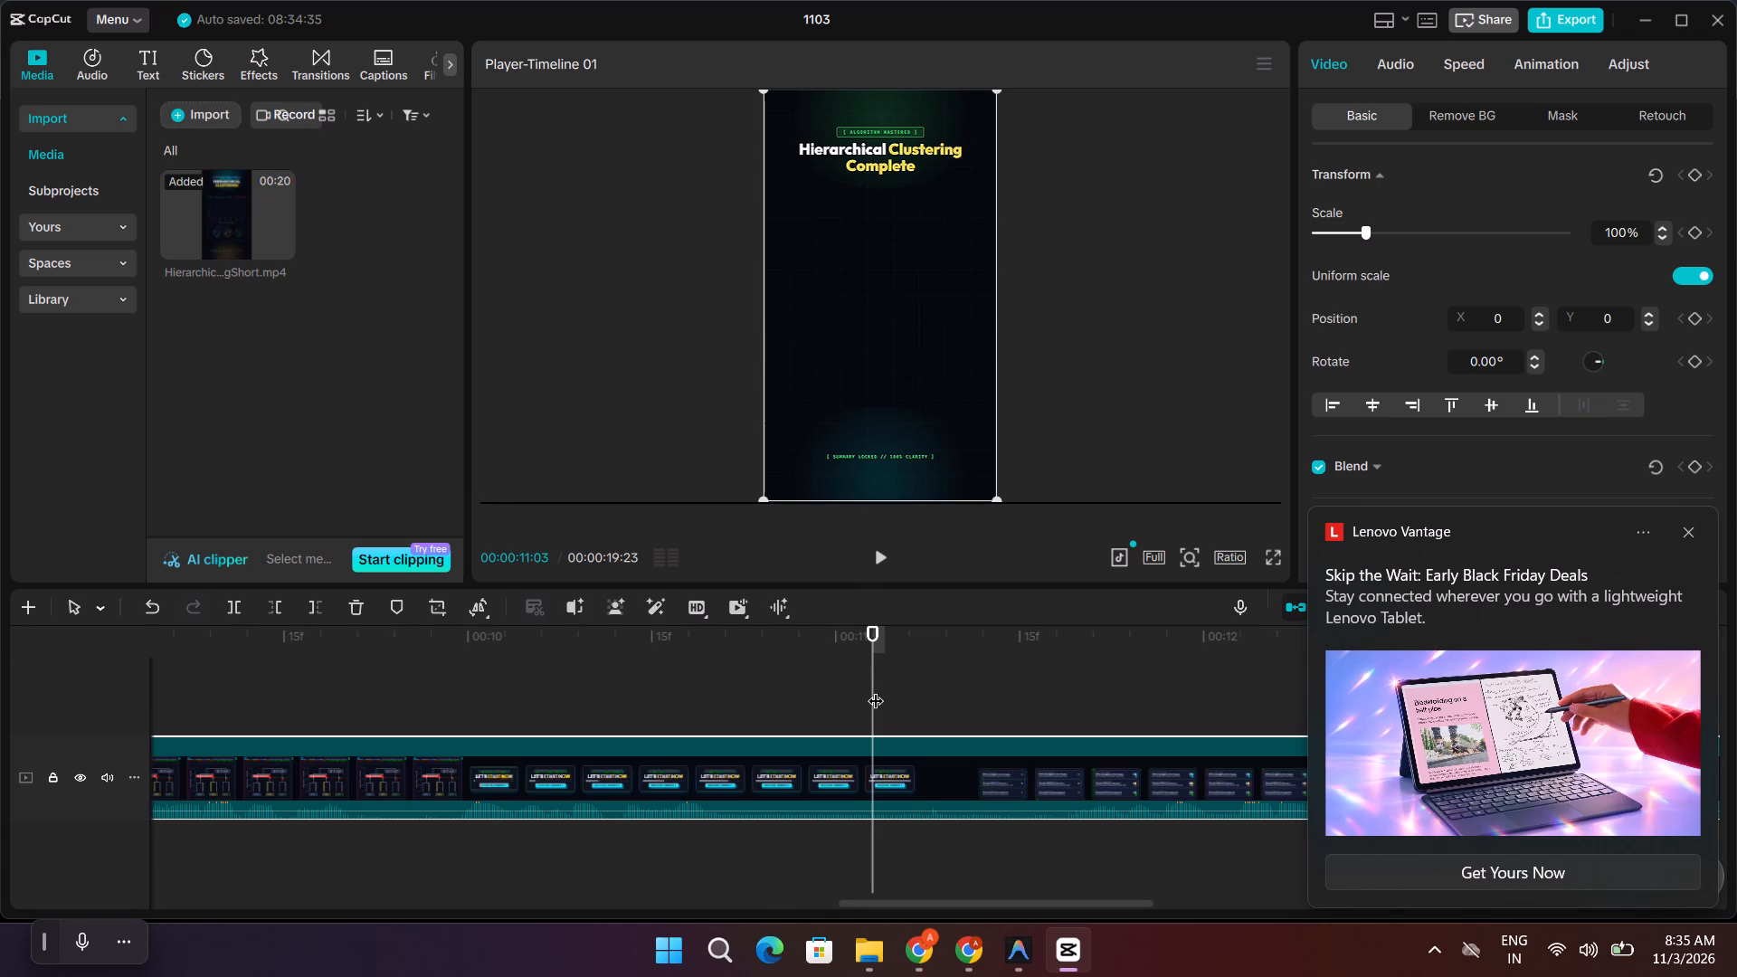
pyautogui.hotkey('ctrl', 'b')
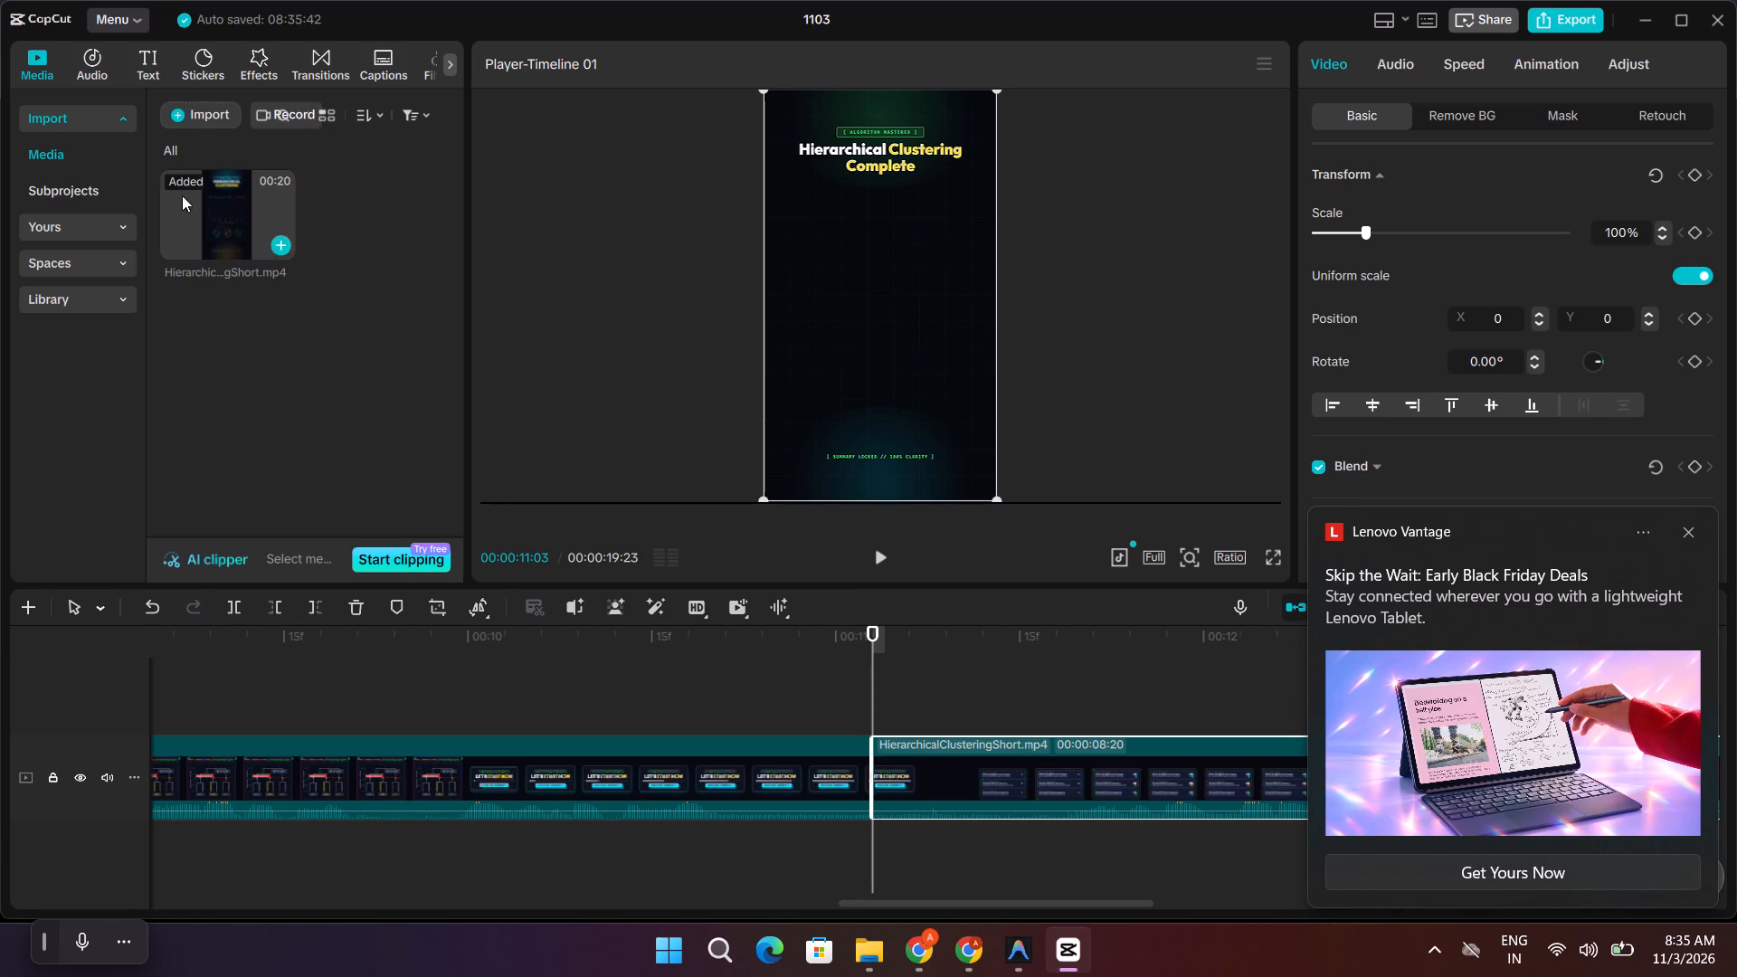
# Import the audio file Generated Audio November 03, 2026 - 7_58AM from Downloads into the project's media.
pyautogui.click(188, 101)
pyautogui.click(192, 114)
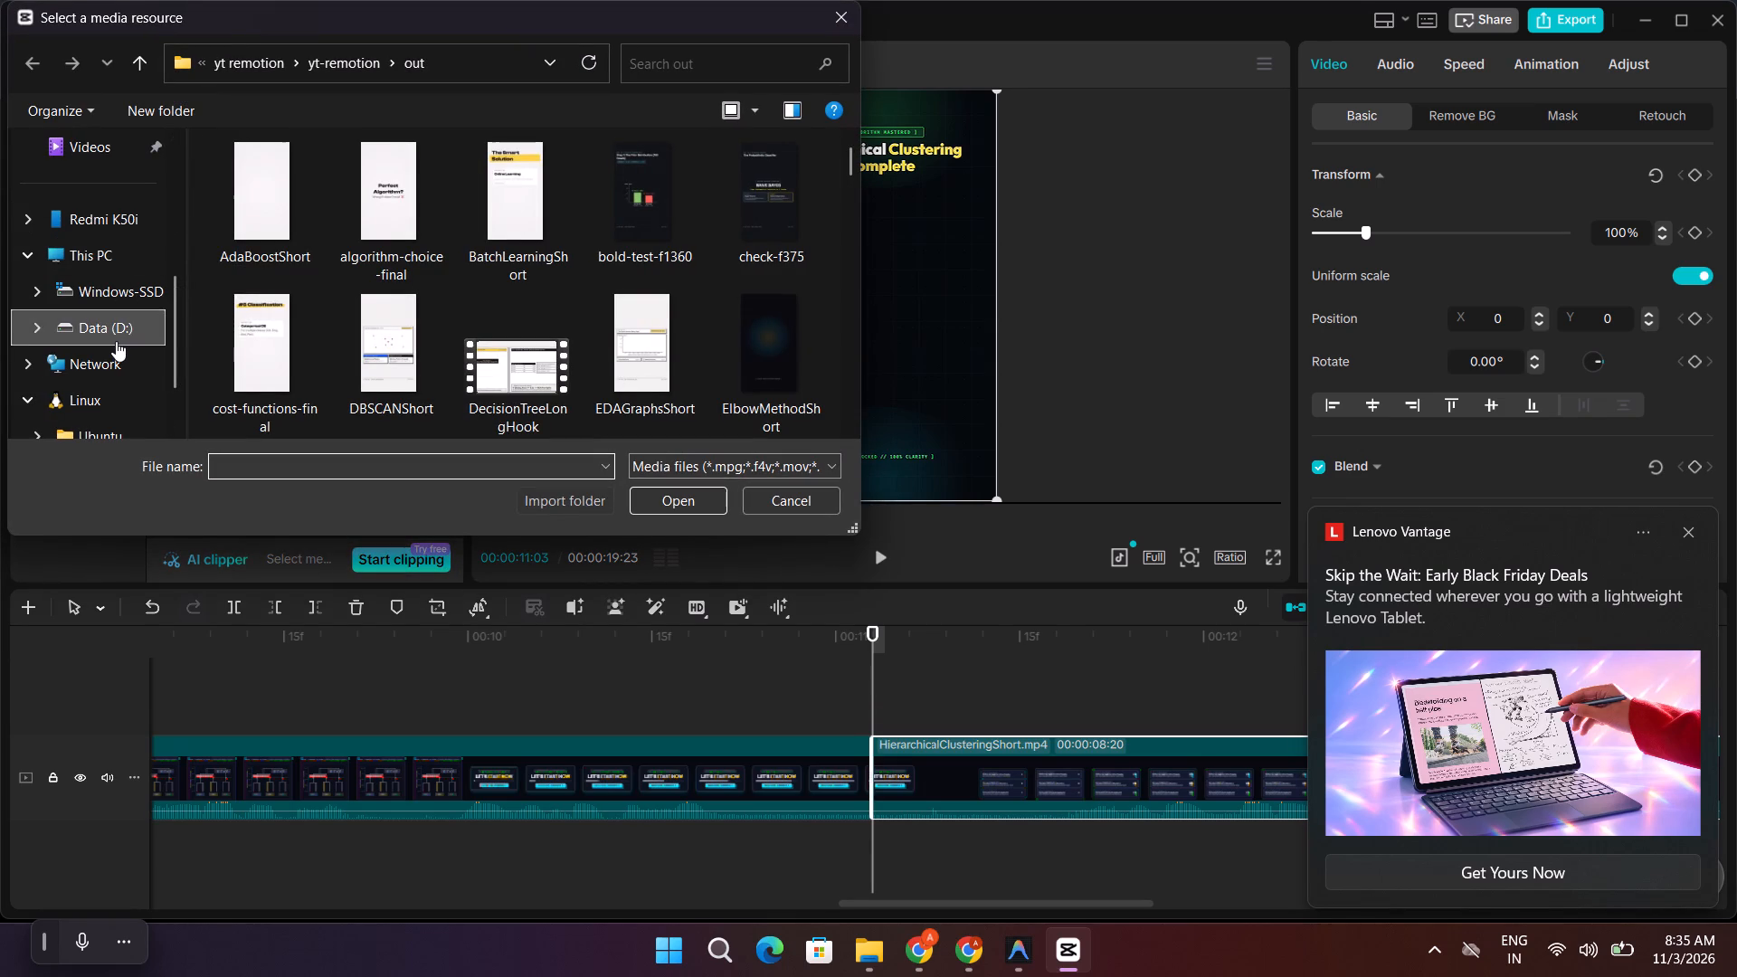
pyautogui.scroll(3, 116, 341)
pyautogui.click(95, 298)
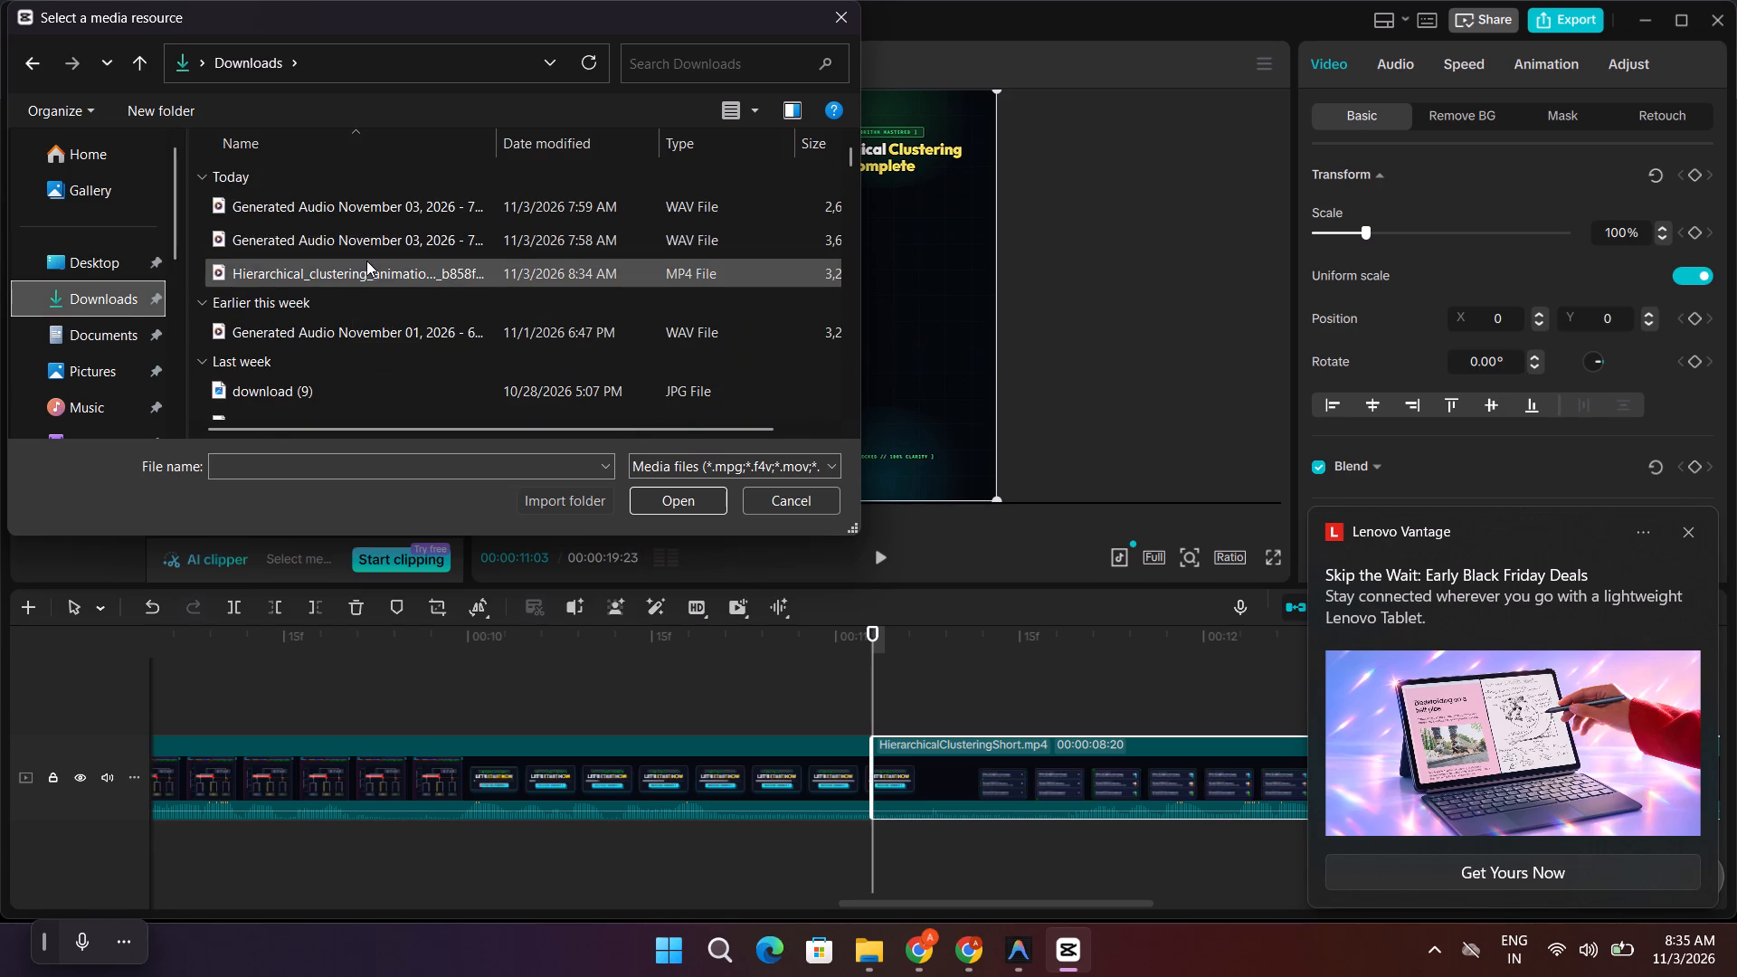
pyautogui.click(385, 247)
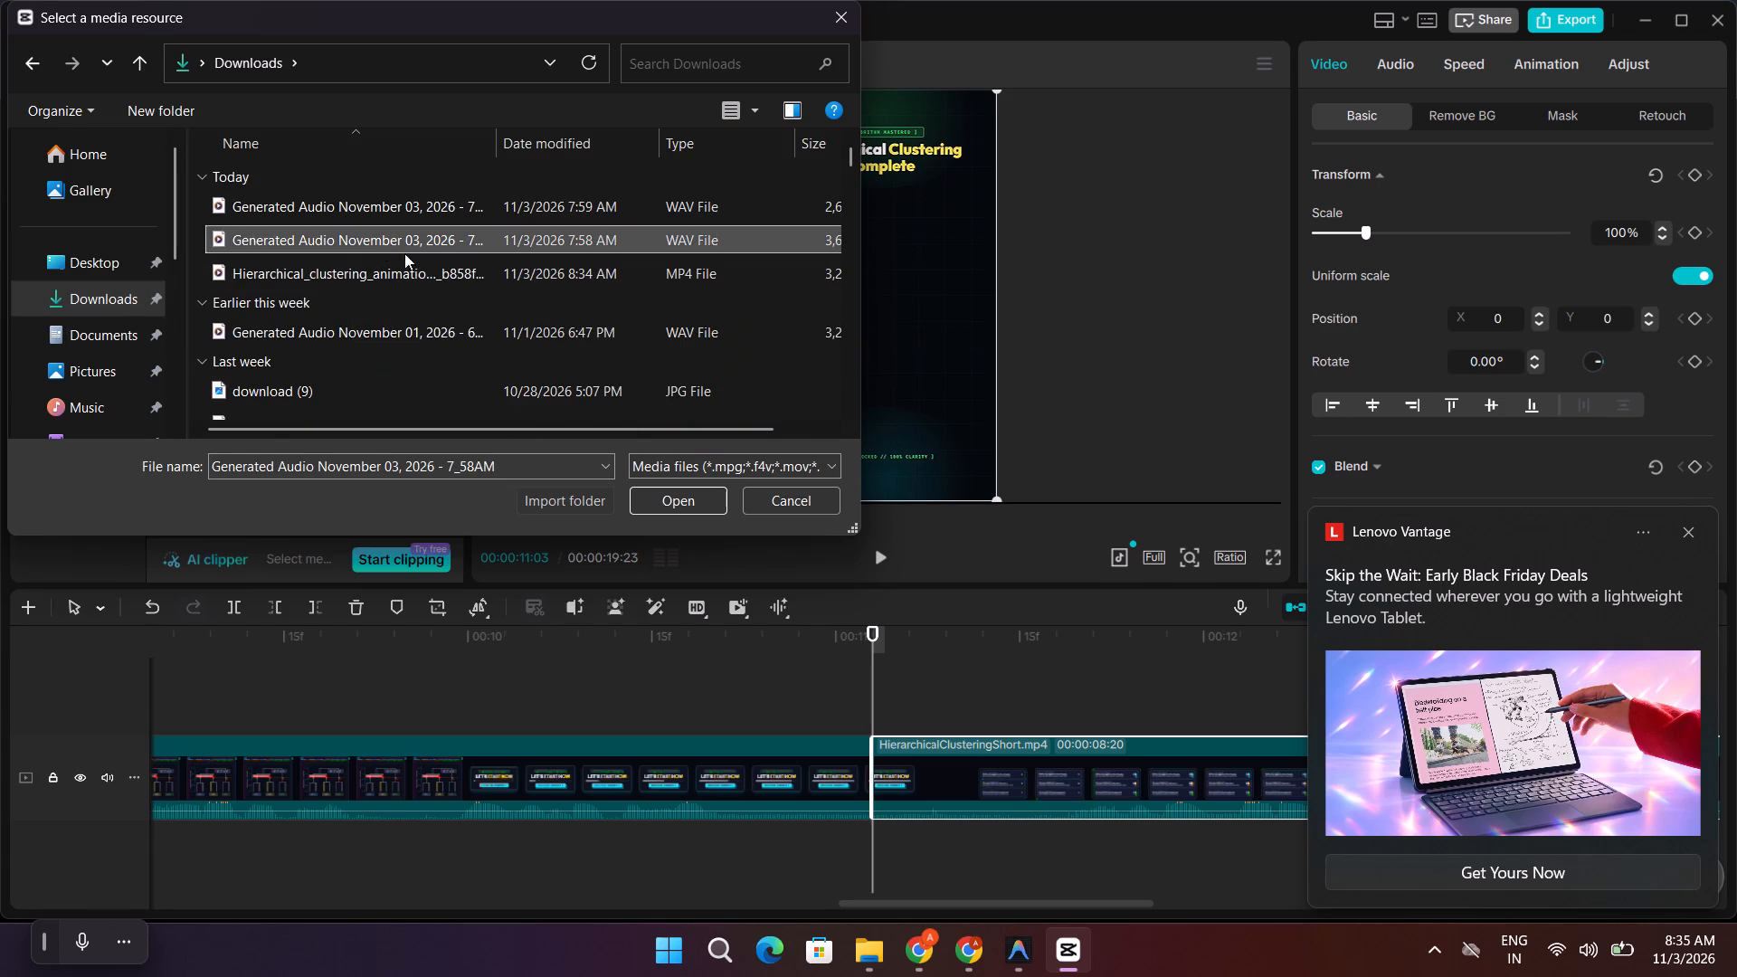
pyautogui.click(692, 499)
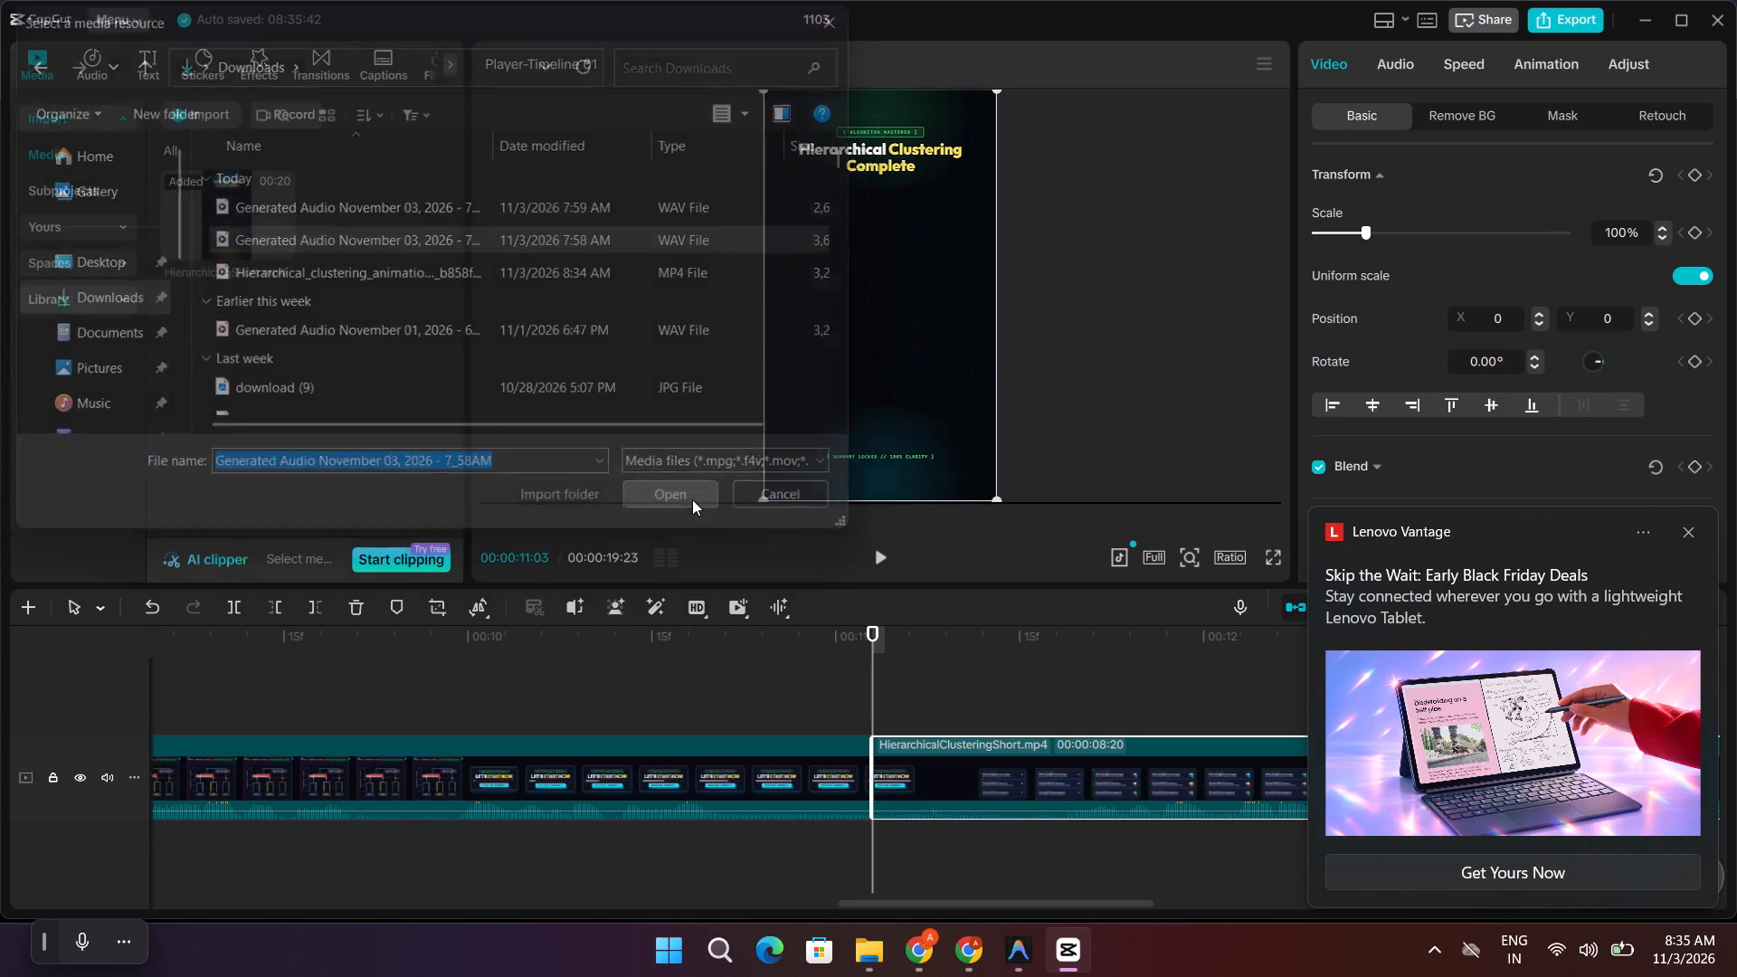
# Place the 7_58AM generated audio on a track below the video, starting at the 00:00:11:03 split, and dismiss the Lenovo Vantage notification.
pyautogui.moveTo(362, 240); pyautogui.dragTo(786, 709)
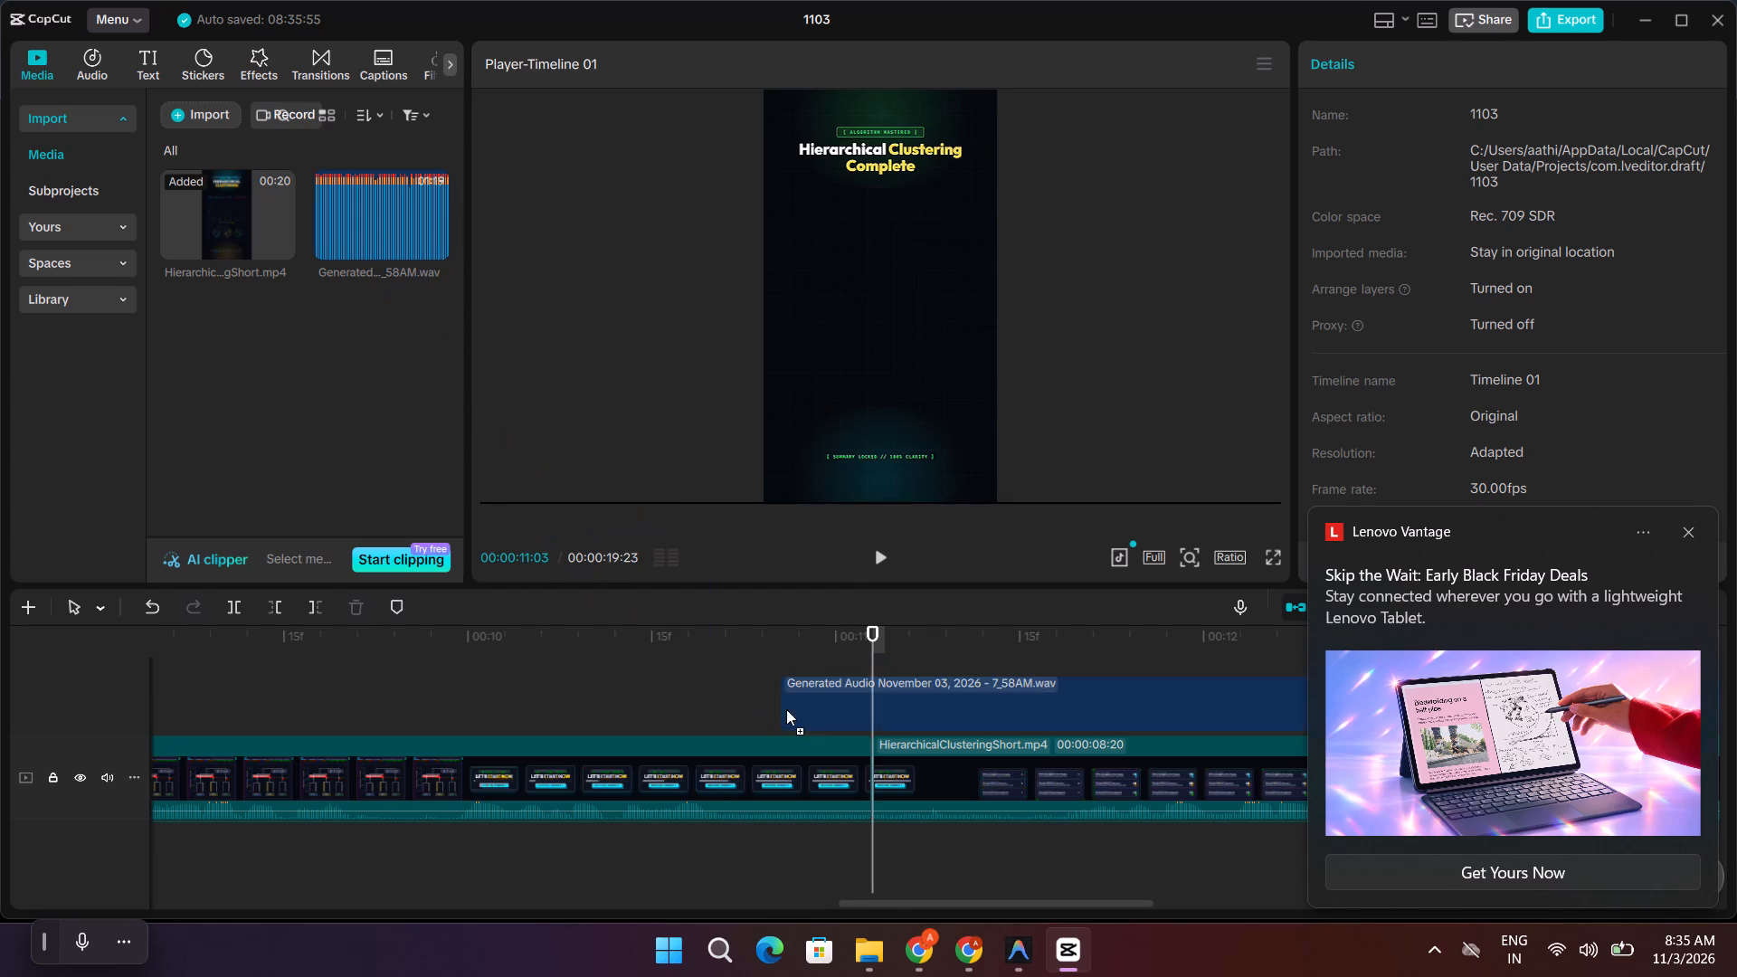
pyautogui.moveTo(786, 709); pyautogui.dragTo(857, 728)
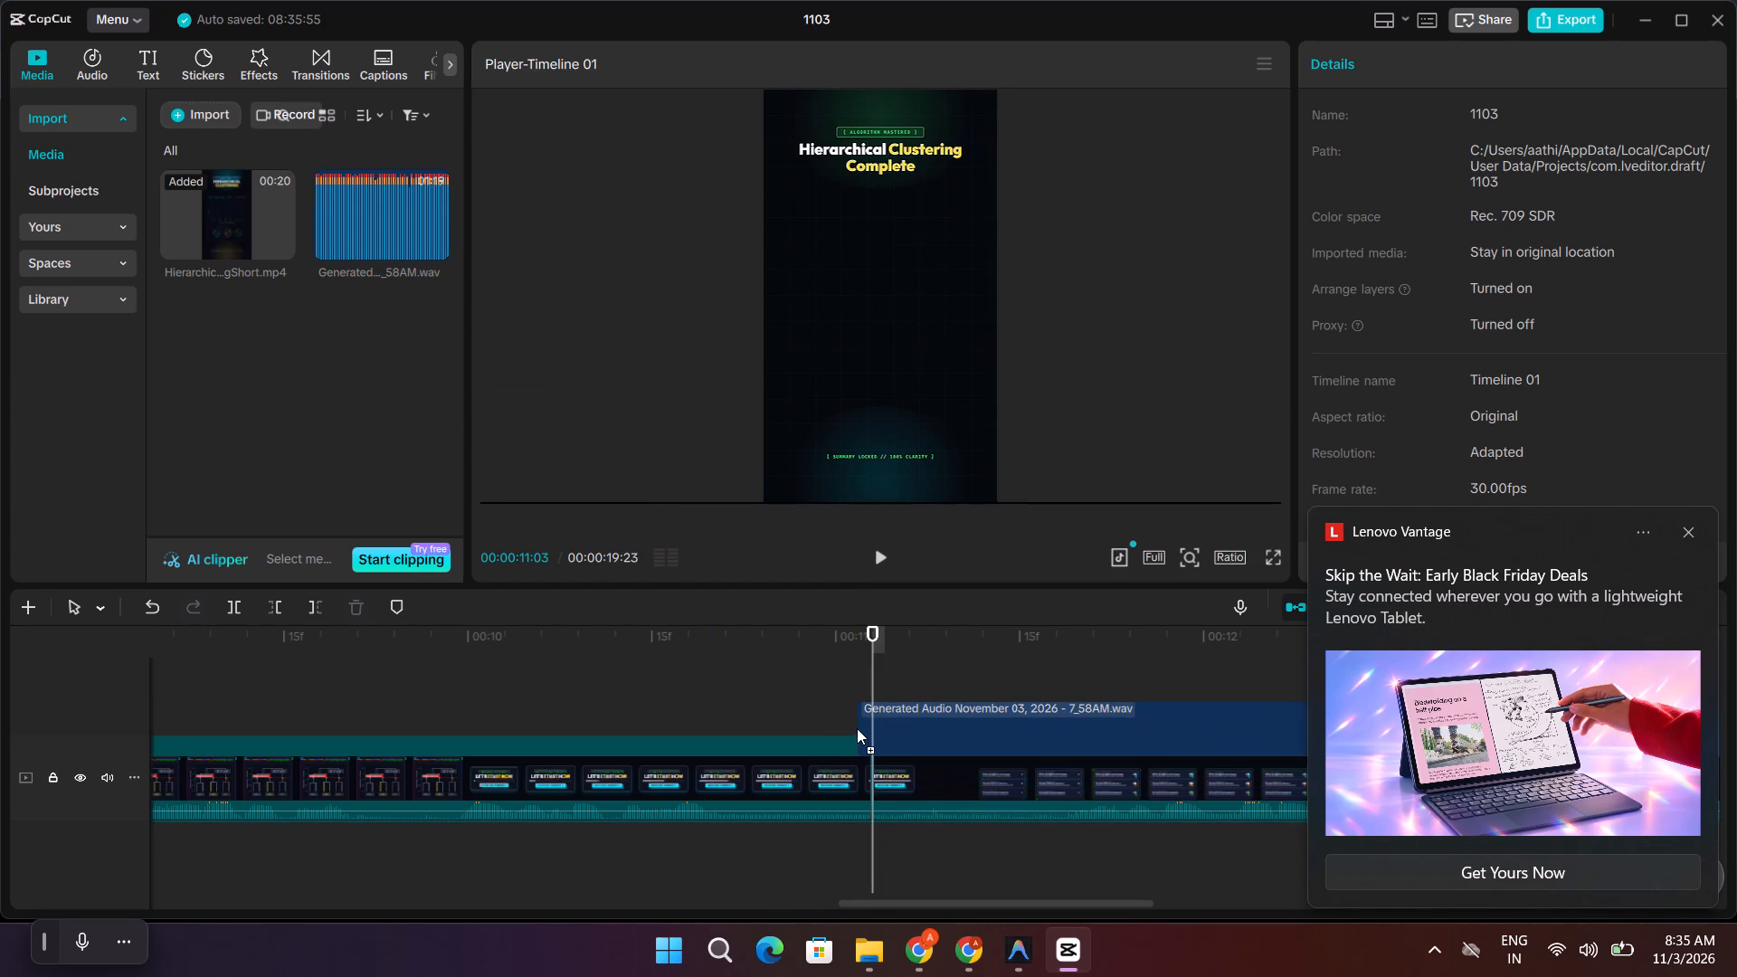
pyautogui.moveTo(857, 728); pyautogui.dragTo(831, 706)
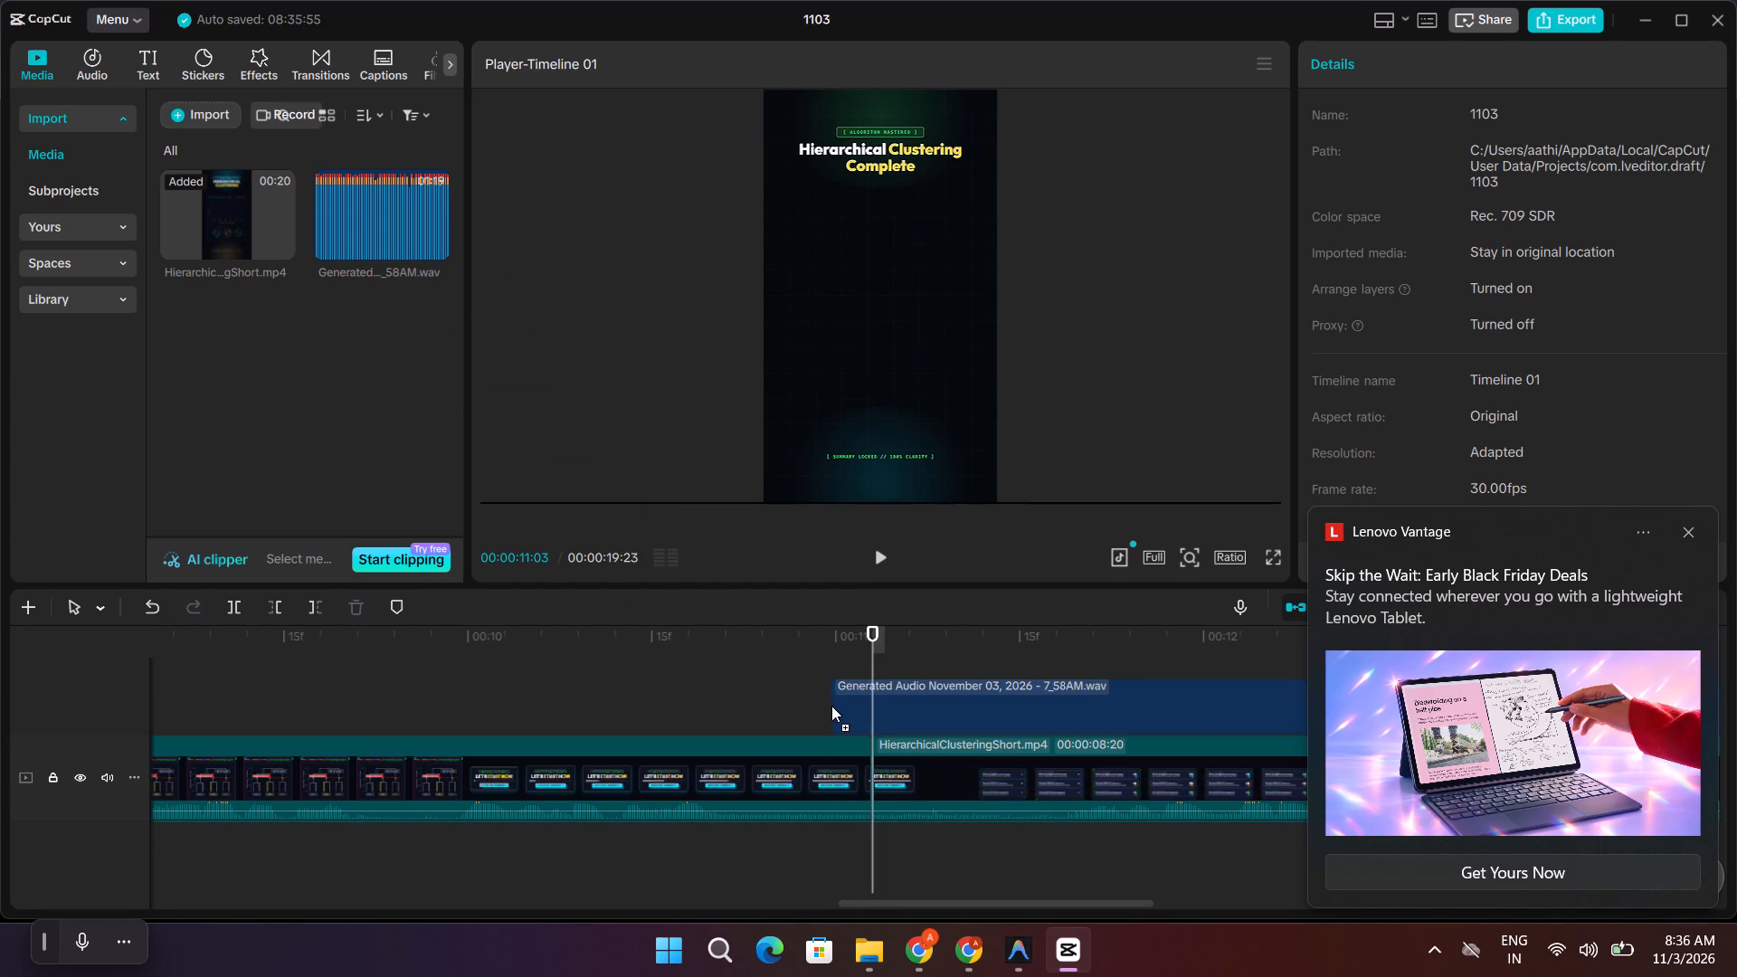
pyautogui.moveTo(831, 706); pyautogui.dragTo(875, 849)
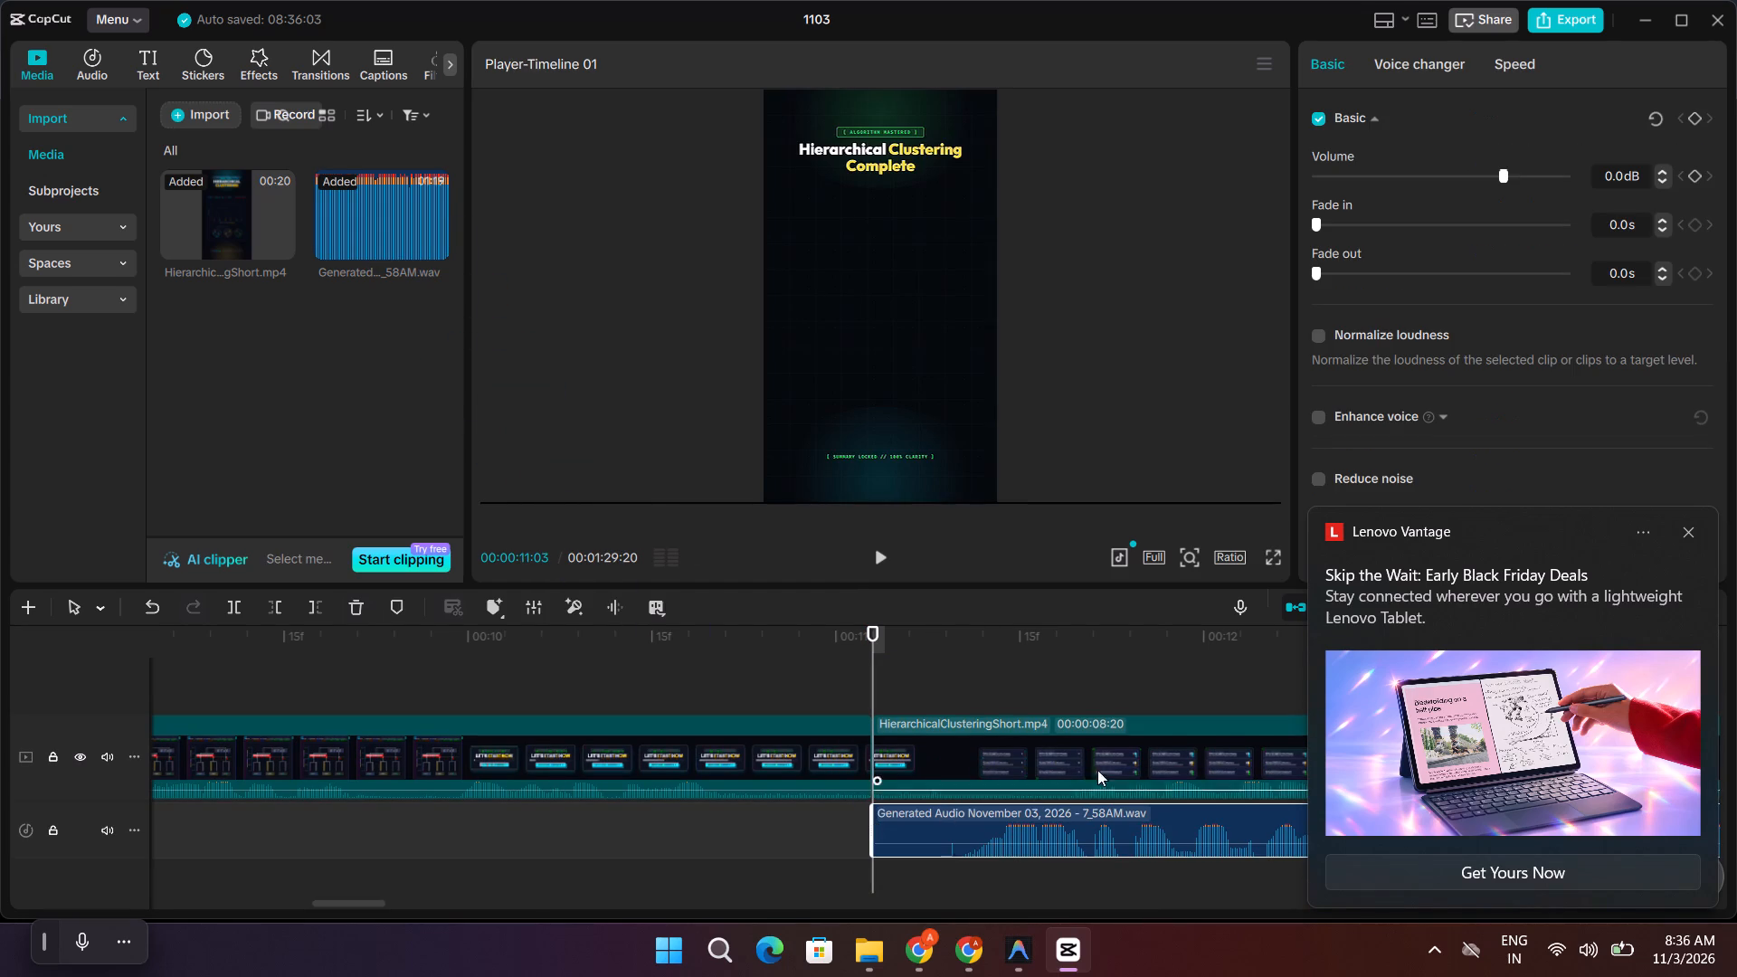
pyautogui.click(1689, 538)
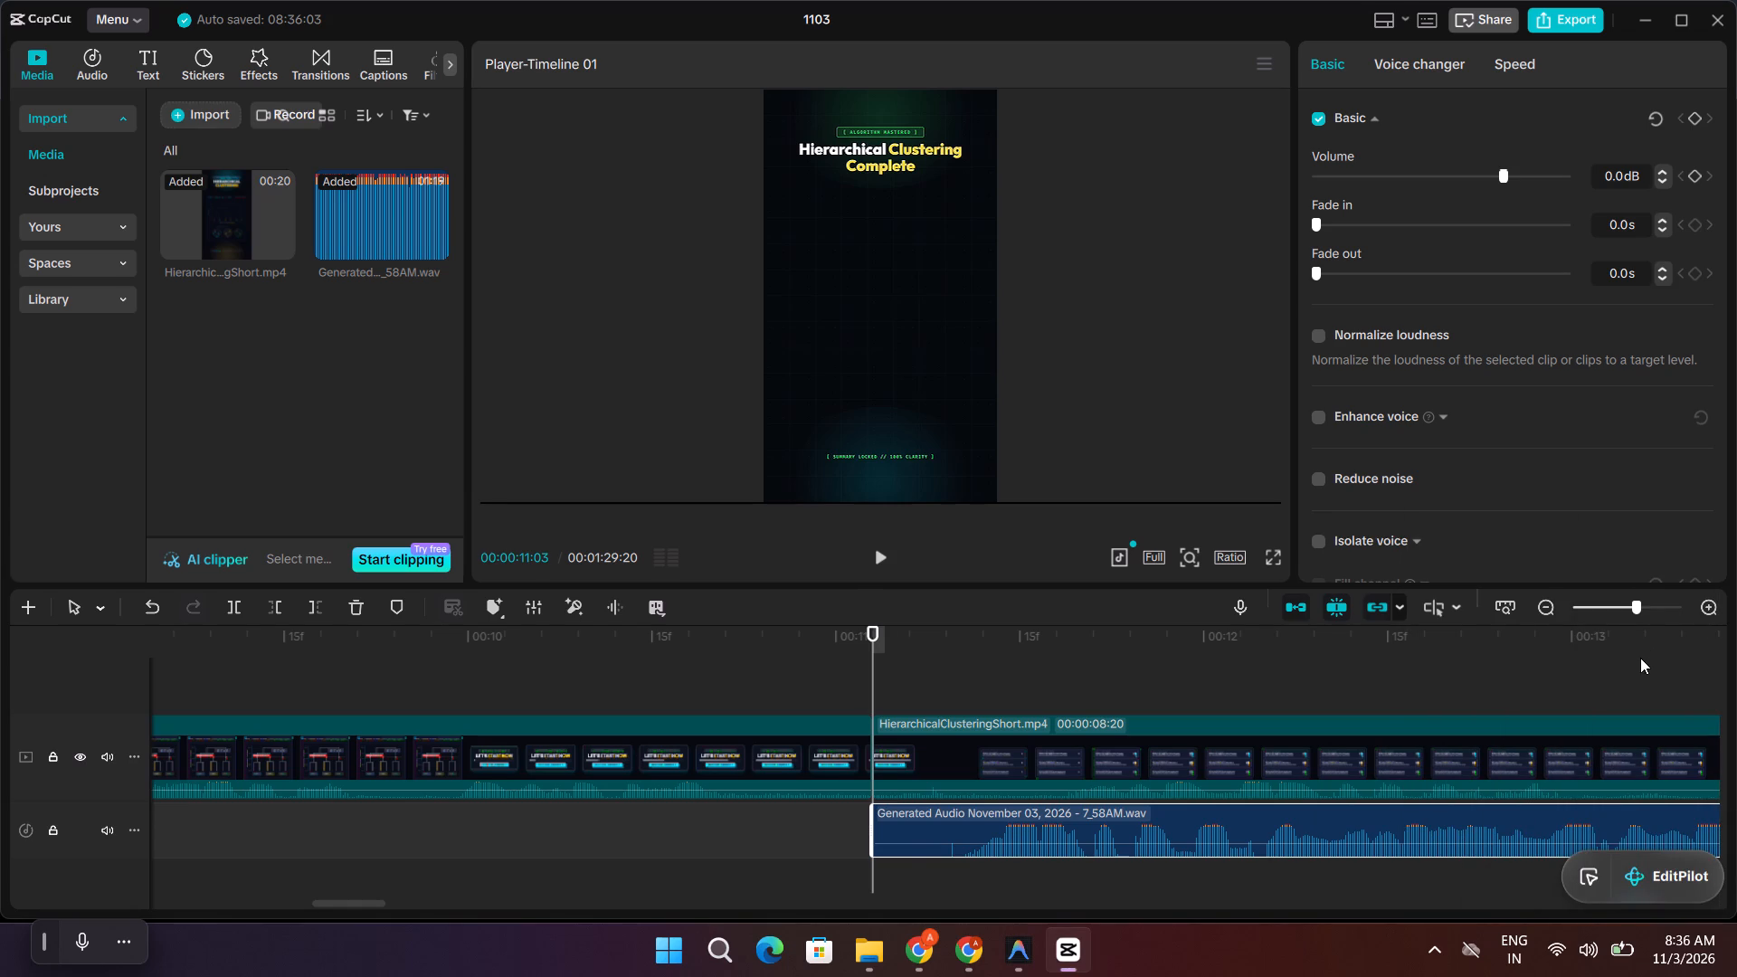
# Play back the timeline briefly from the split to check the added audio against the video.
pyautogui.press('space')
pyautogui.press('space')
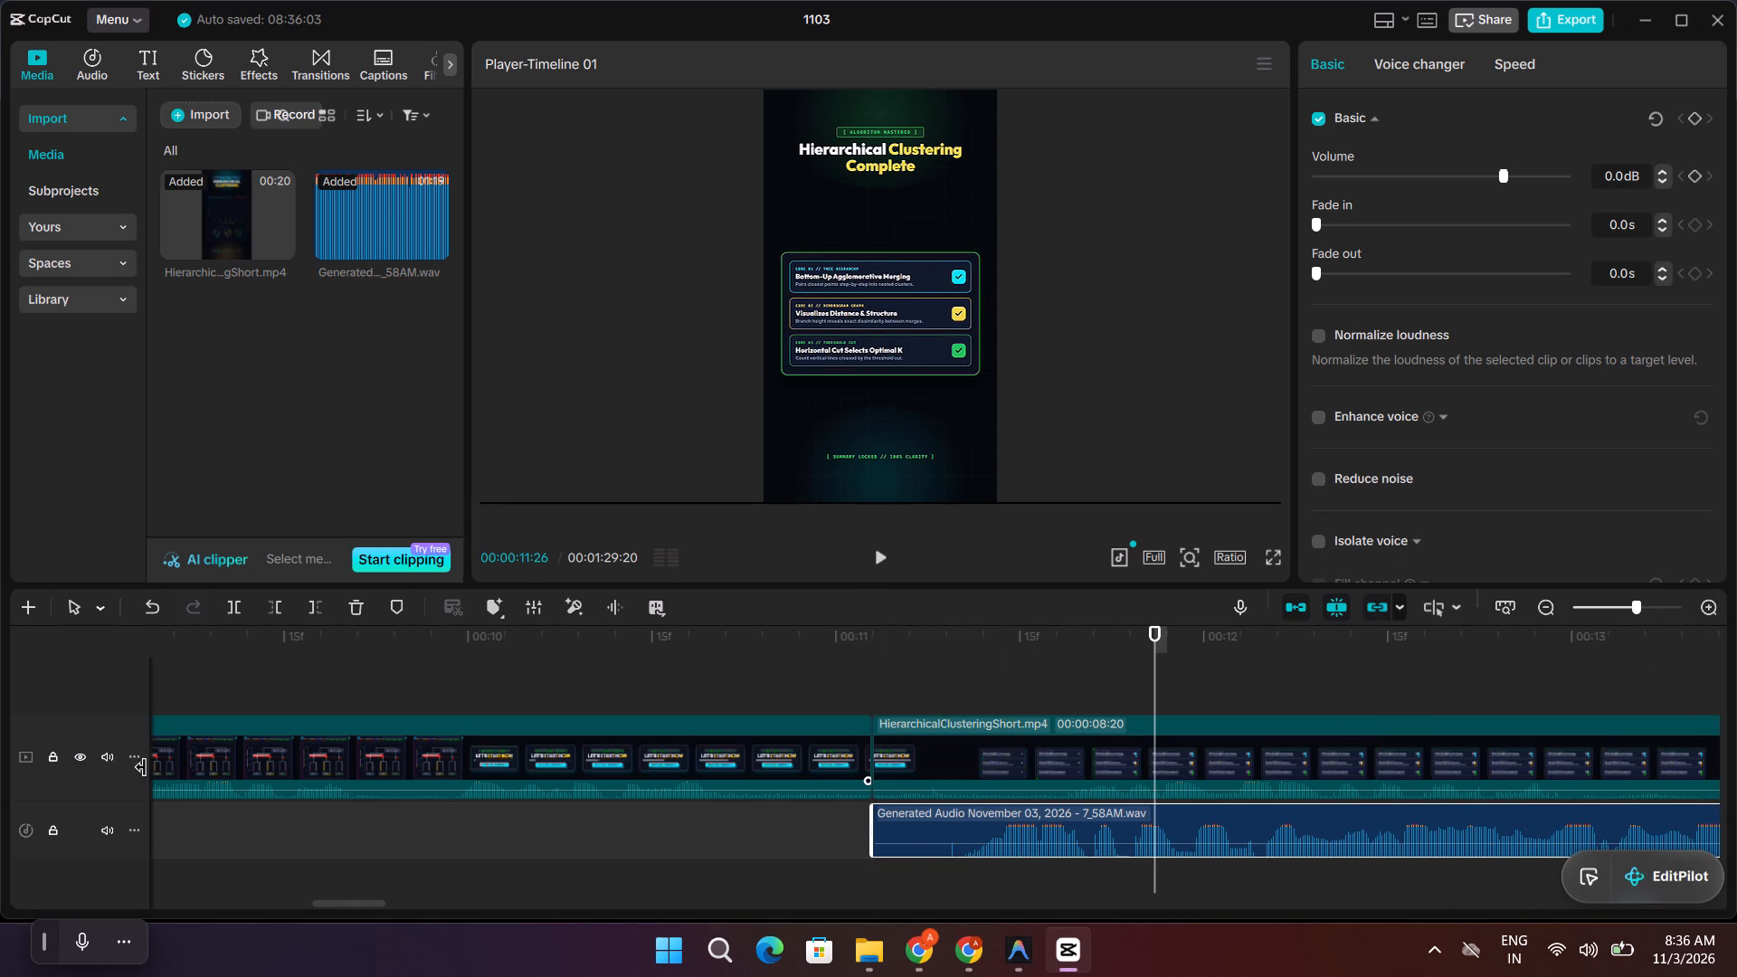
# Mute the clip audio of the HierarchicalClusteringShort video track and briefly play back the timeline.
pyautogui.click(103, 764)
pyautogui.press('space')
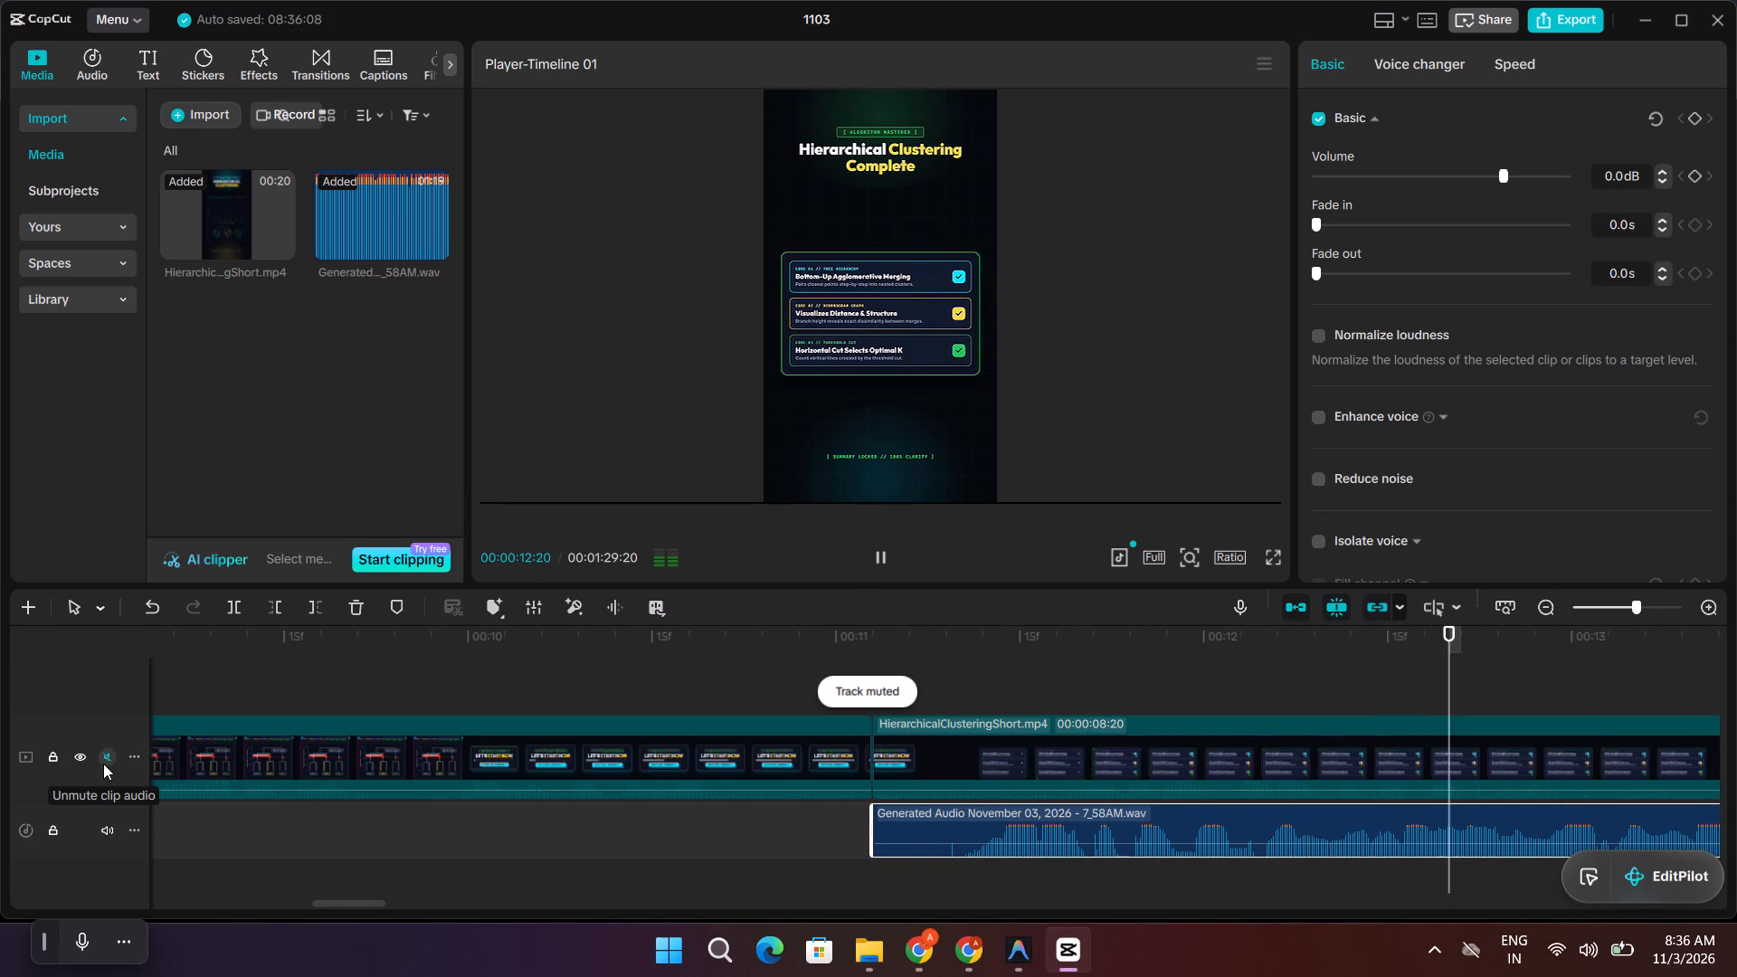
pyautogui.press('space')
# Split the 7_58AM generated audio at 00:00:22:11, in the pause between phrases, and delete the portion before the split.
pyautogui.click(425, 823)
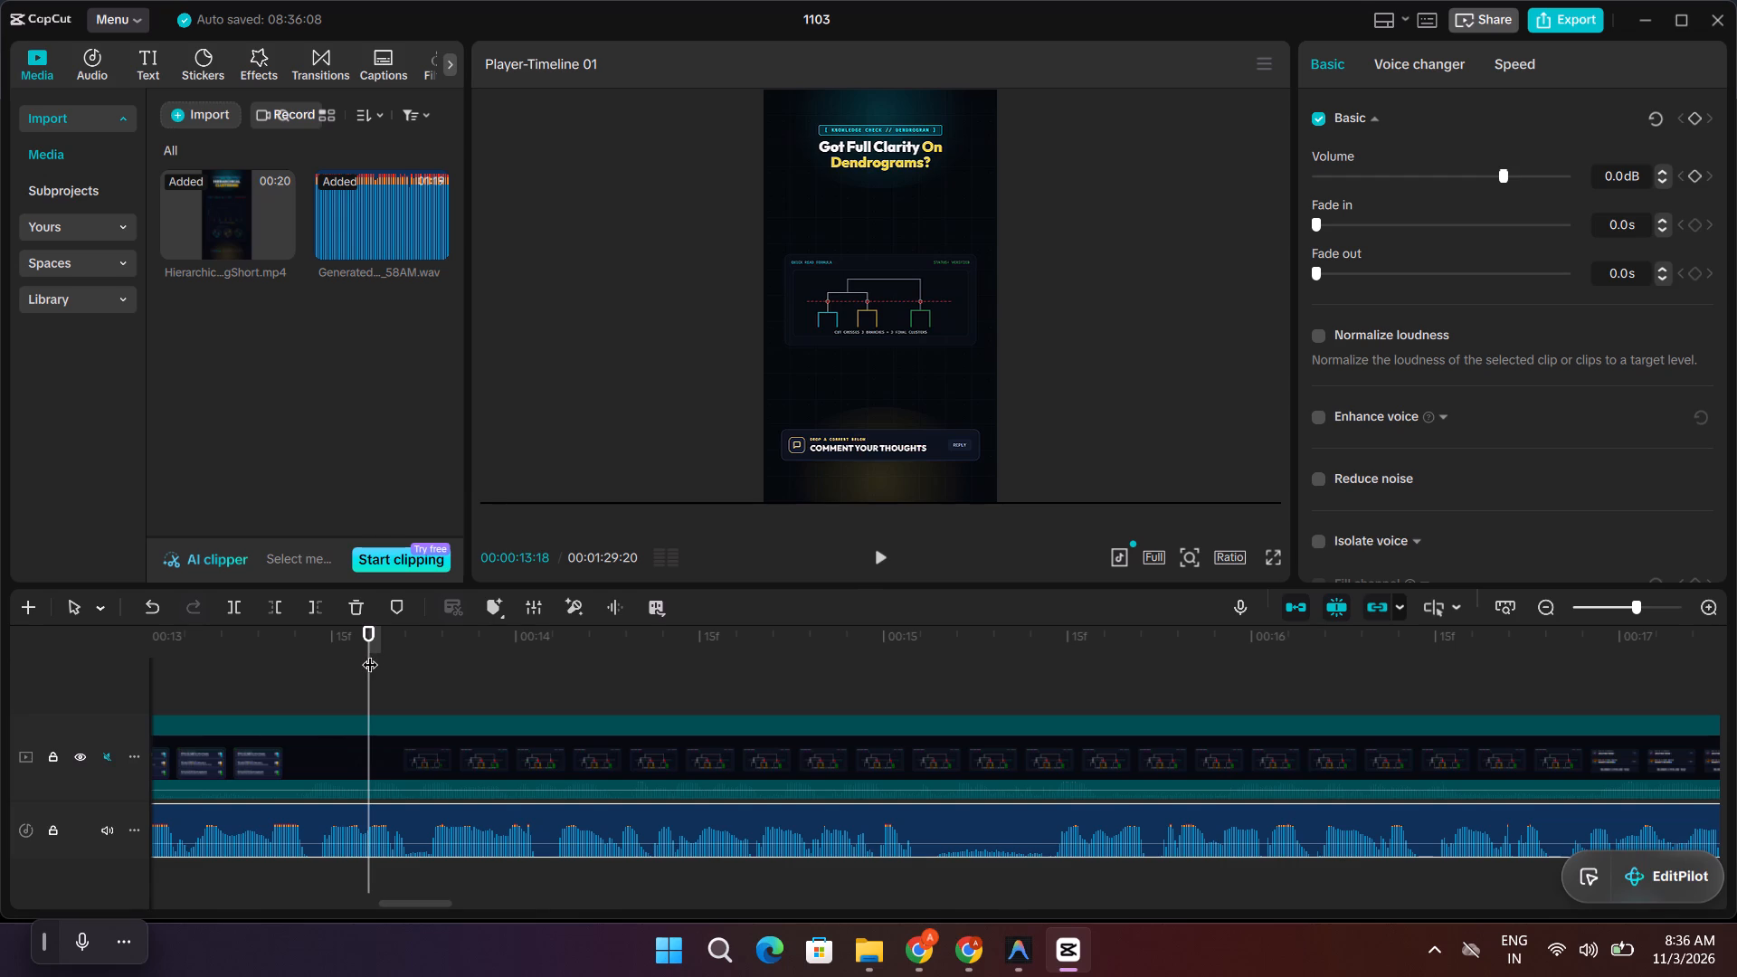
pyautogui.moveTo(370, 653); pyautogui.dragTo(1736, 658)
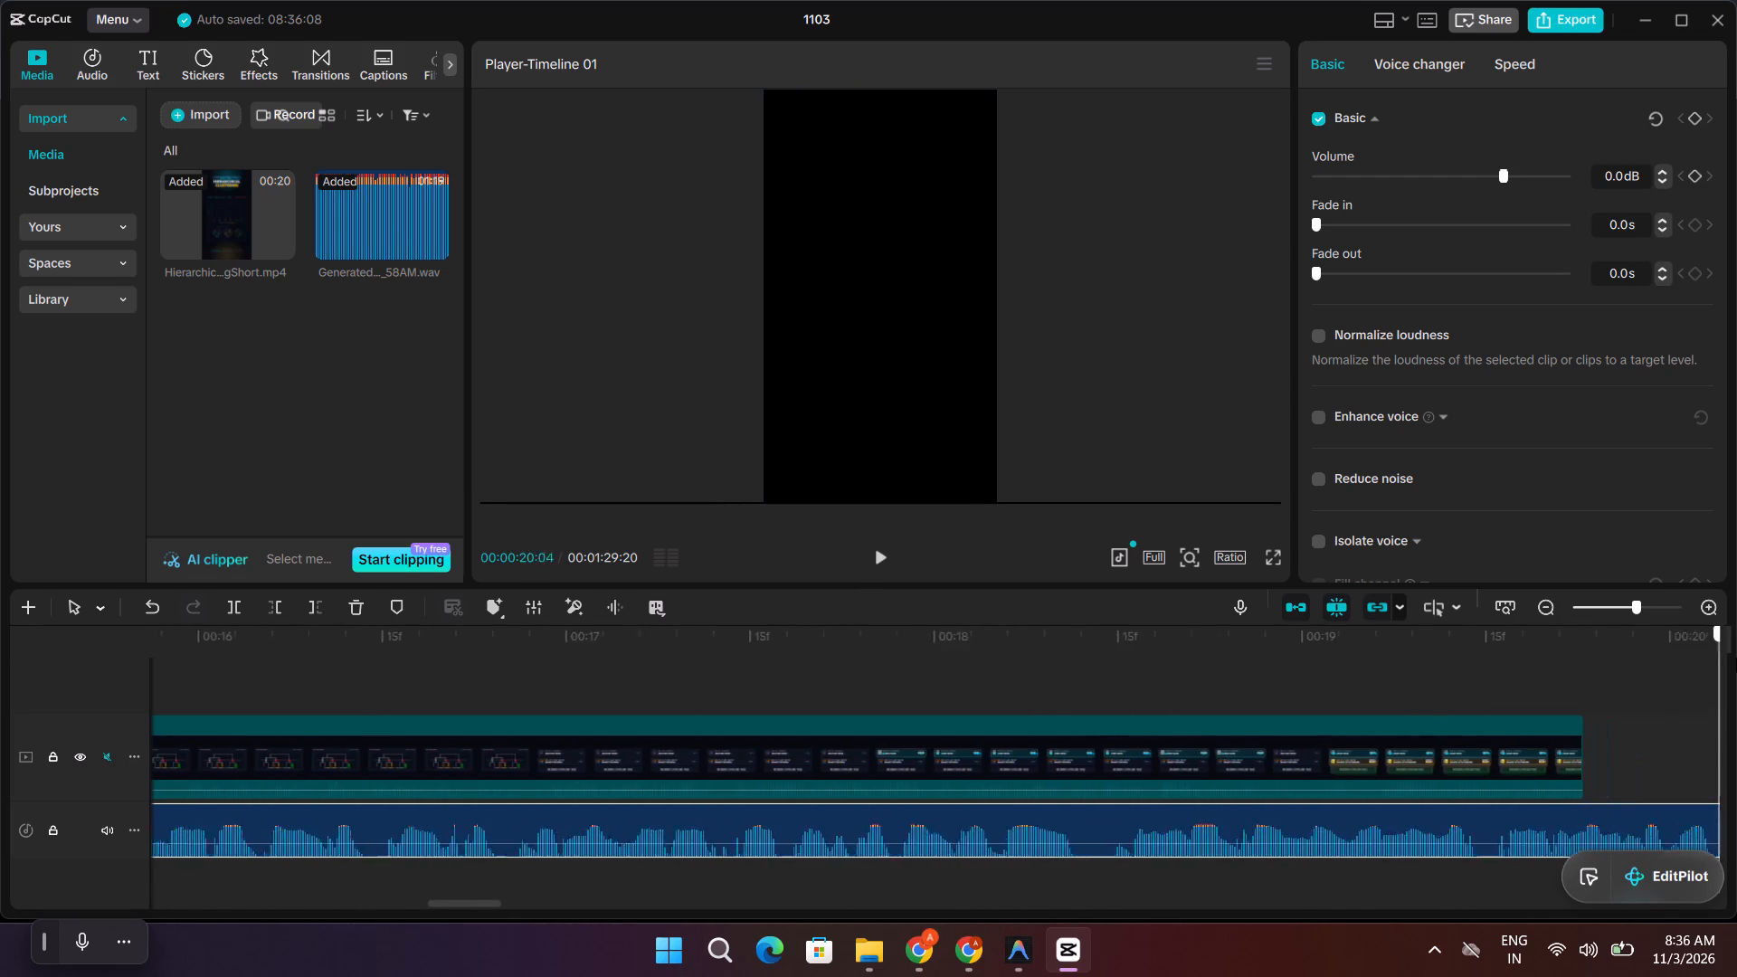
pyautogui.moveTo(1736, 658); pyautogui.dragTo(376, 678)
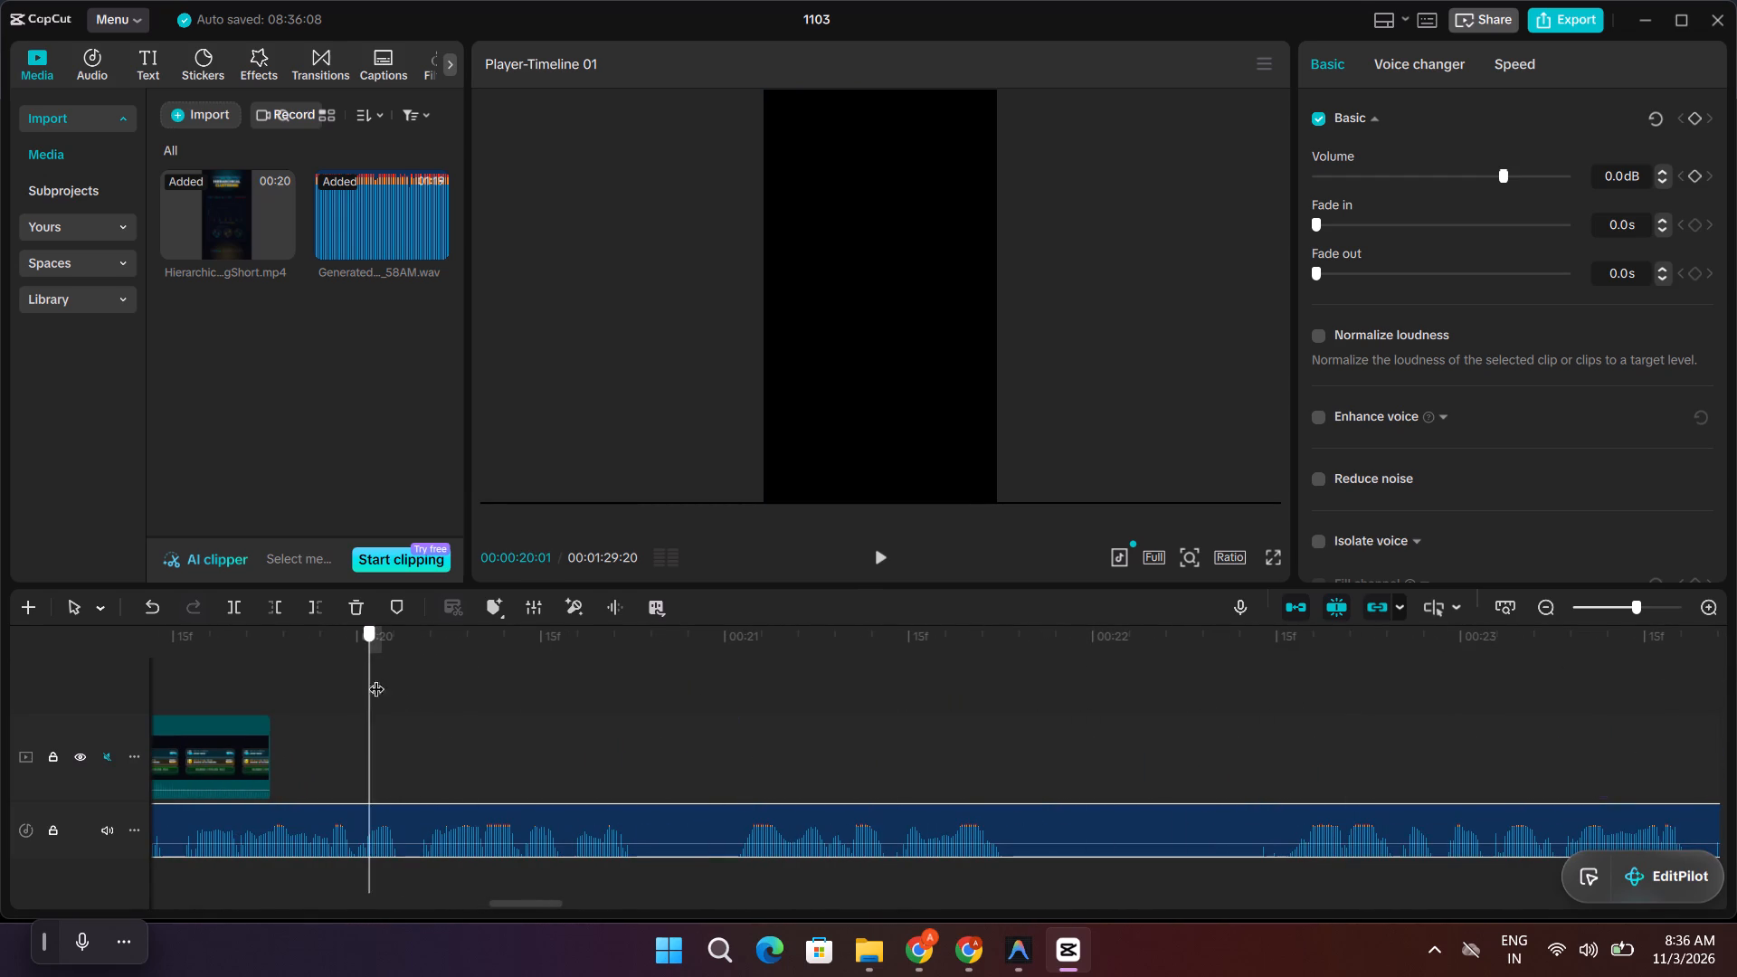
pyautogui.moveTo(376, 678); pyautogui.dragTo(693, 684)
pyautogui.press('space')
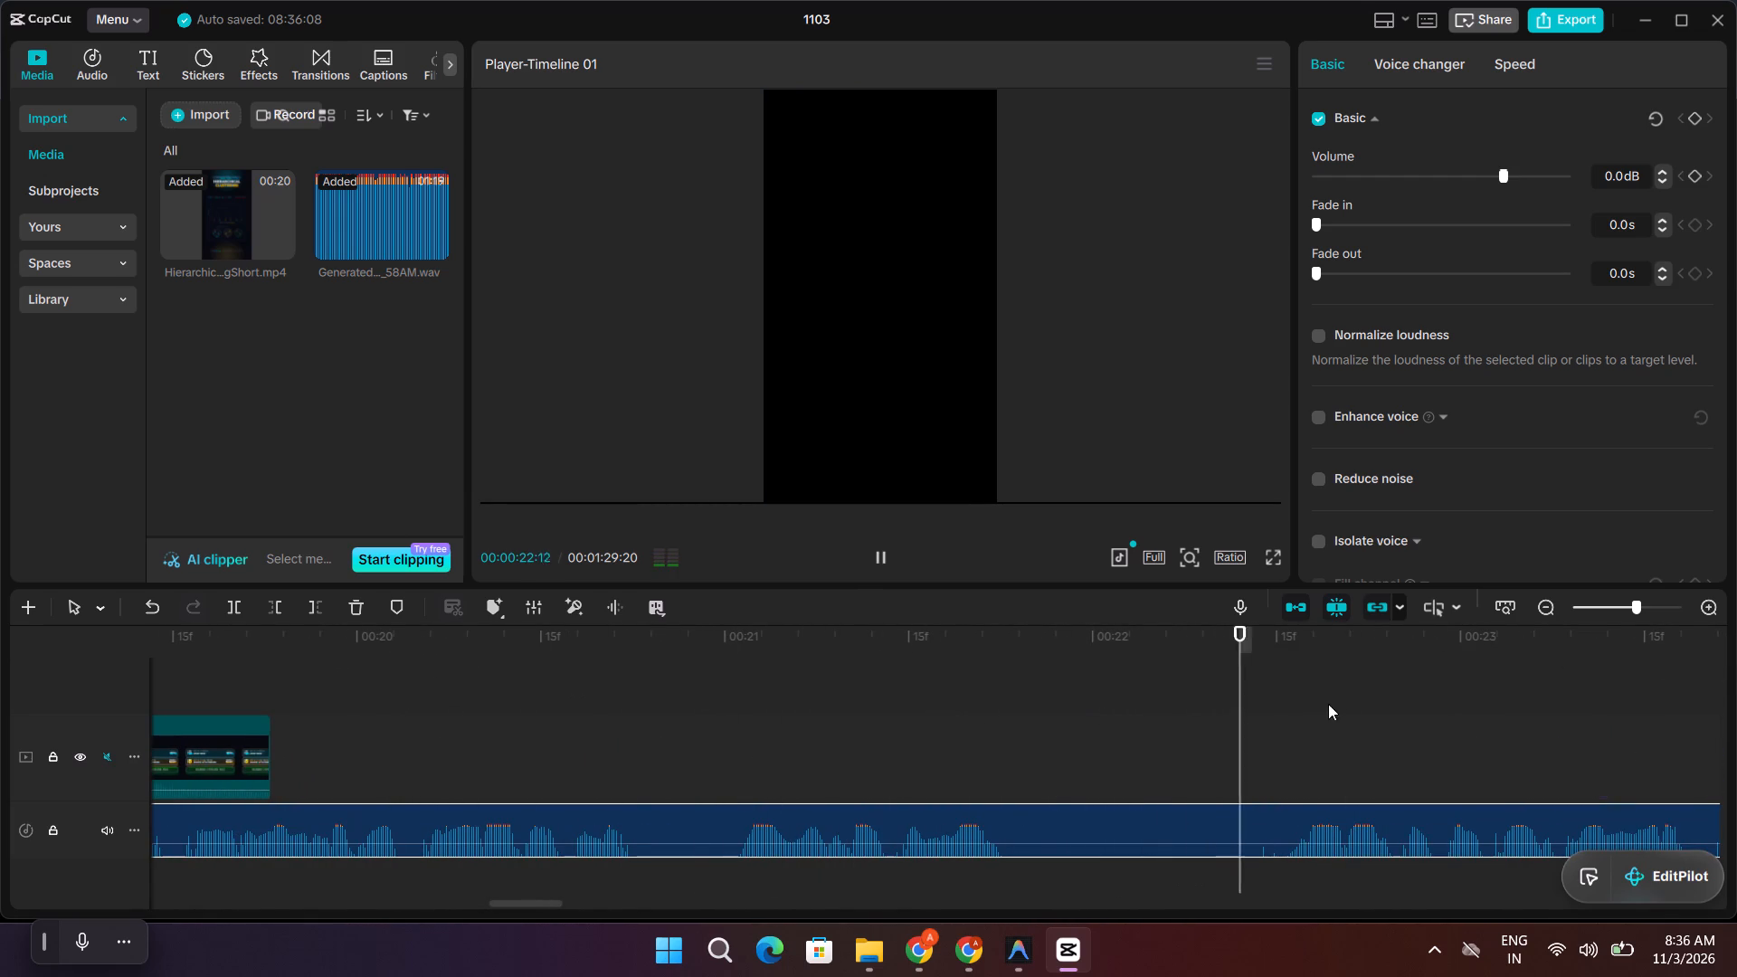
pyautogui.press('space')
pyautogui.moveTo(1449, 702); pyautogui.dragTo(1384, 704)
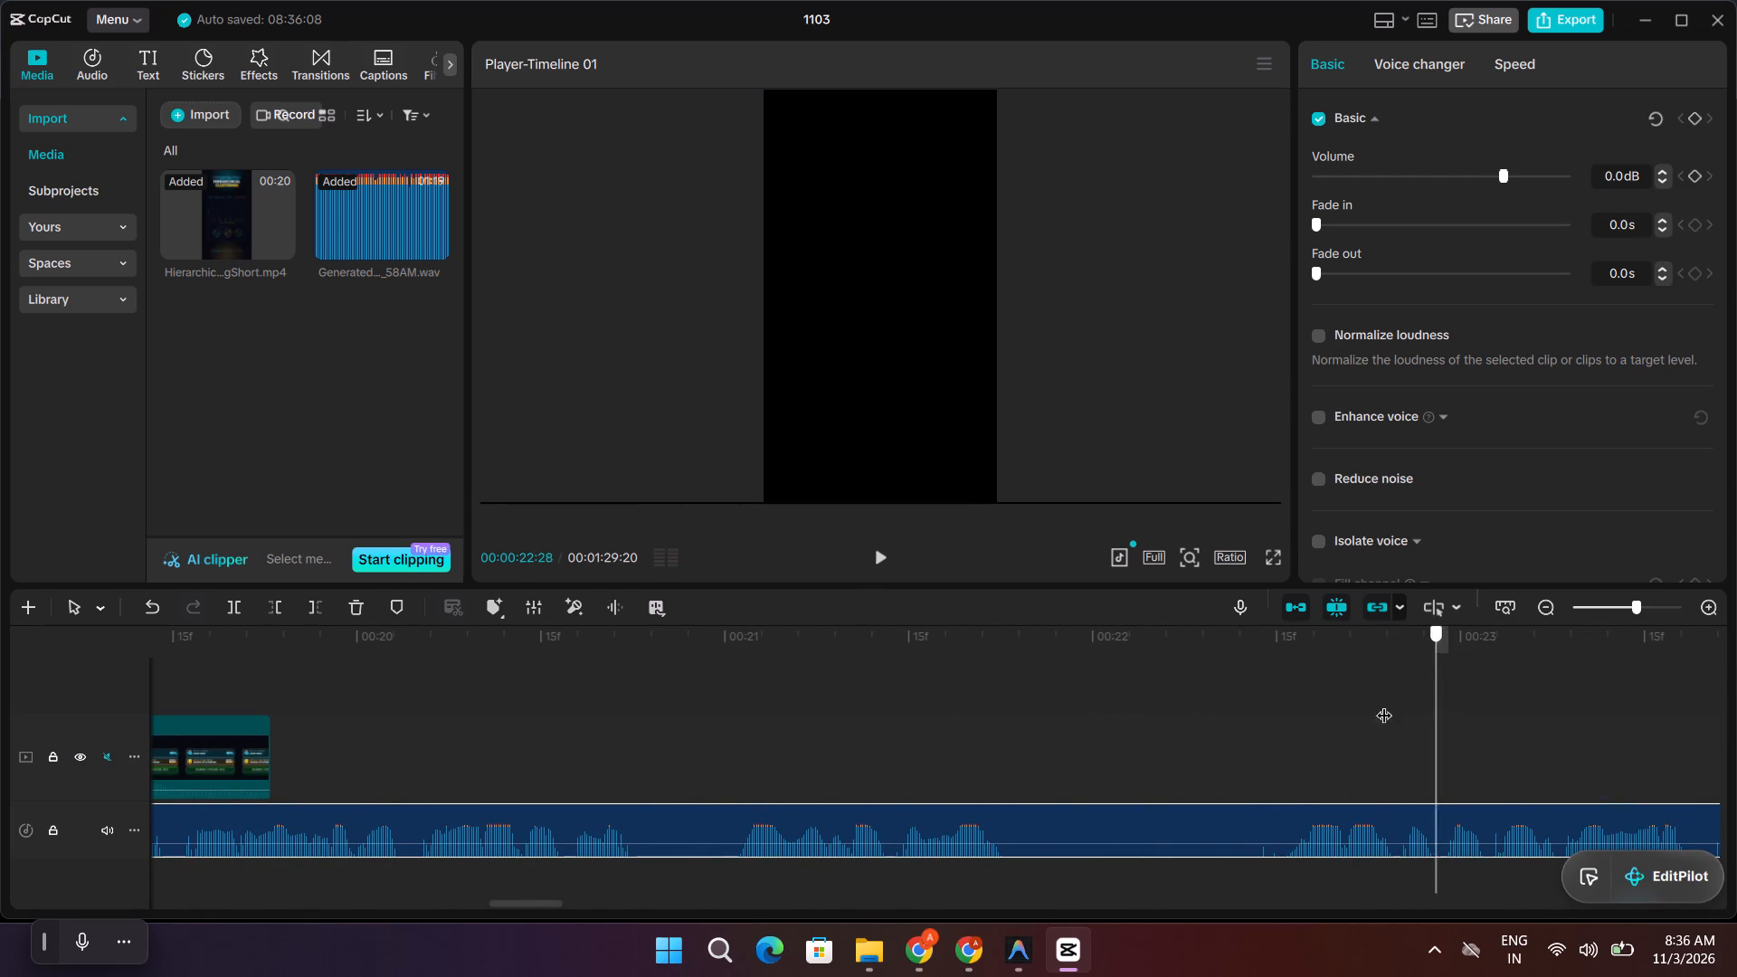
pyautogui.moveTo(1384, 704); pyautogui.dragTo(1175, 706)
pyautogui.moveTo(1175, 706); pyautogui.dragTo(1231, 716)
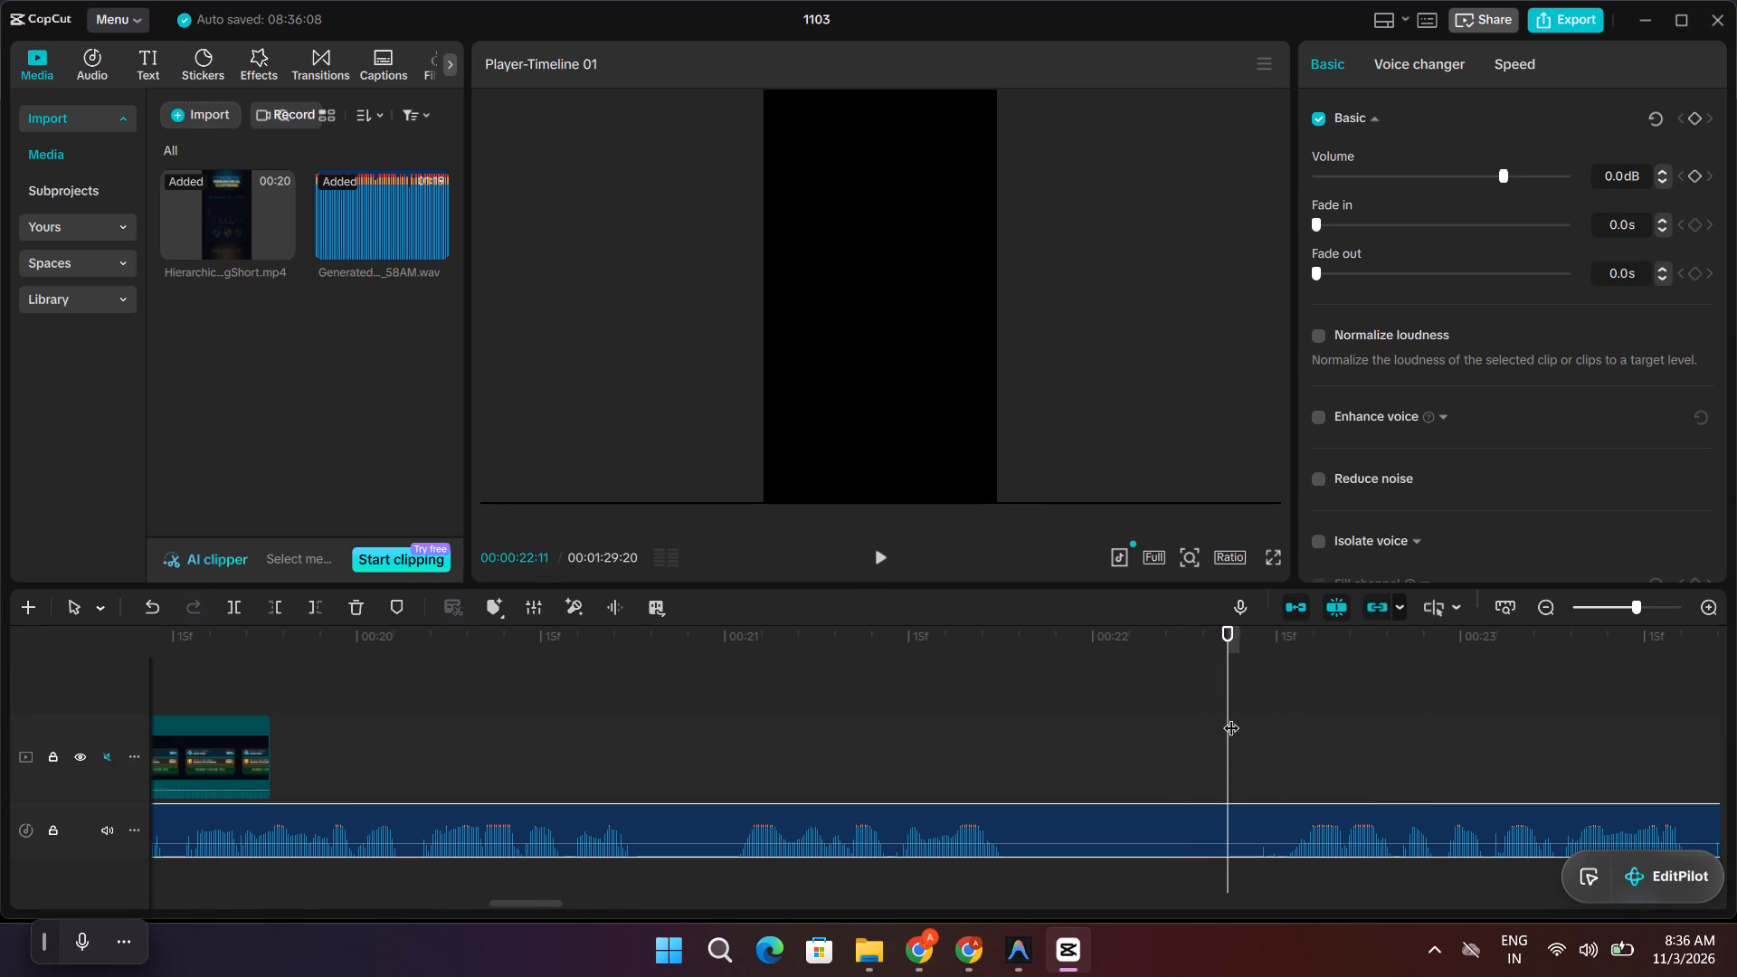
pyautogui.click(1141, 820)
pyautogui.hotkey('ctrl', 'b')
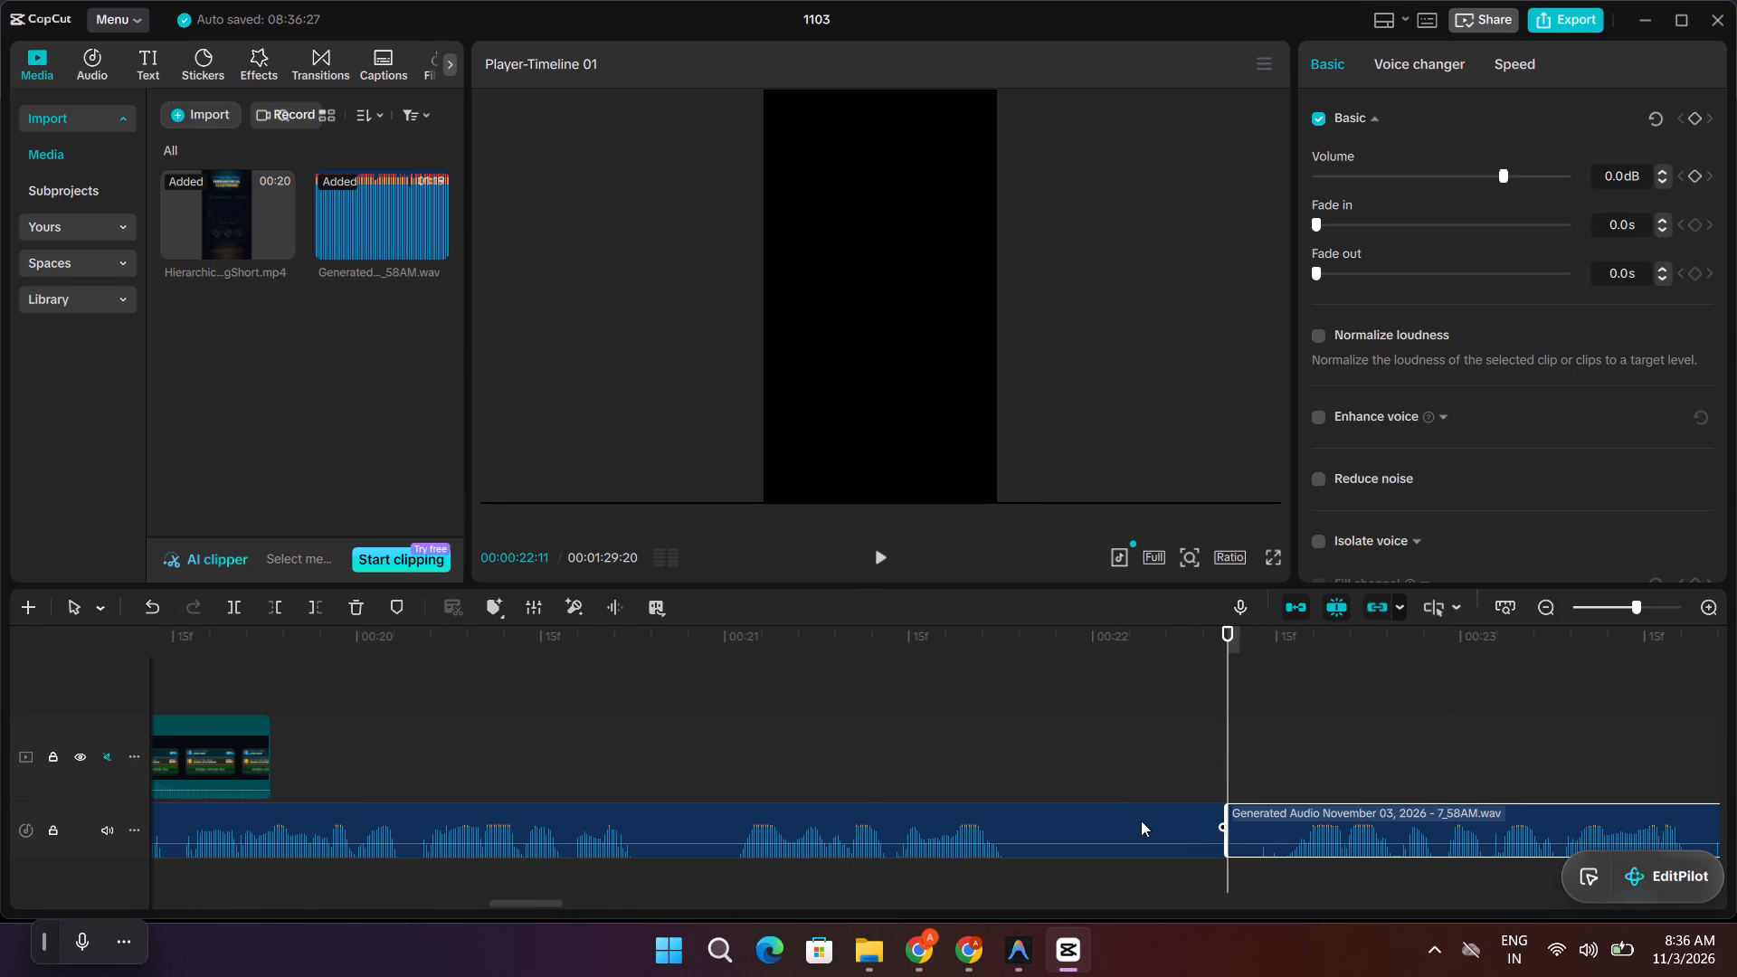
pyautogui.click(1077, 821)
pyautogui.press('BackSpace')
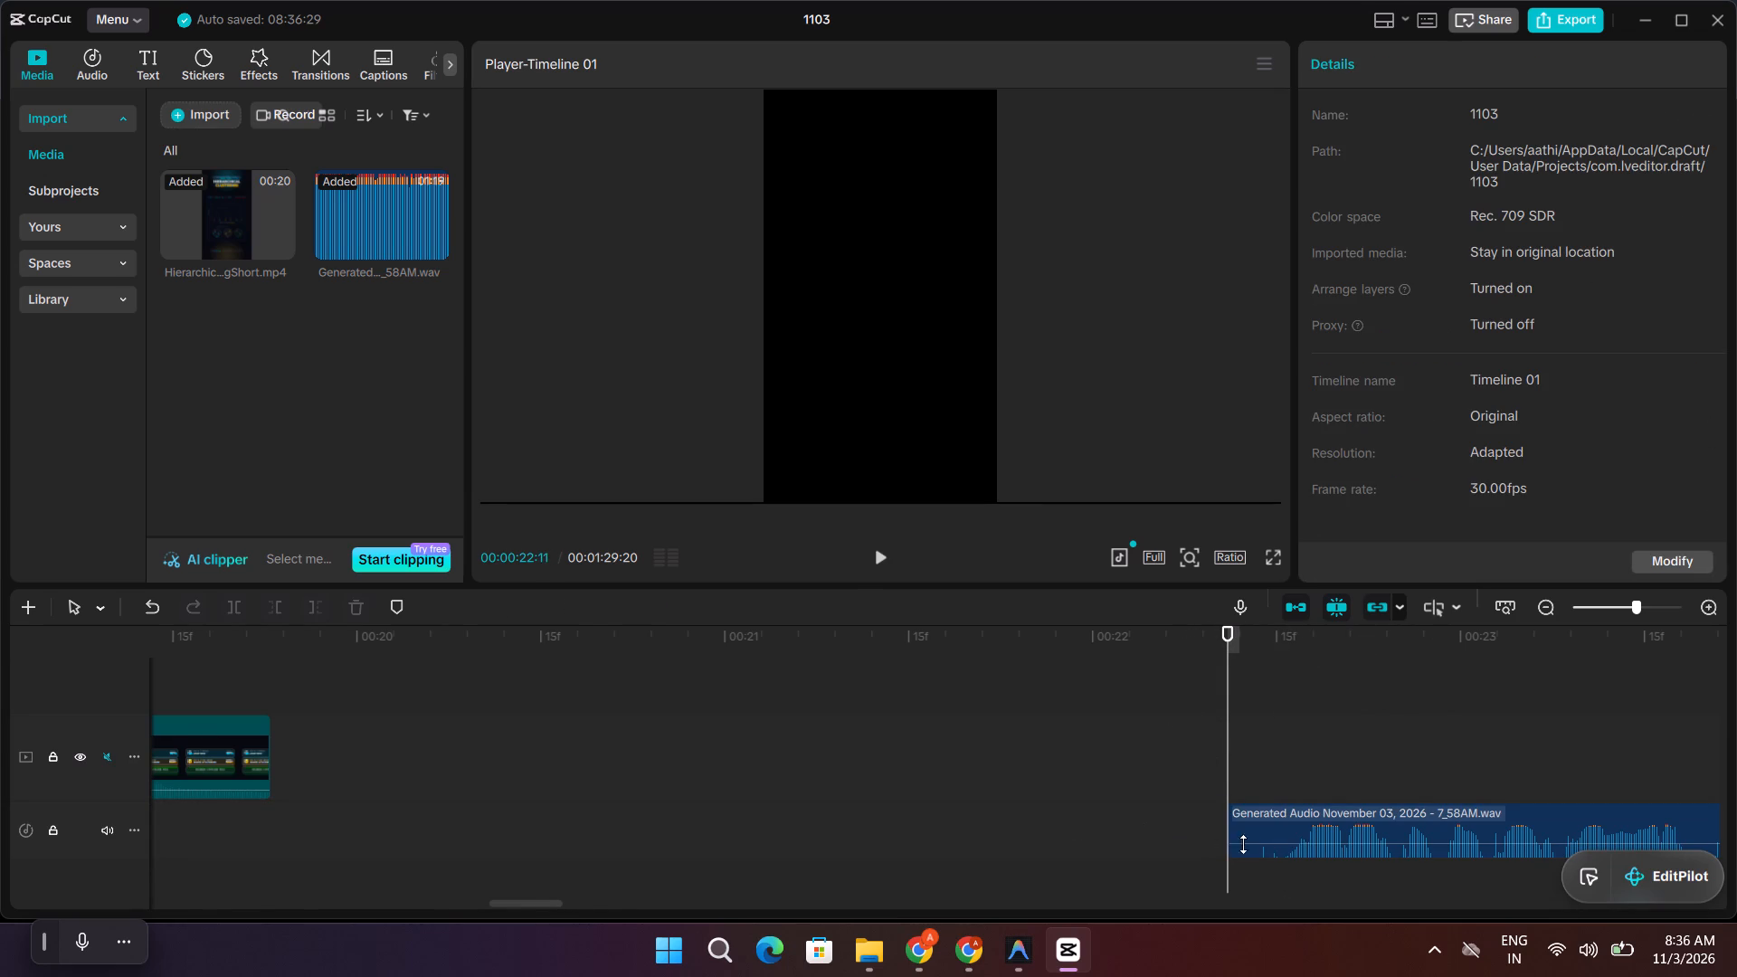
# Move the remaining 7_58AM generated audio back so it starts at the 00:00:11:03 split in the video.
pyautogui.moveTo(1266, 858); pyautogui.dragTo(77, 862)
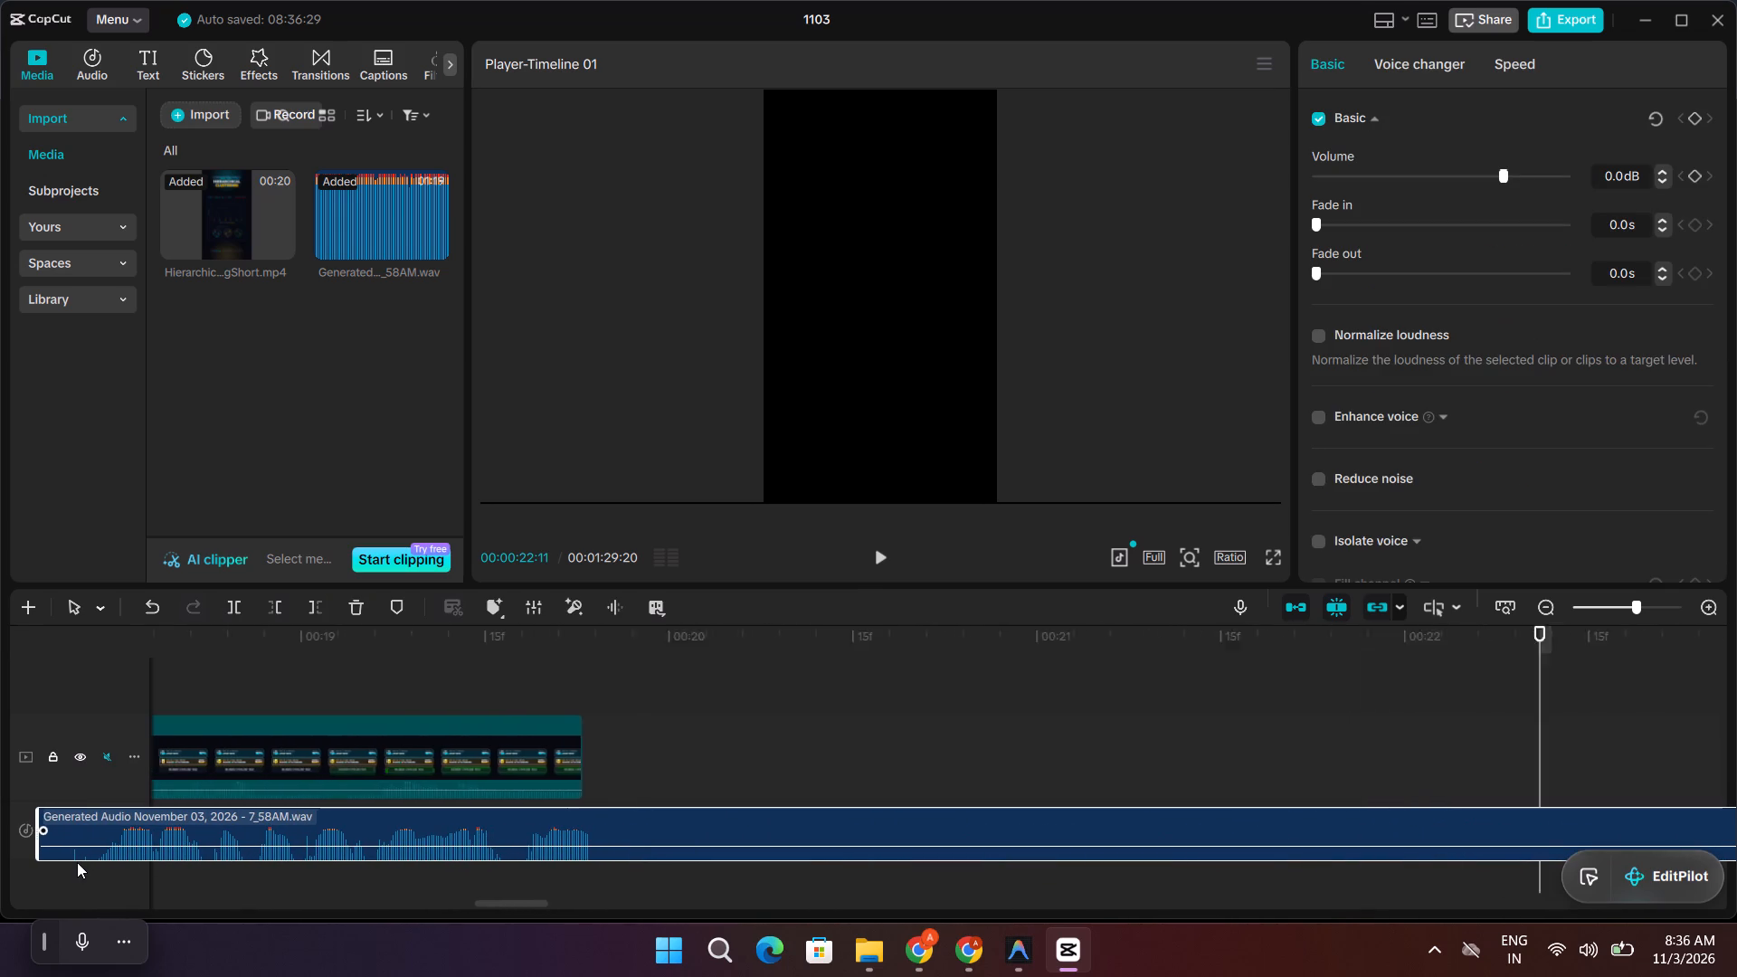
pyautogui.moveTo(77, 862); pyautogui.dragTo(111, 863)
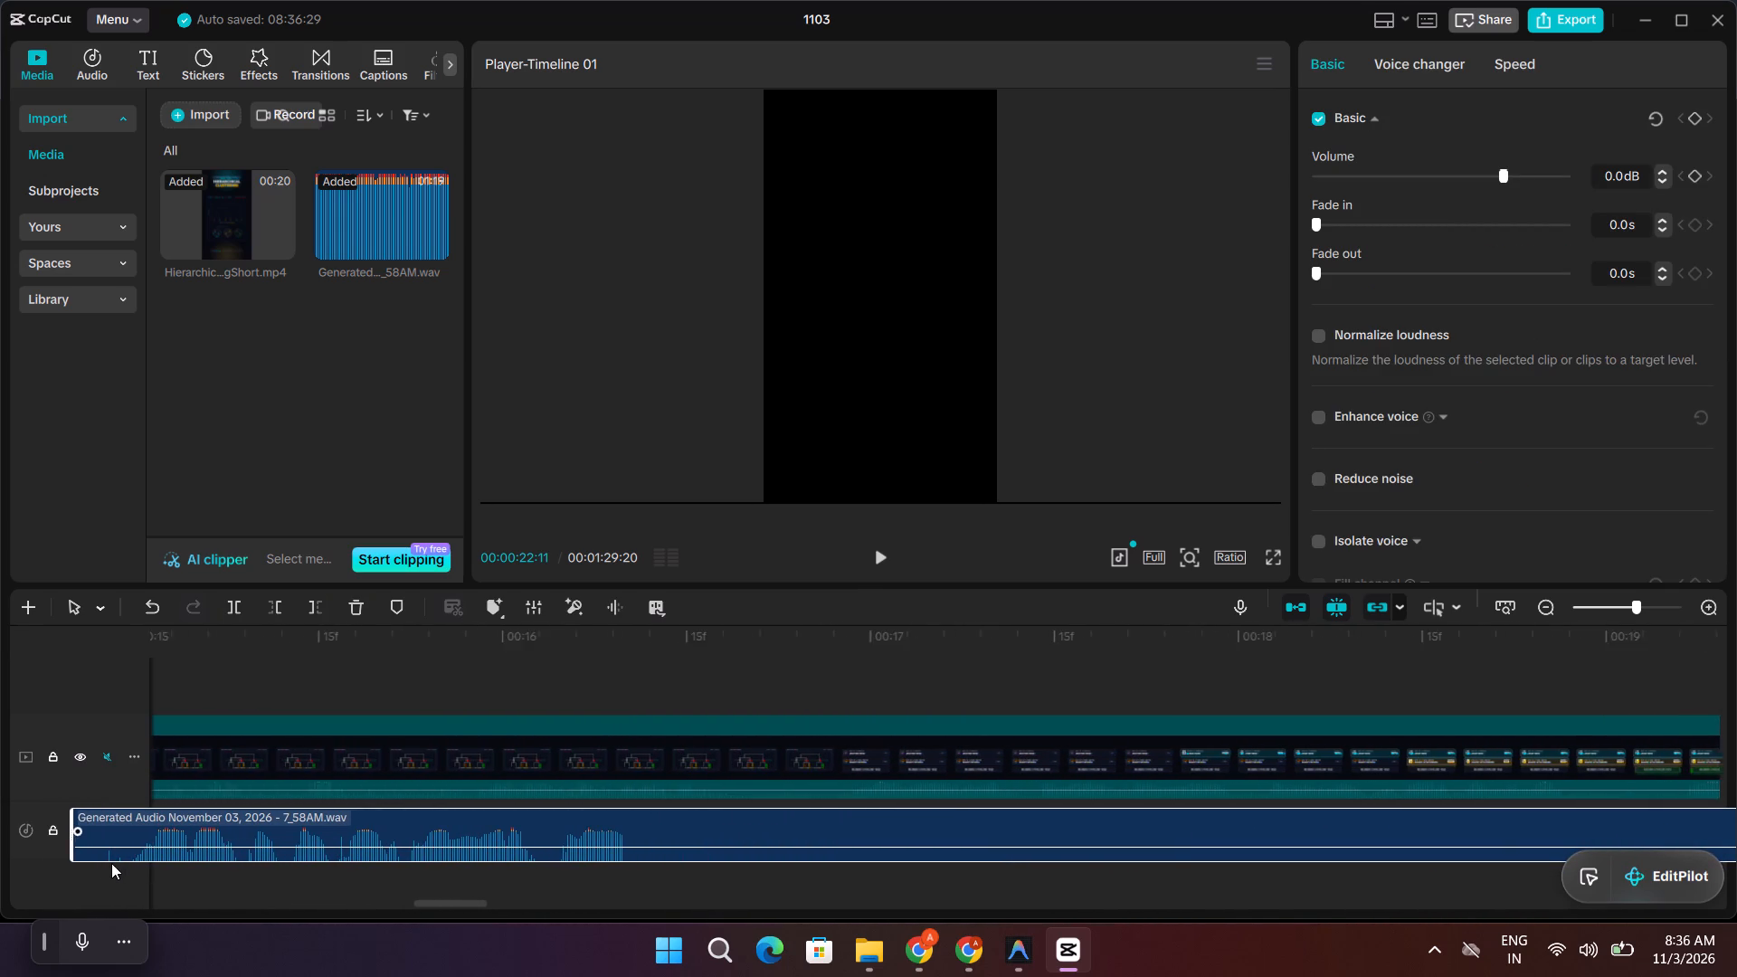
pyautogui.moveTo(111, 863); pyautogui.dragTo(142, 865)
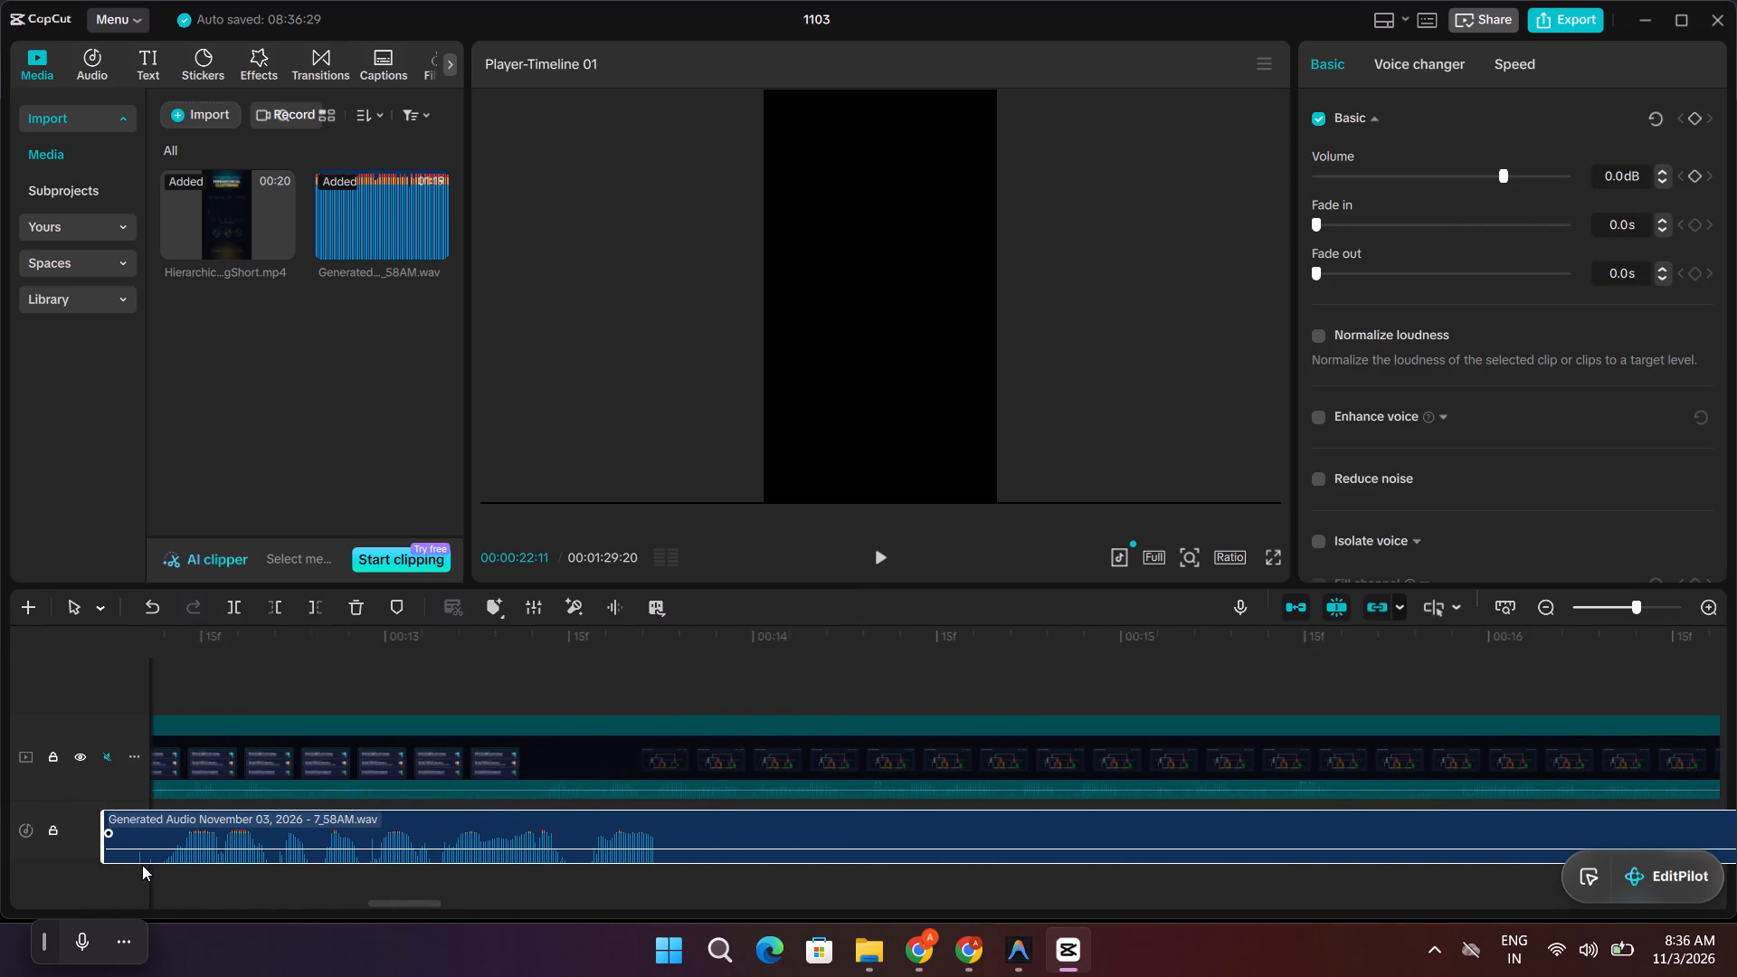
pyautogui.moveTo(142, 865); pyautogui.dragTo(157, 860)
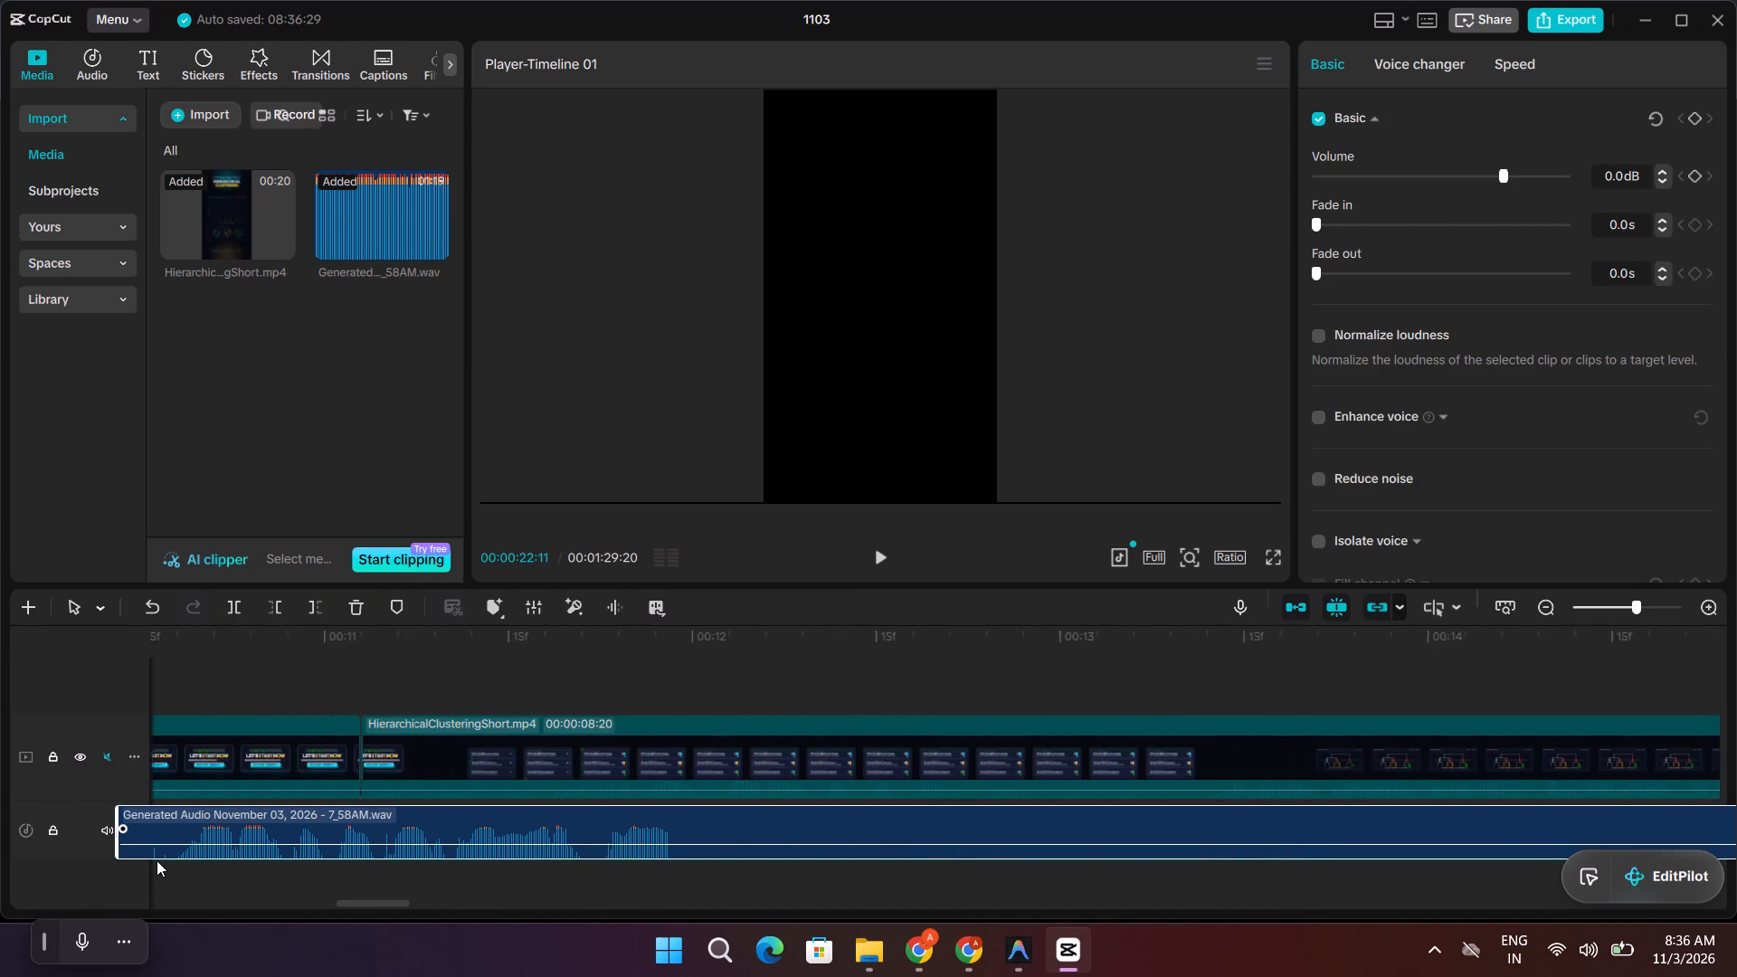
pyautogui.moveTo(157, 860); pyautogui.dragTo(460, 862)
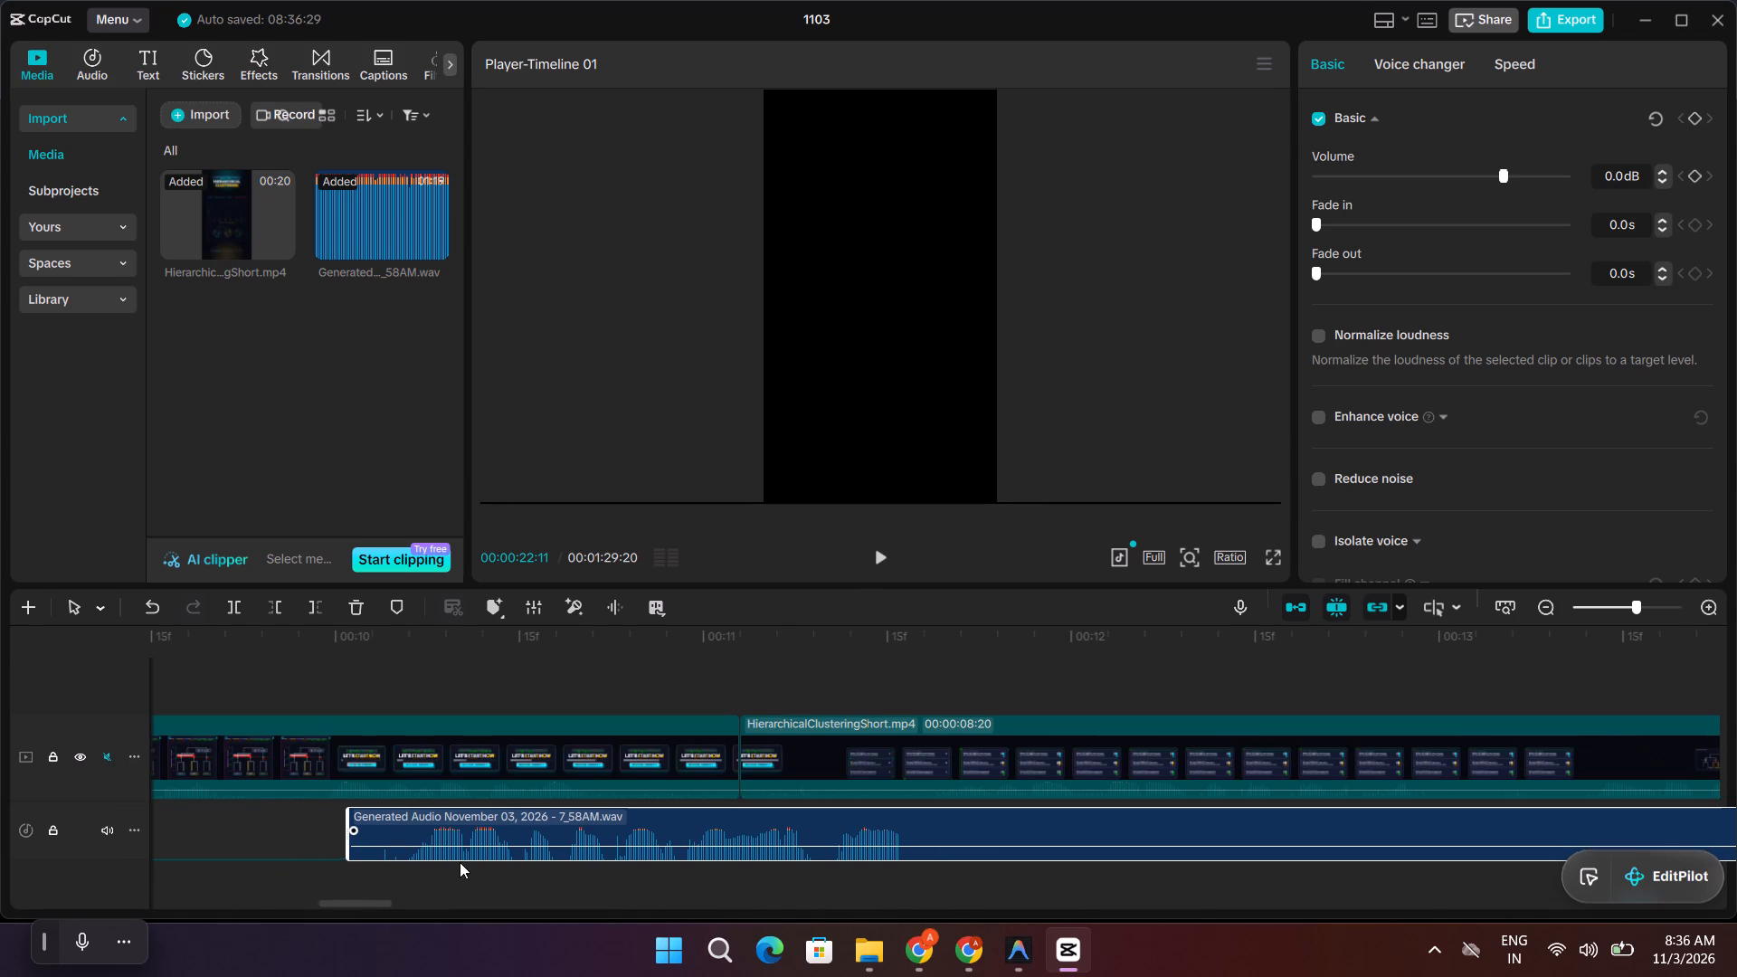
pyautogui.moveTo(460, 862); pyautogui.dragTo(782, 858)
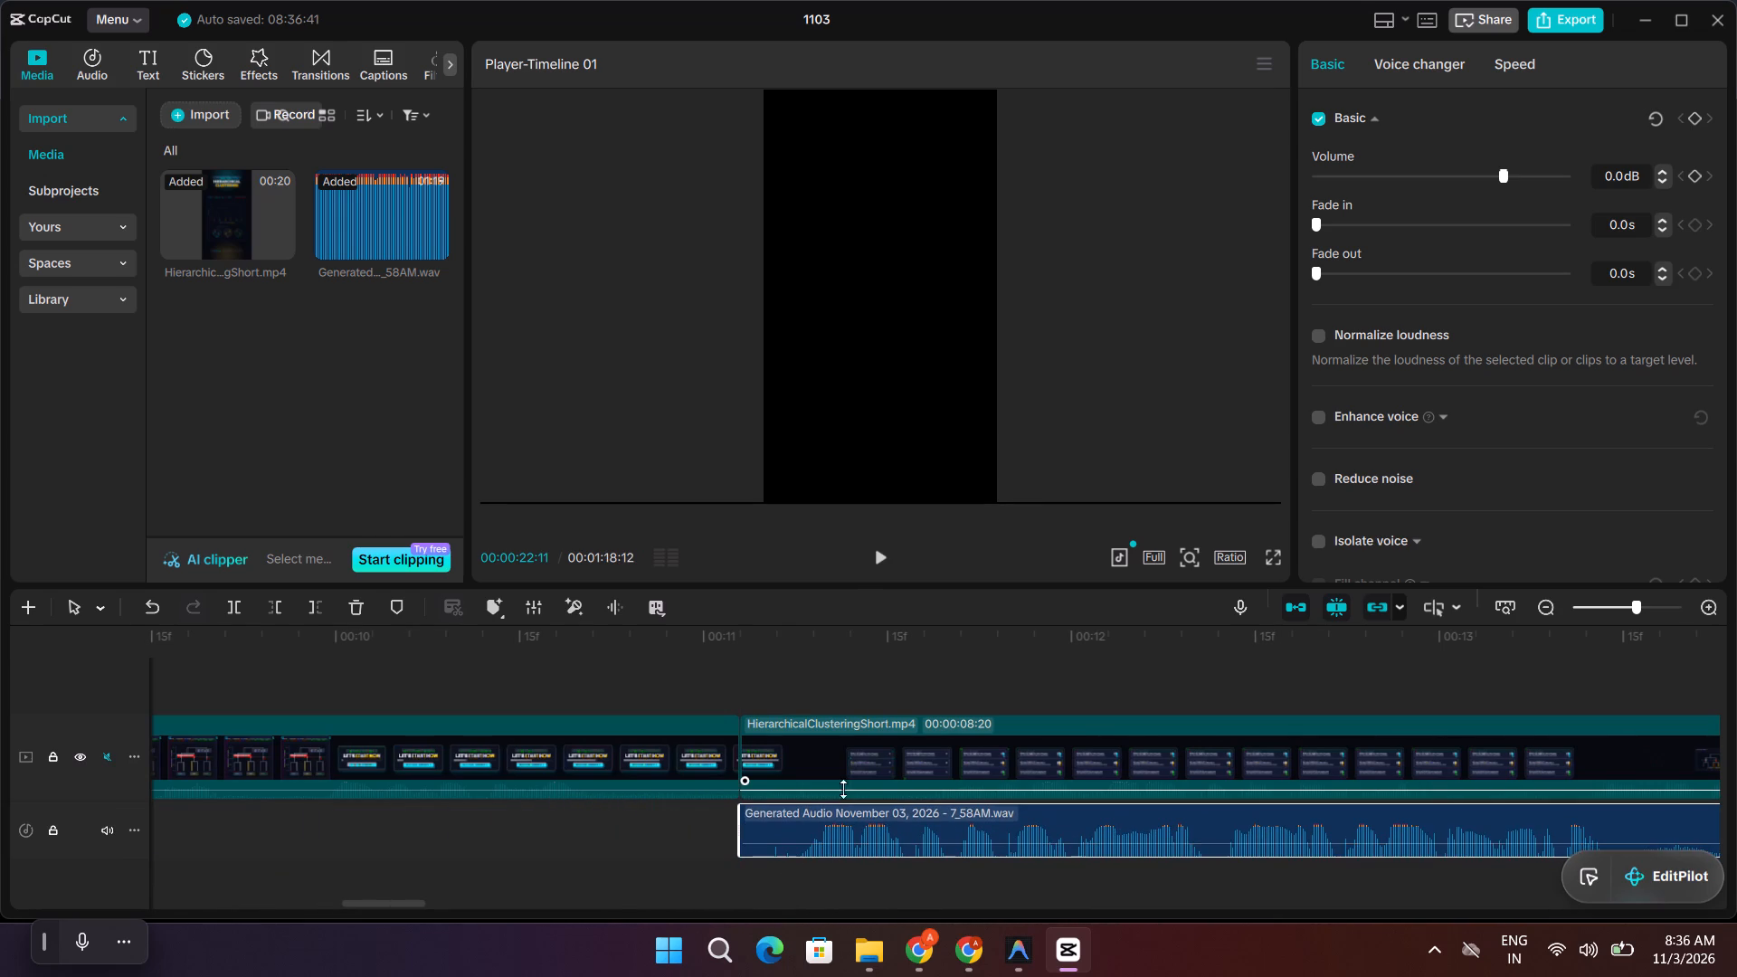
# Listen to the repositioned audio from 00:00:22:11, and return the playhead to 00:00:11:10 in the "Hierarchical Clustering Complete" scene.
pyautogui.press('space')
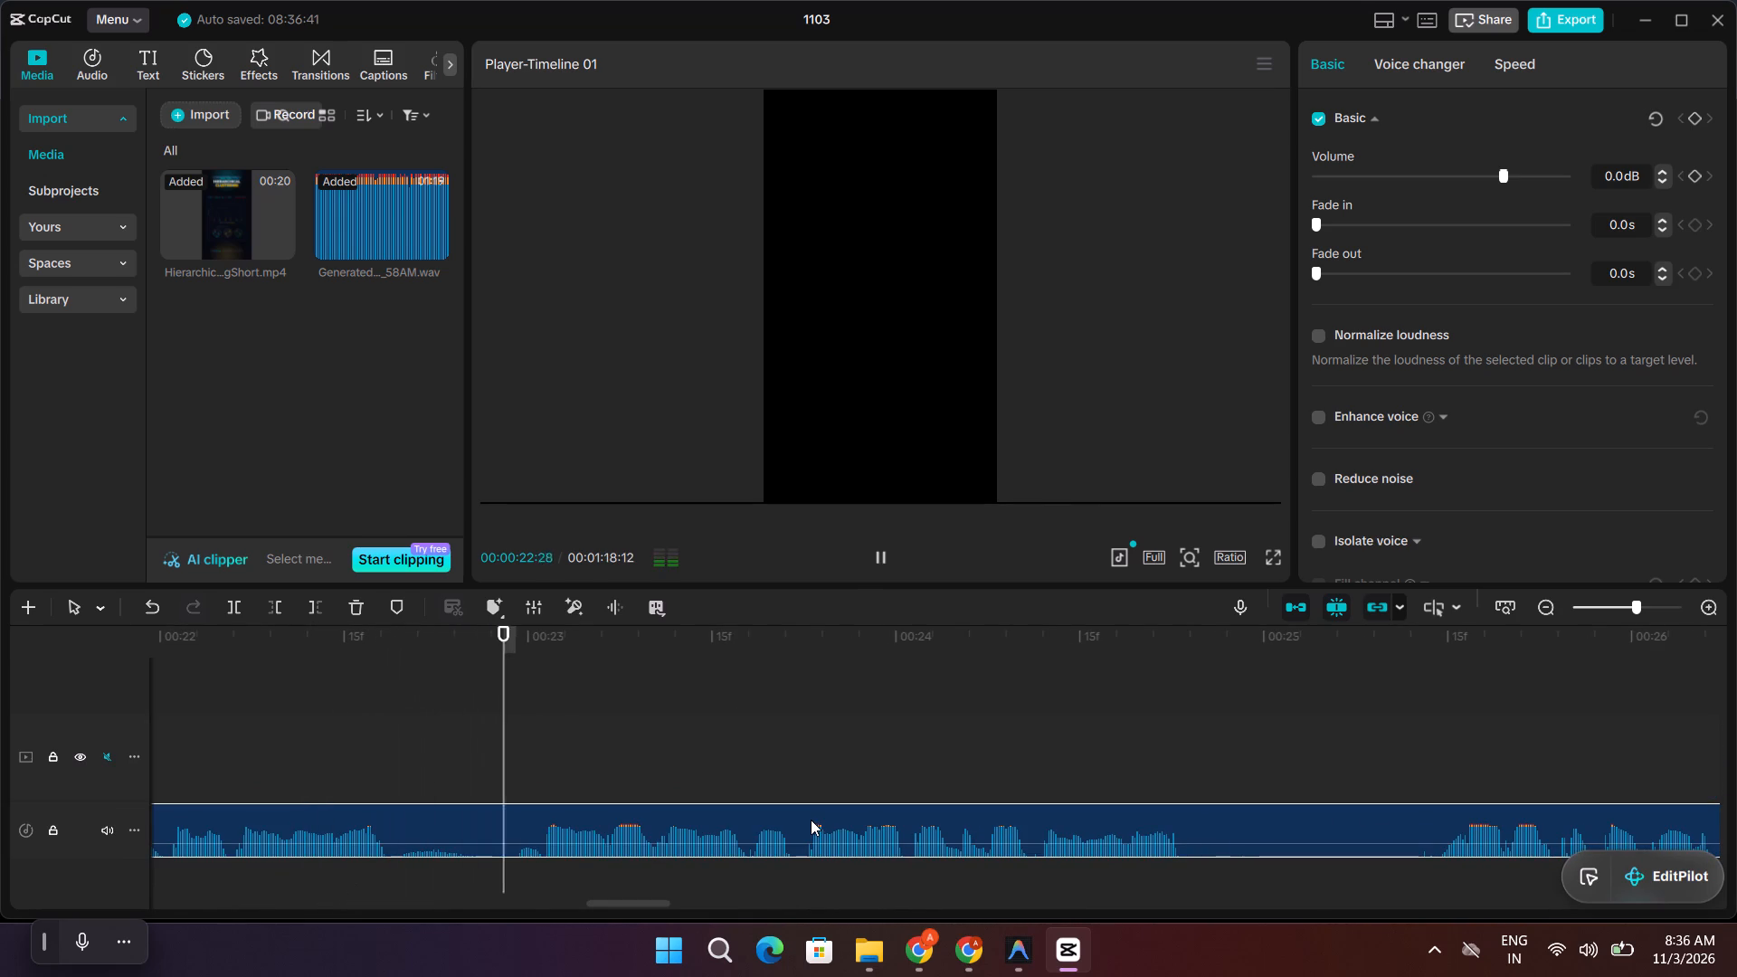
pyautogui.press('space')
pyautogui.press('space')
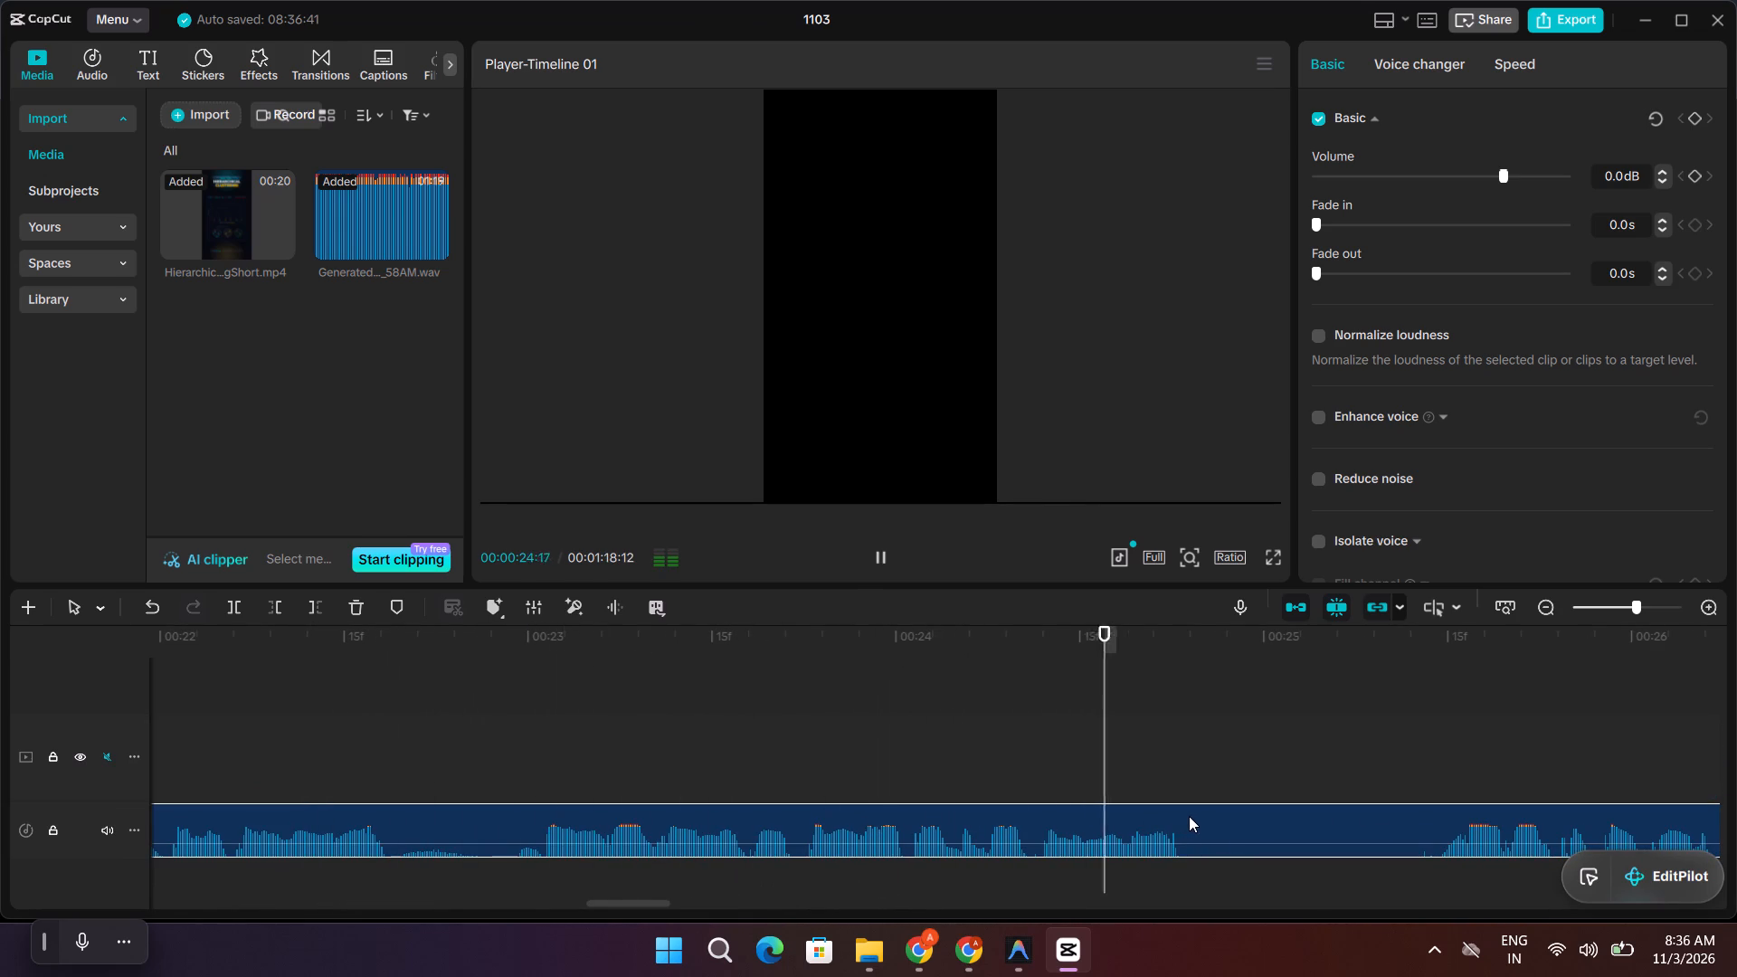
pyautogui.press('space')
pyautogui.moveTo(1299, 756); pyautogui.dragTo(462, 768)
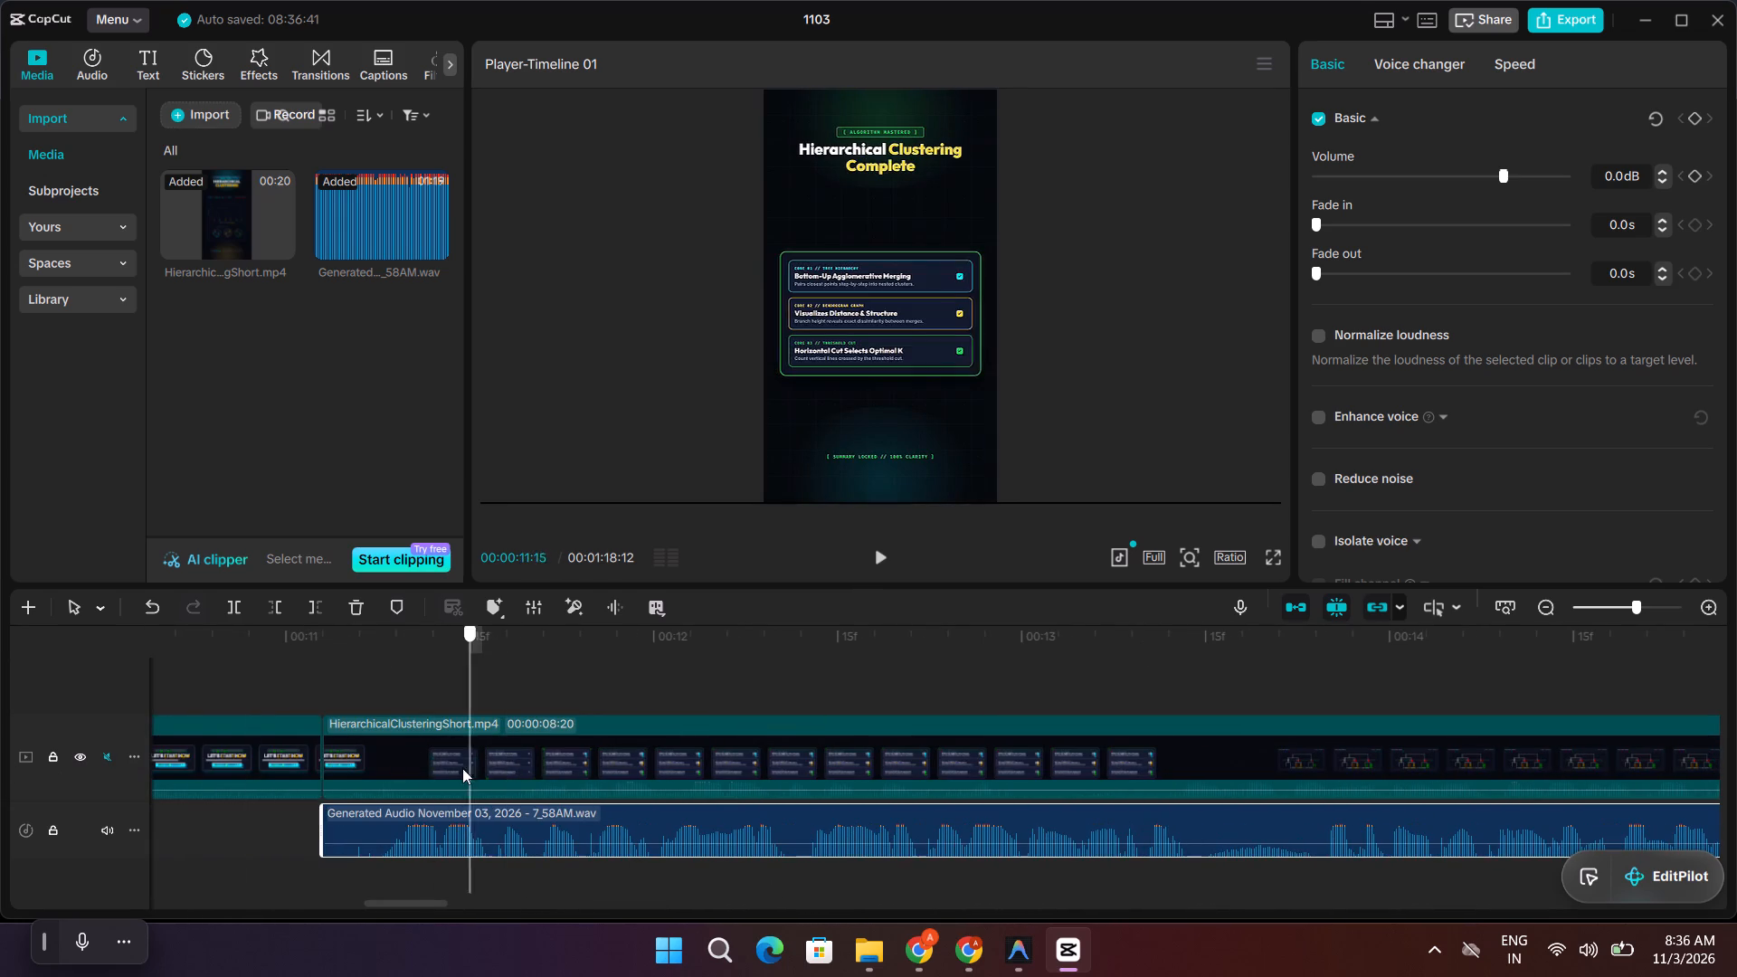
pyautogui.moveTo(462, 768); pyautogui.dragTo(406, 769)
# Lock the generated audio track.
pyautogui.click(584, 762)
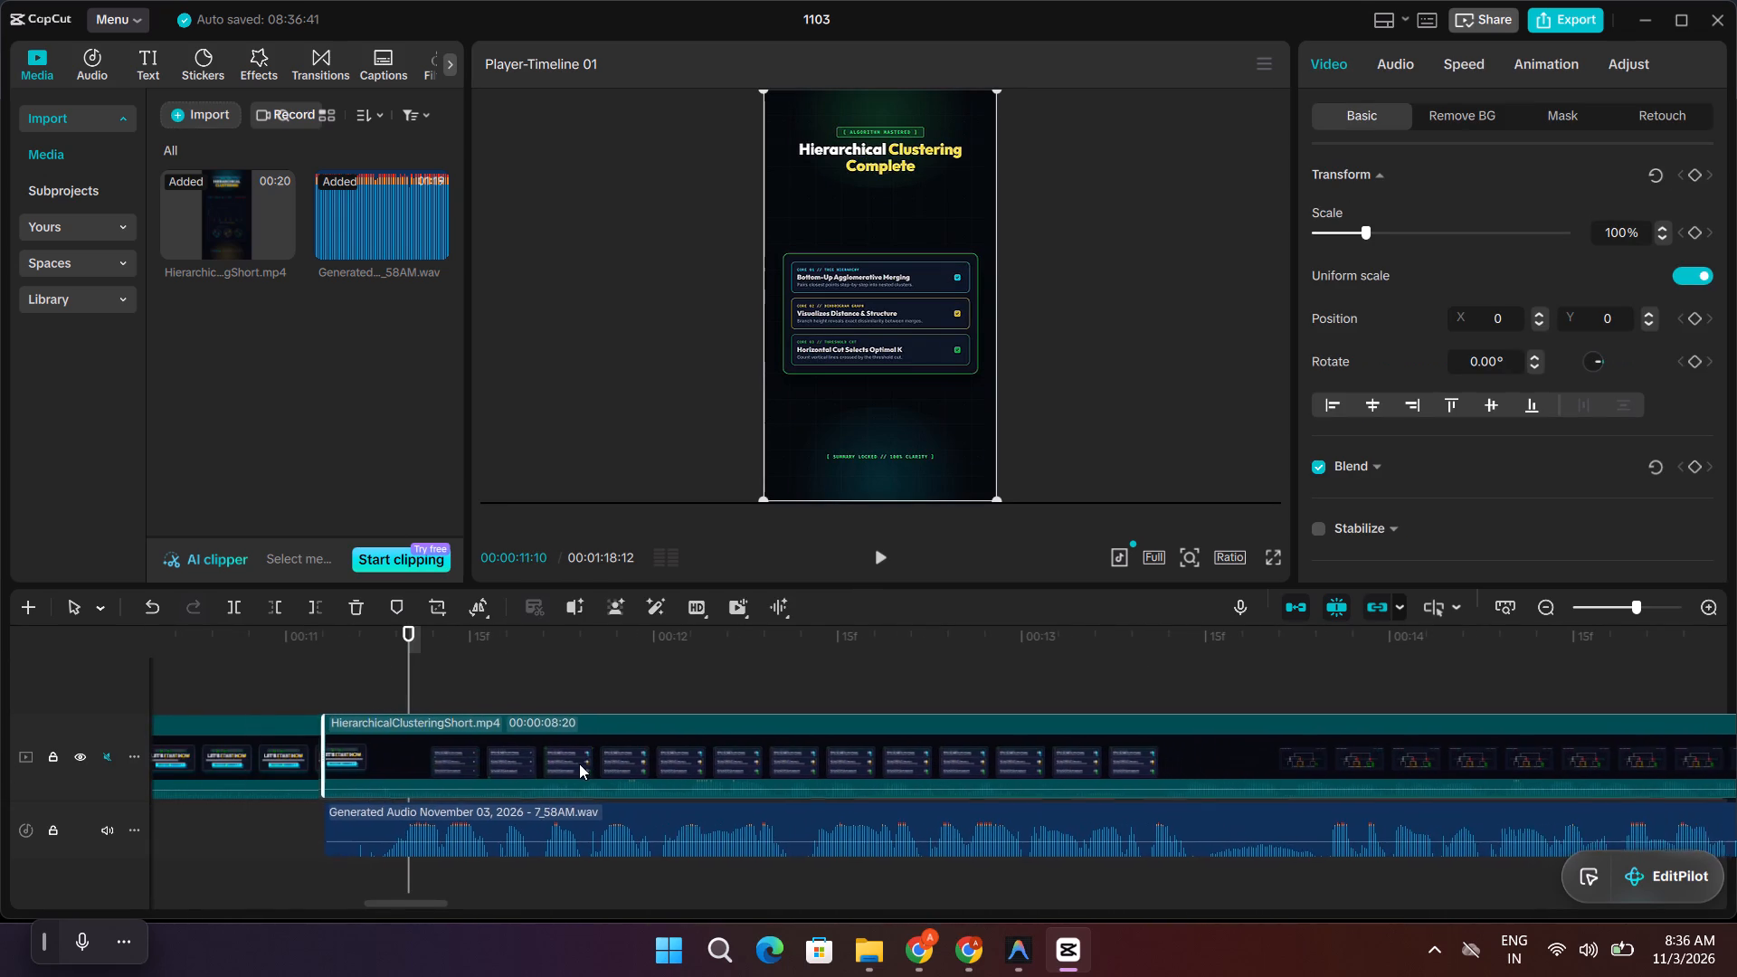
pyautogui.click(49, 830)
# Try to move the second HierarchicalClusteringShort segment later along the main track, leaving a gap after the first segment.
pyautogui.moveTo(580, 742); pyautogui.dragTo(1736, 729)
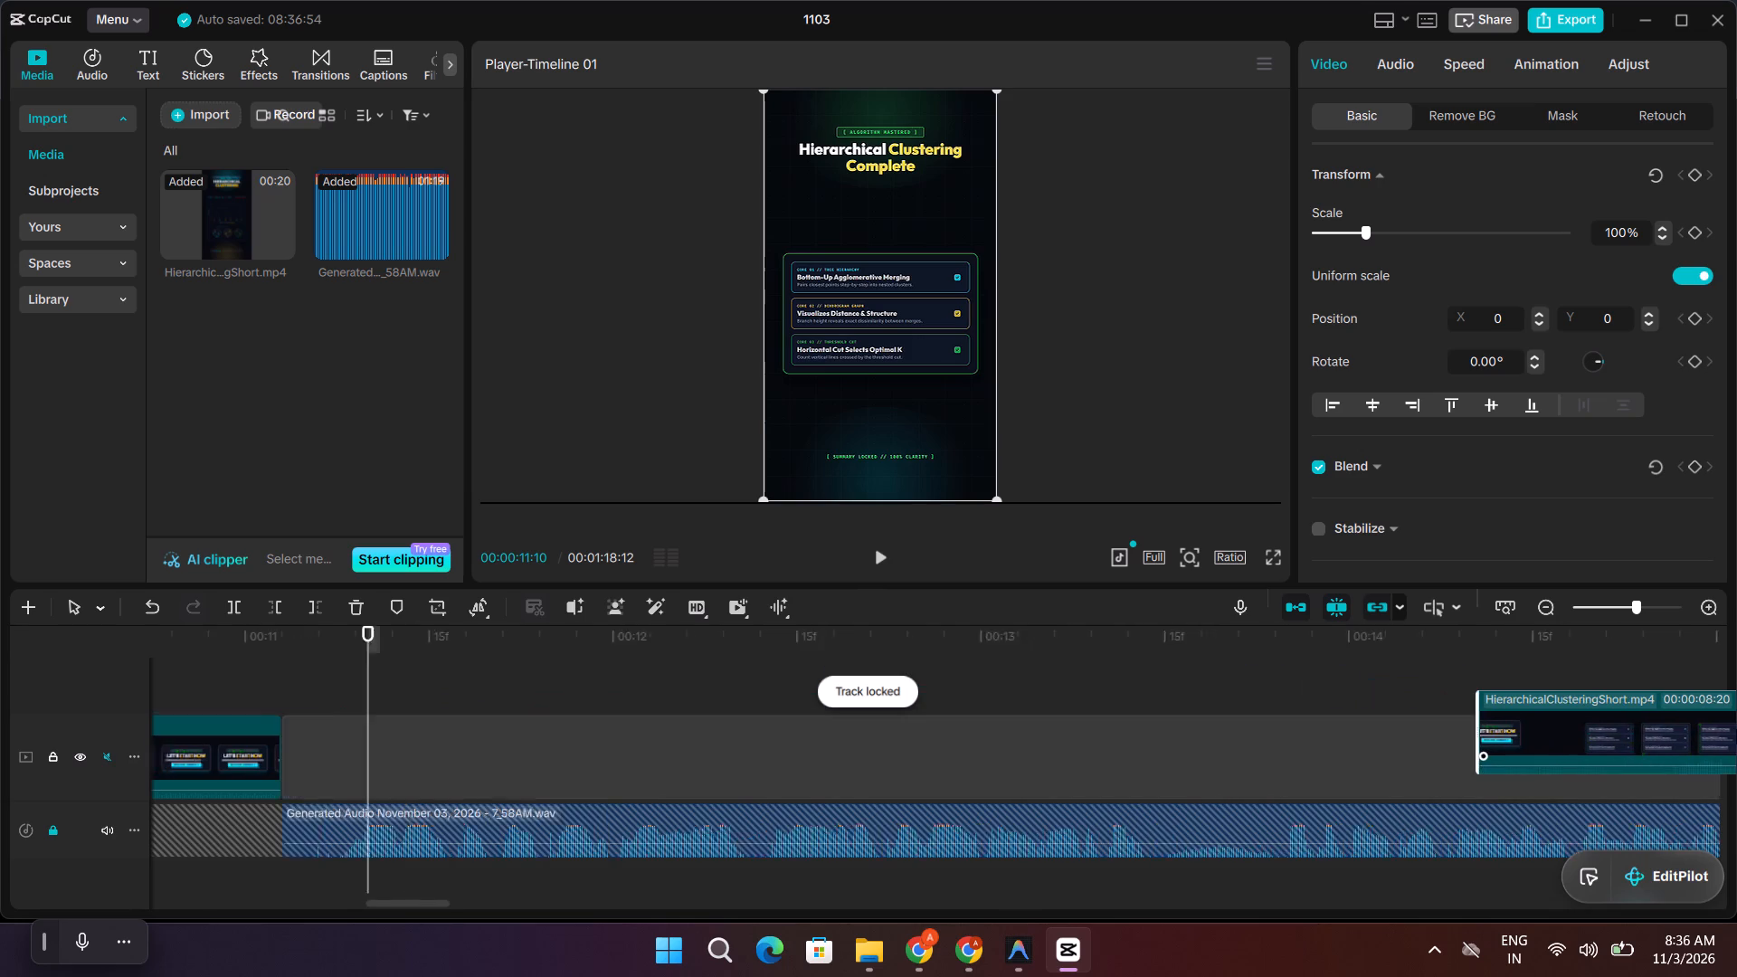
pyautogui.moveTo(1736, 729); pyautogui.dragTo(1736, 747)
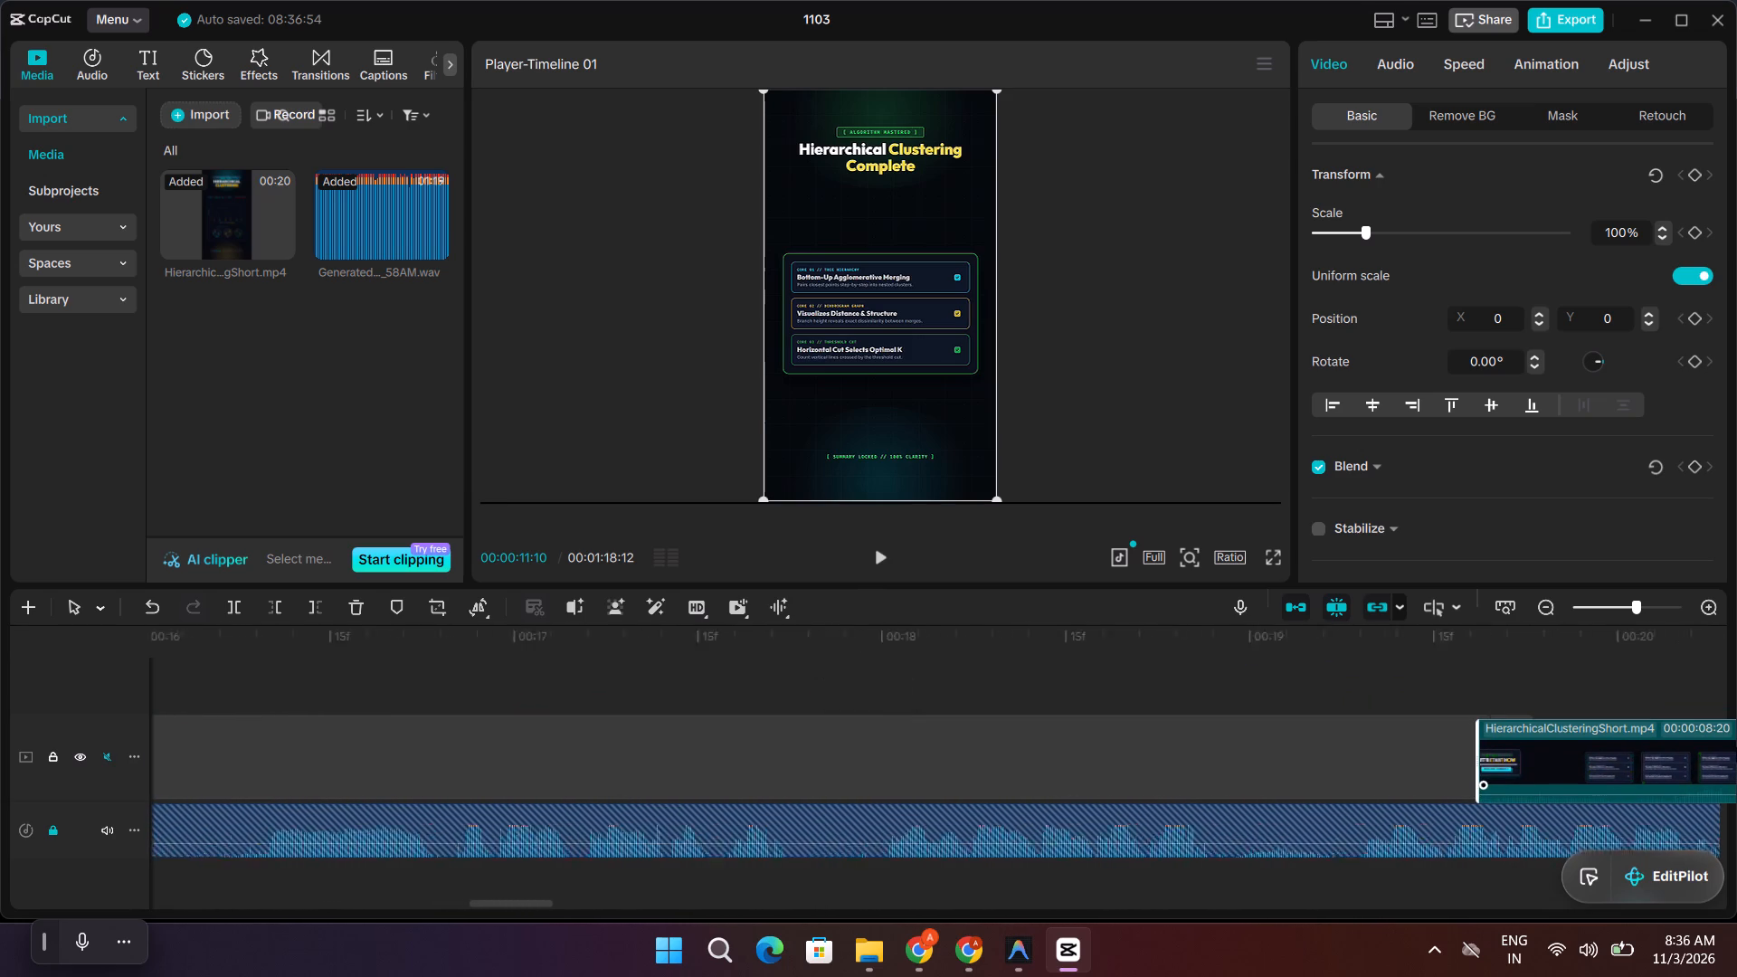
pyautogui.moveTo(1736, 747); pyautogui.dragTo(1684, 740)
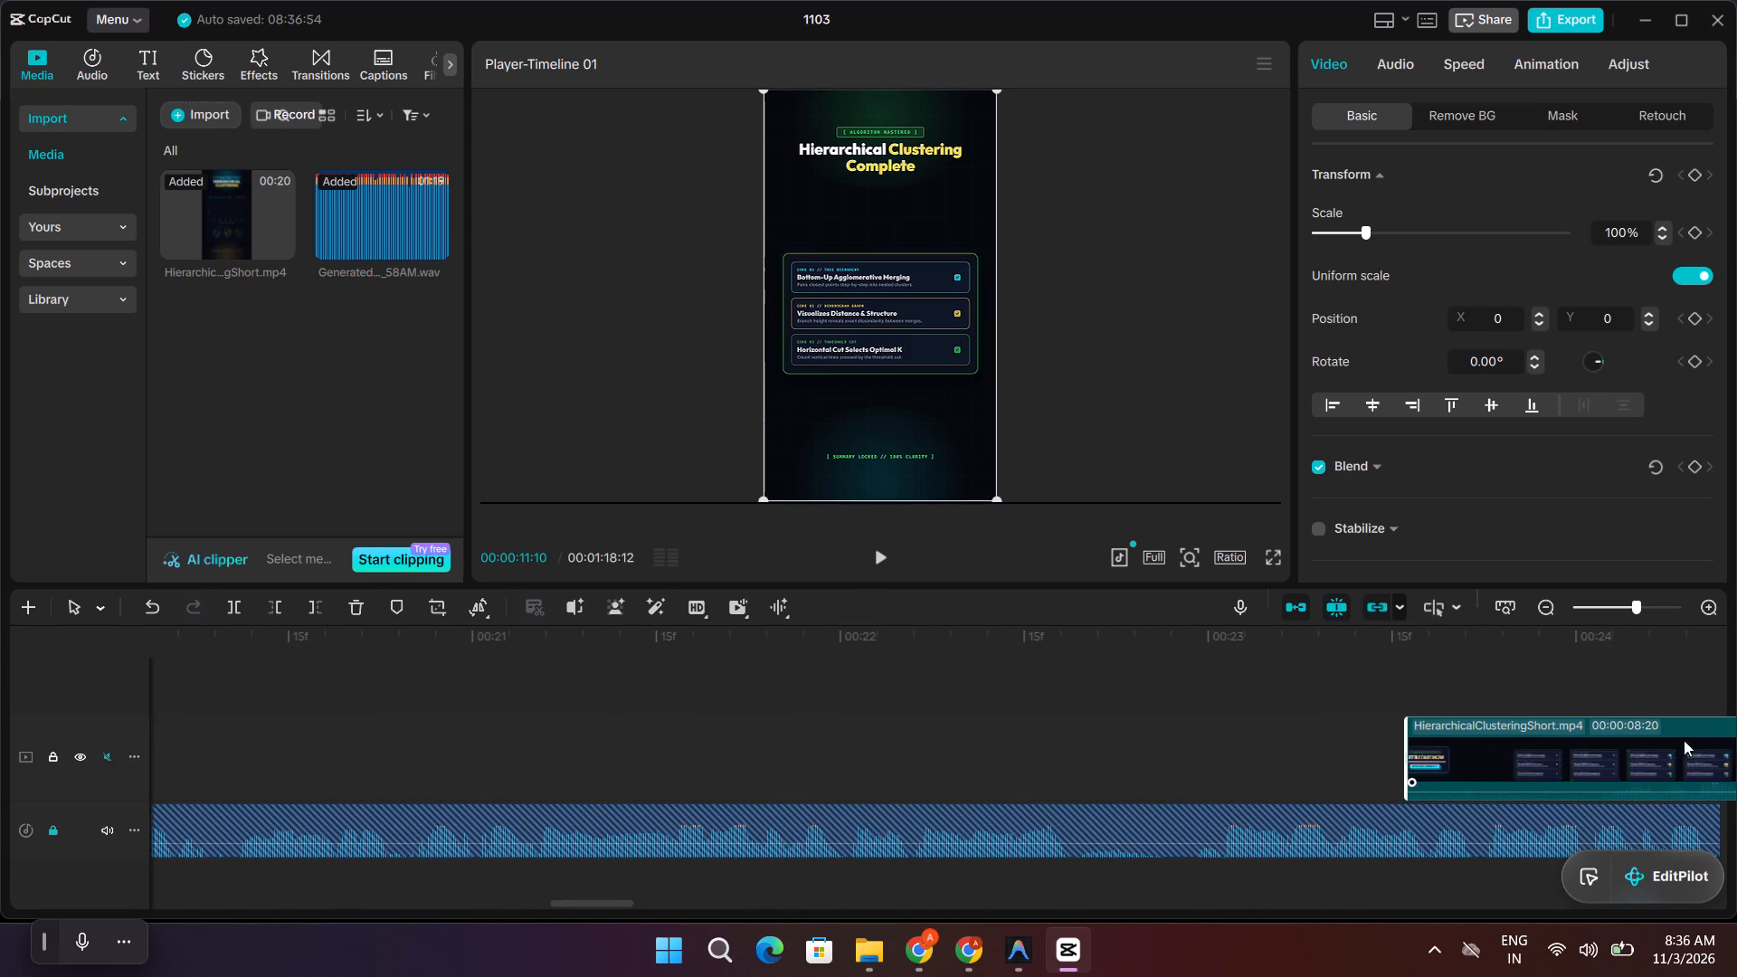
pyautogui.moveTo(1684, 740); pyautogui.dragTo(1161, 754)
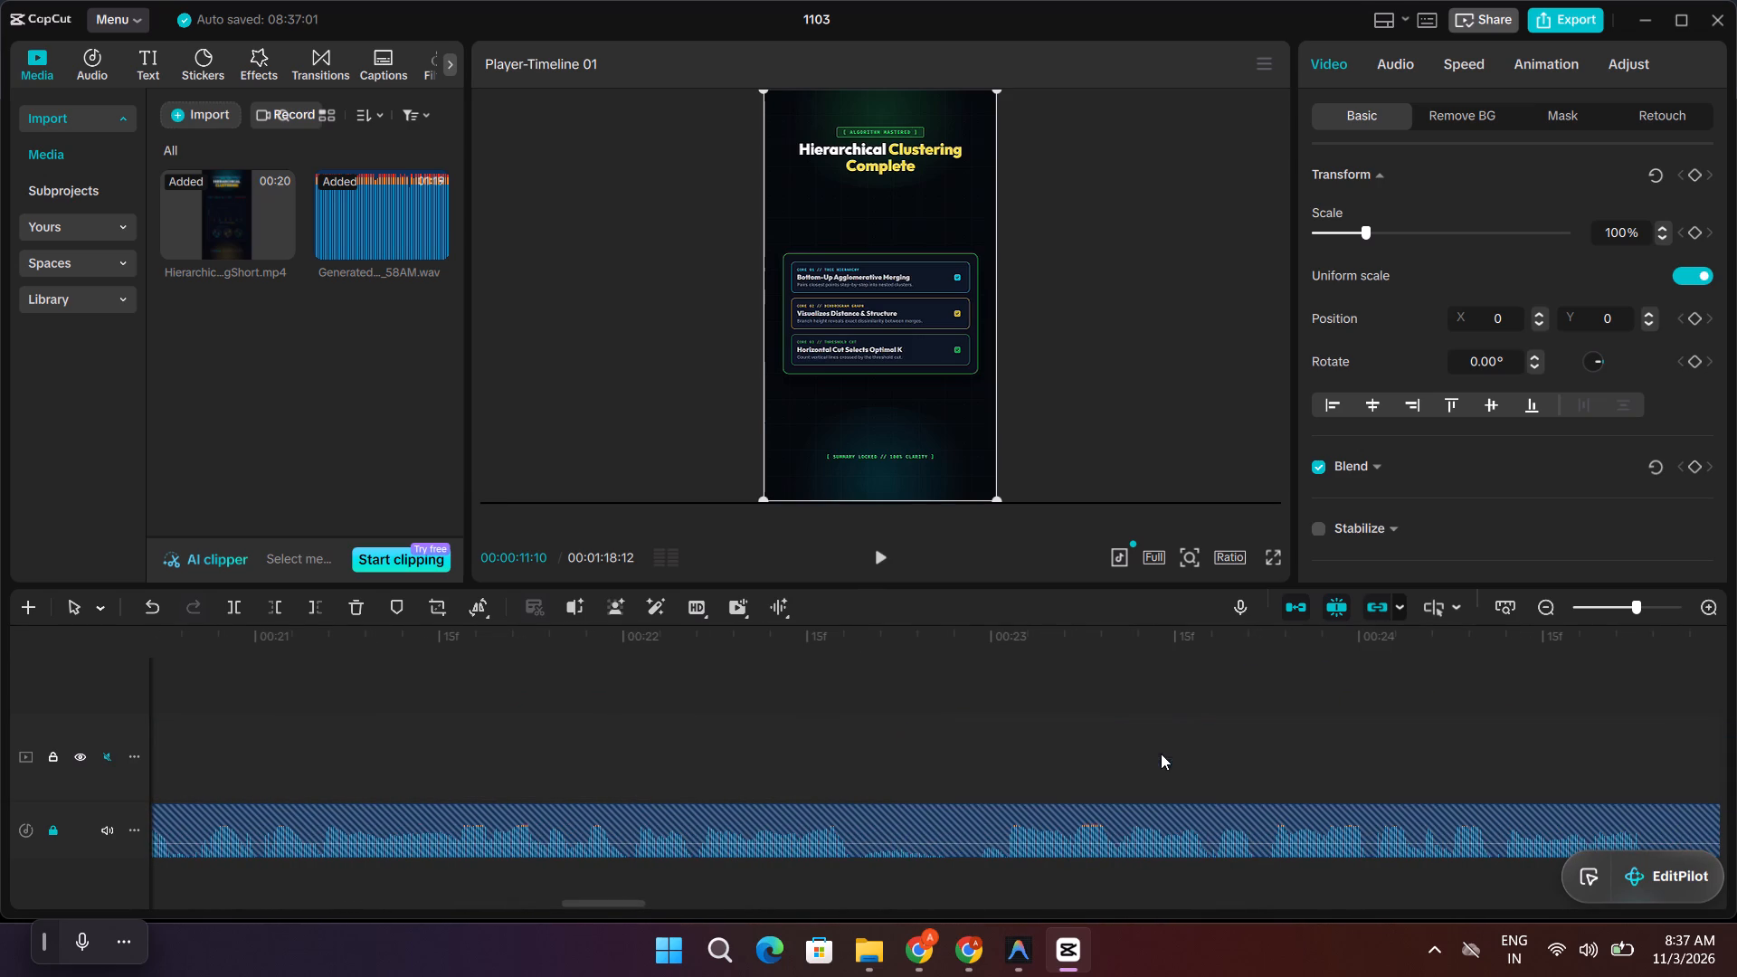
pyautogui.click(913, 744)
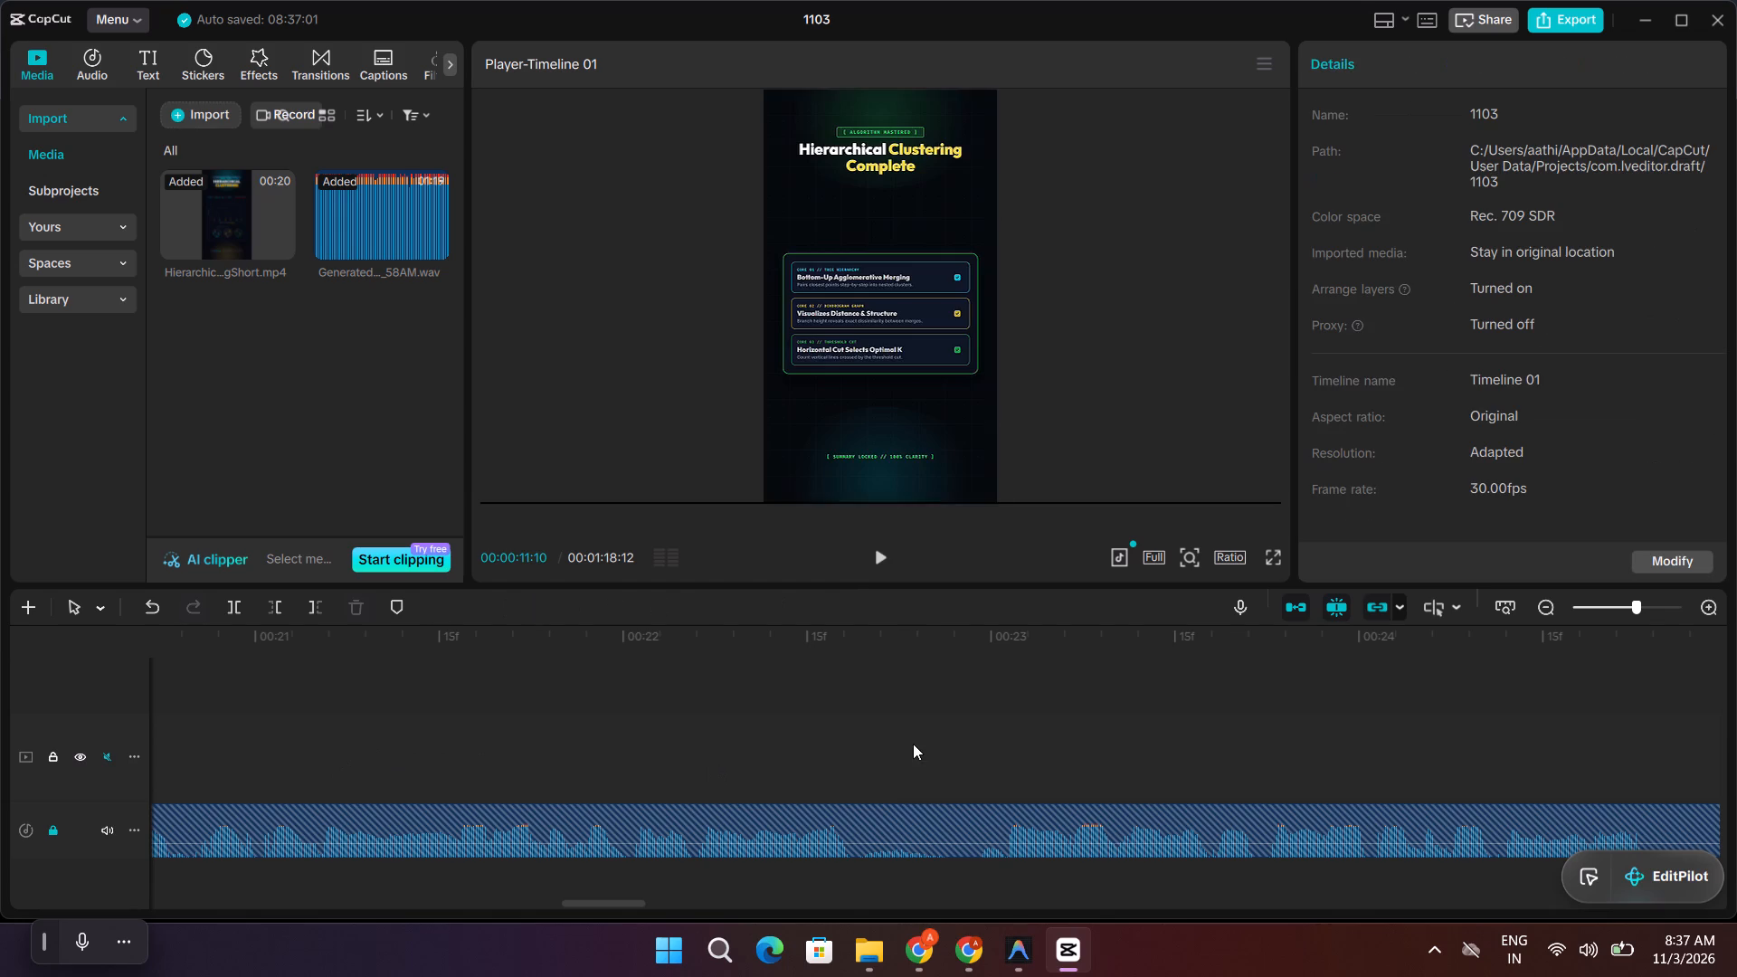
pyautogui.press('space')
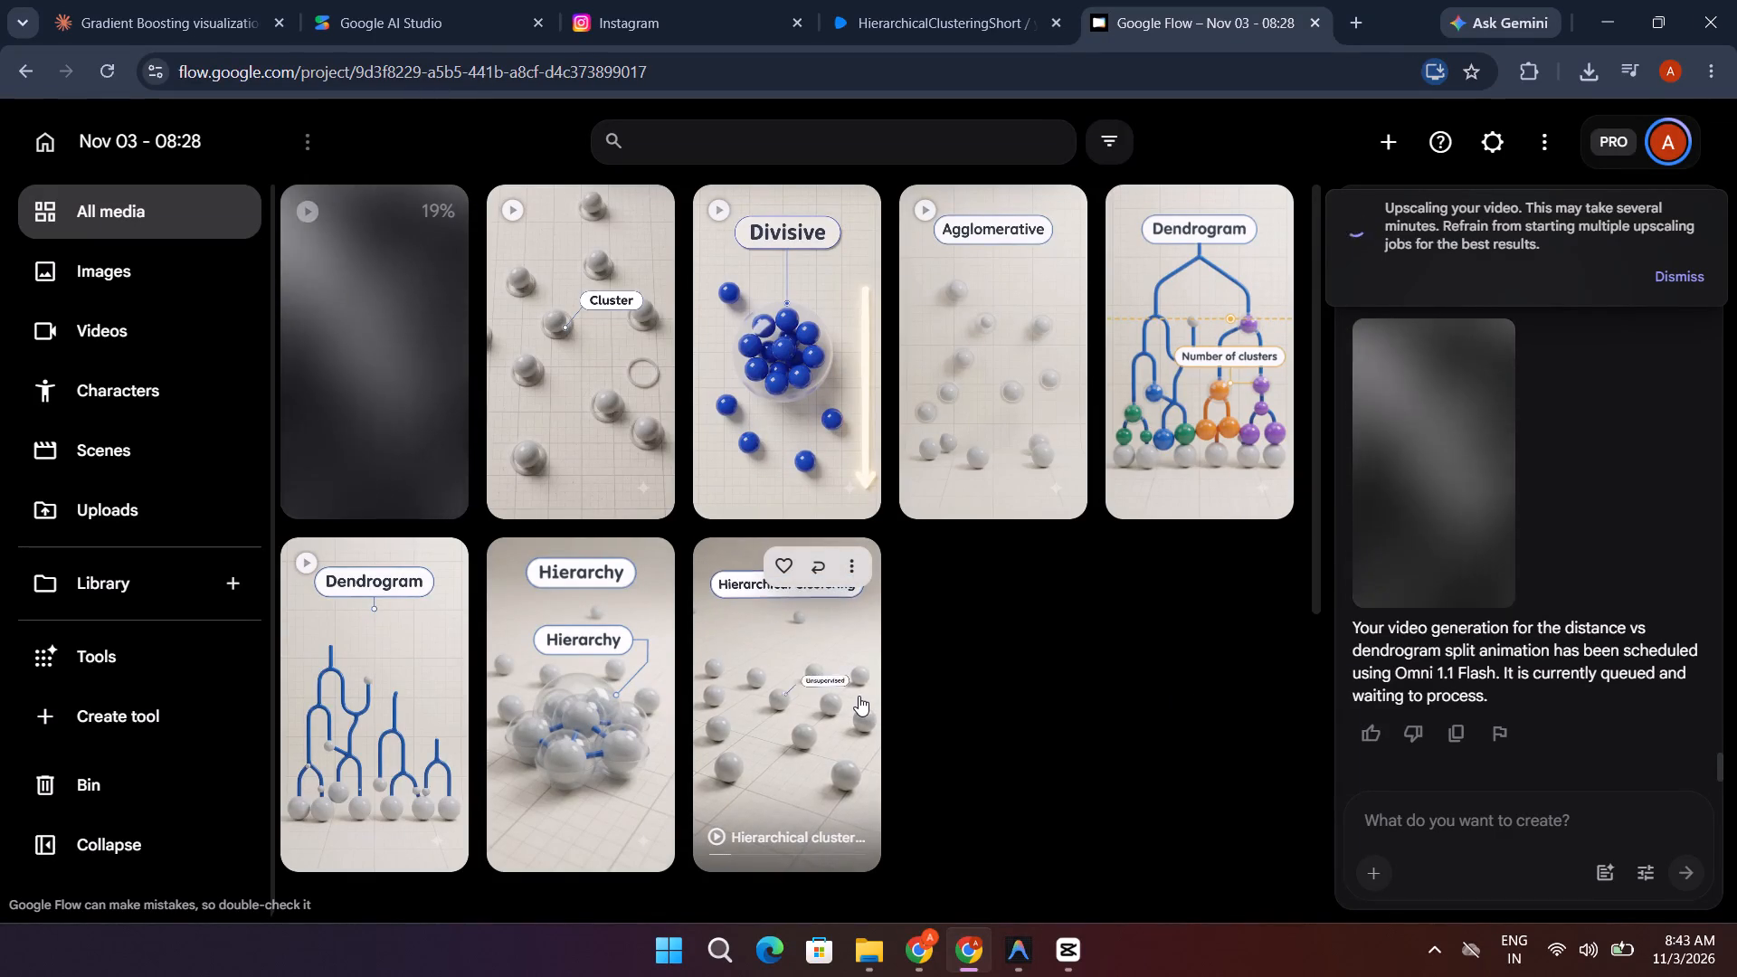
# Switch to CapCut, replay the Hierarchical_clustering_animation clip with the voiceover and trim its end back to about 00:00:16.
pyautogui.hotkey('alt', 'Tab')
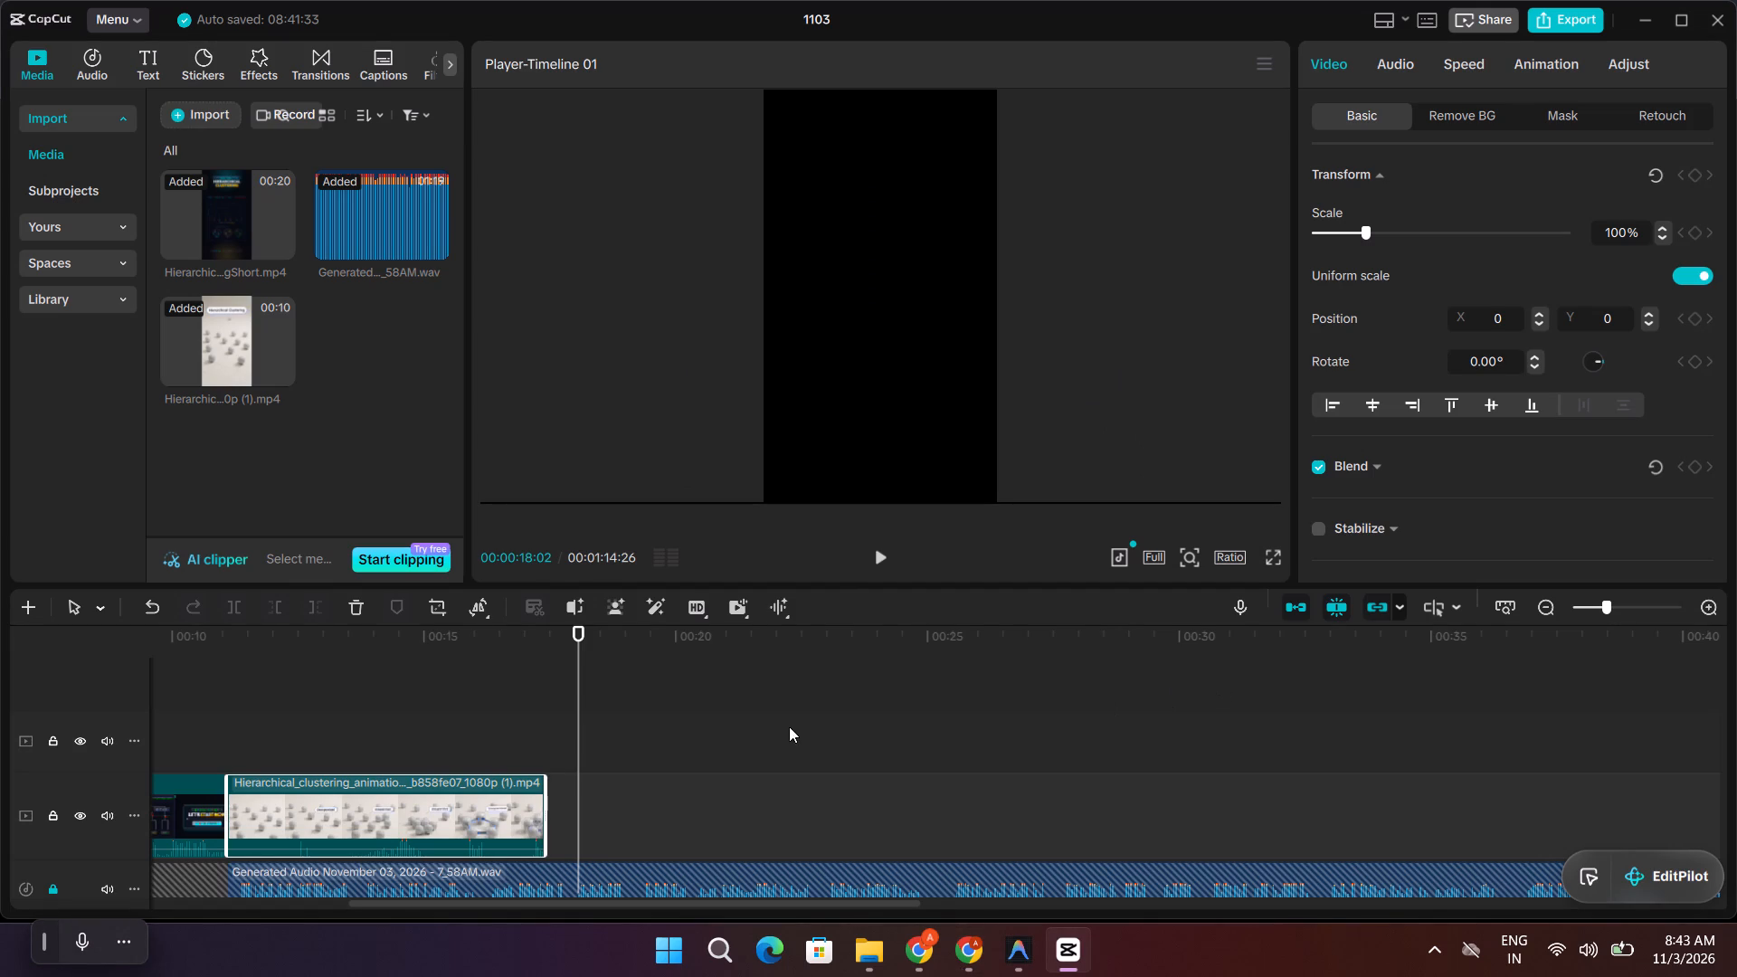
pyautogui.moveTo(573, 725); pyautogui.dragTo(325, 732)
pyautogui.press('space')
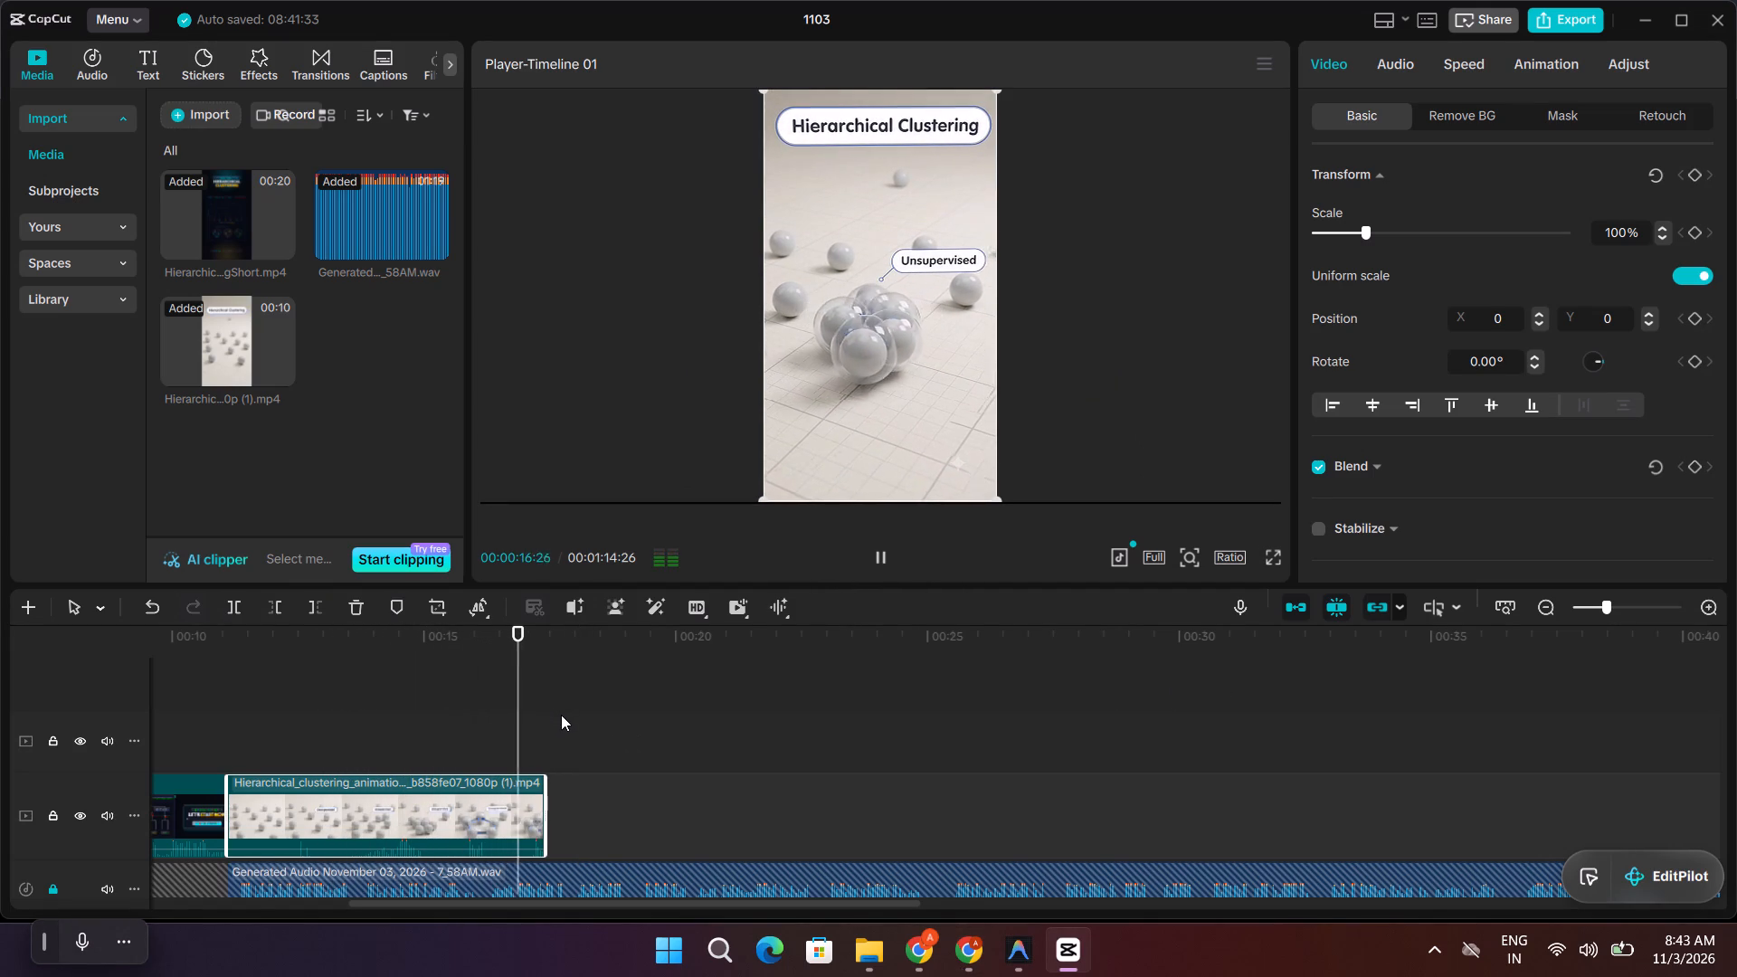
pyautogui.press('space')
pyautogui.moveTo(538, 718); pyautogui.dragTo(356, 753)
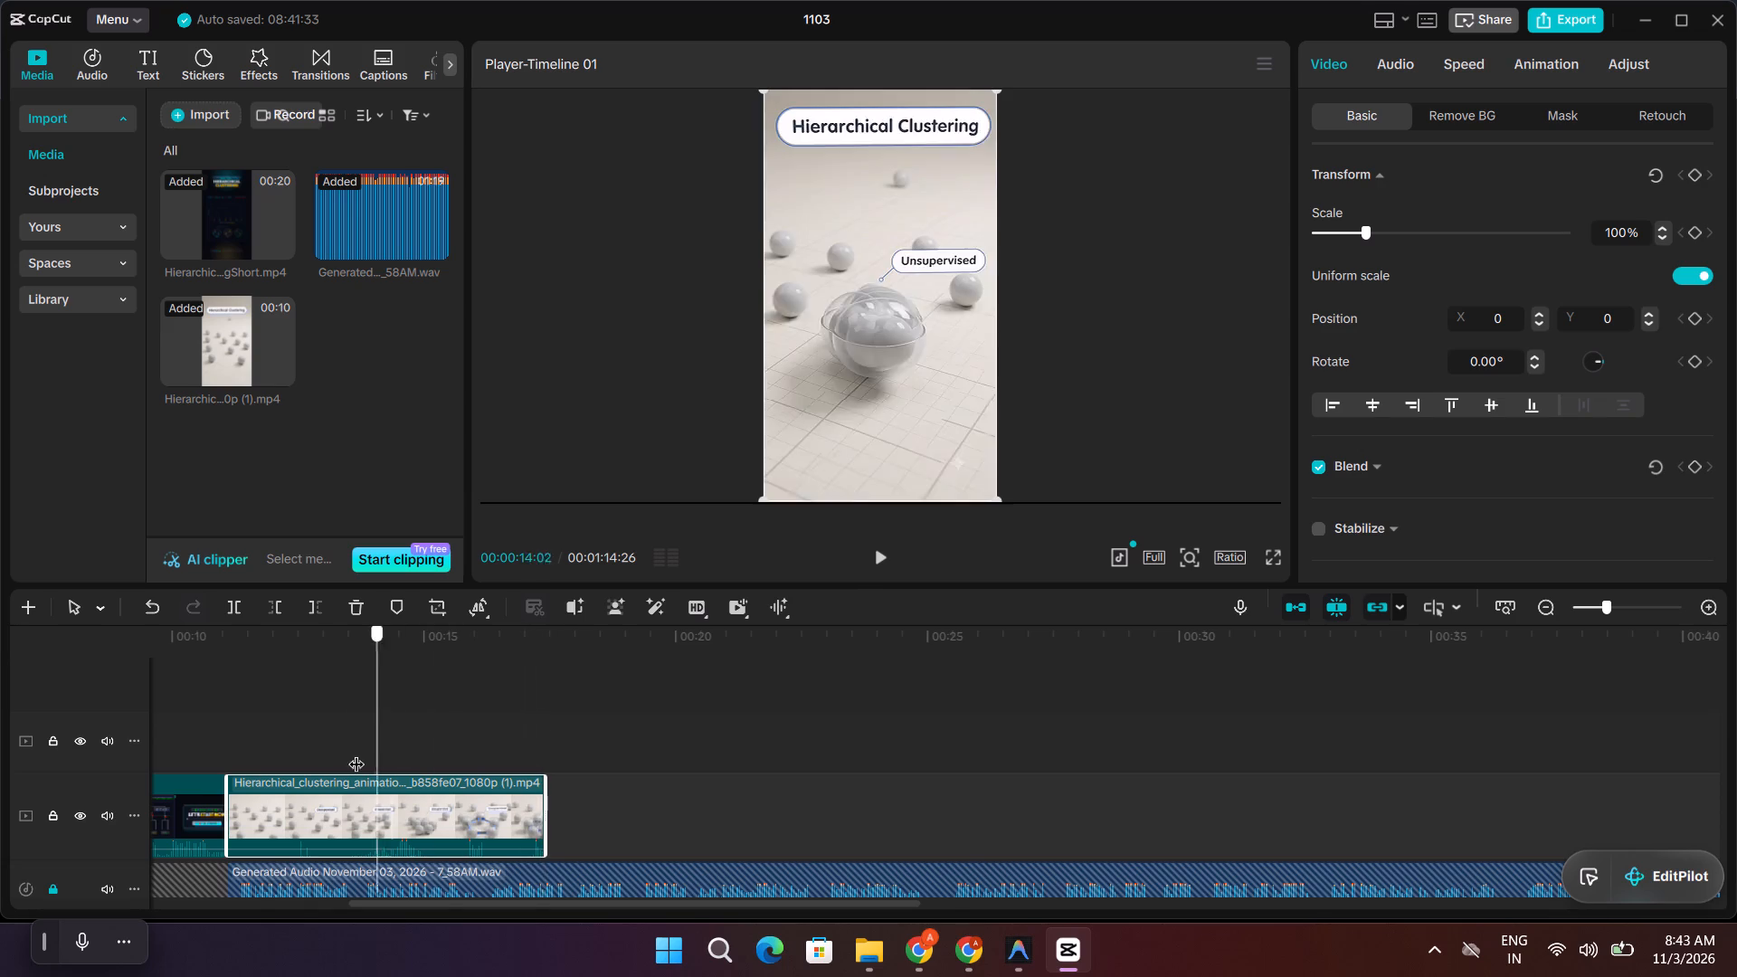
pyautogui.moveTo(356, 753); pyautogui.dragTo(337, 756)
pyautogui.click(397, 809)
pyautogui.moveTo(542, 824); pyautogui.dragTo(525, 824)
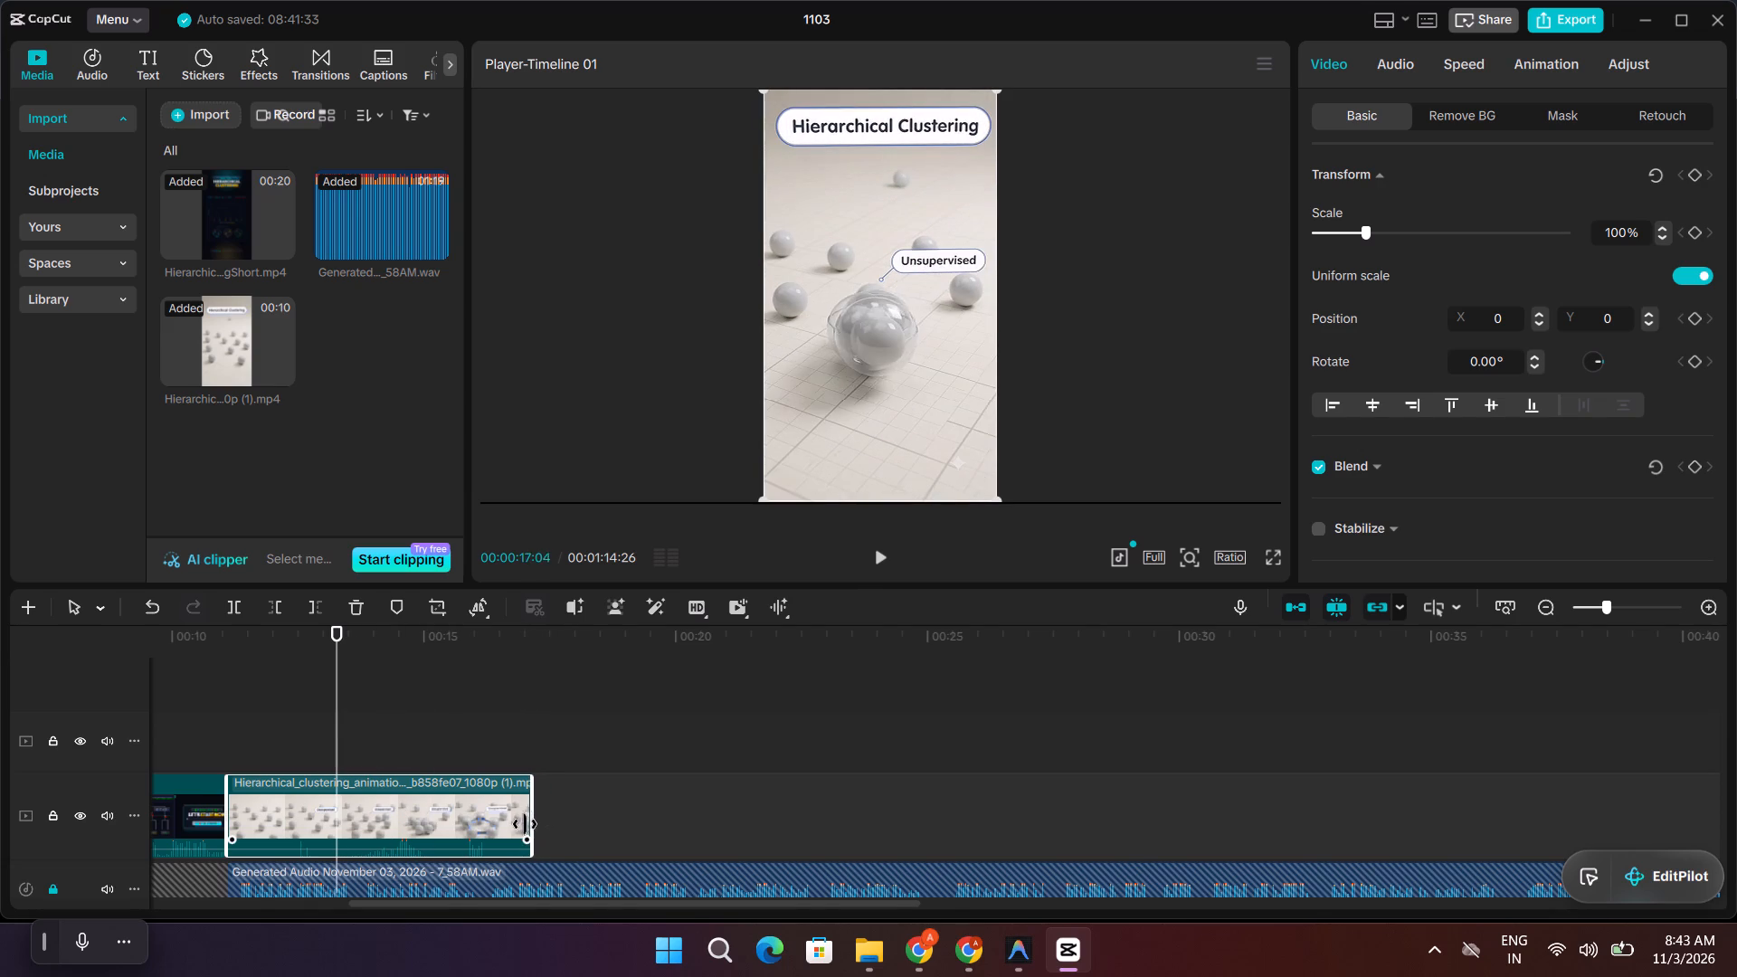
pyautogui.moveTo(525, 824); pyautogui.dragTo(488, 824)
pyautogui.press('space')
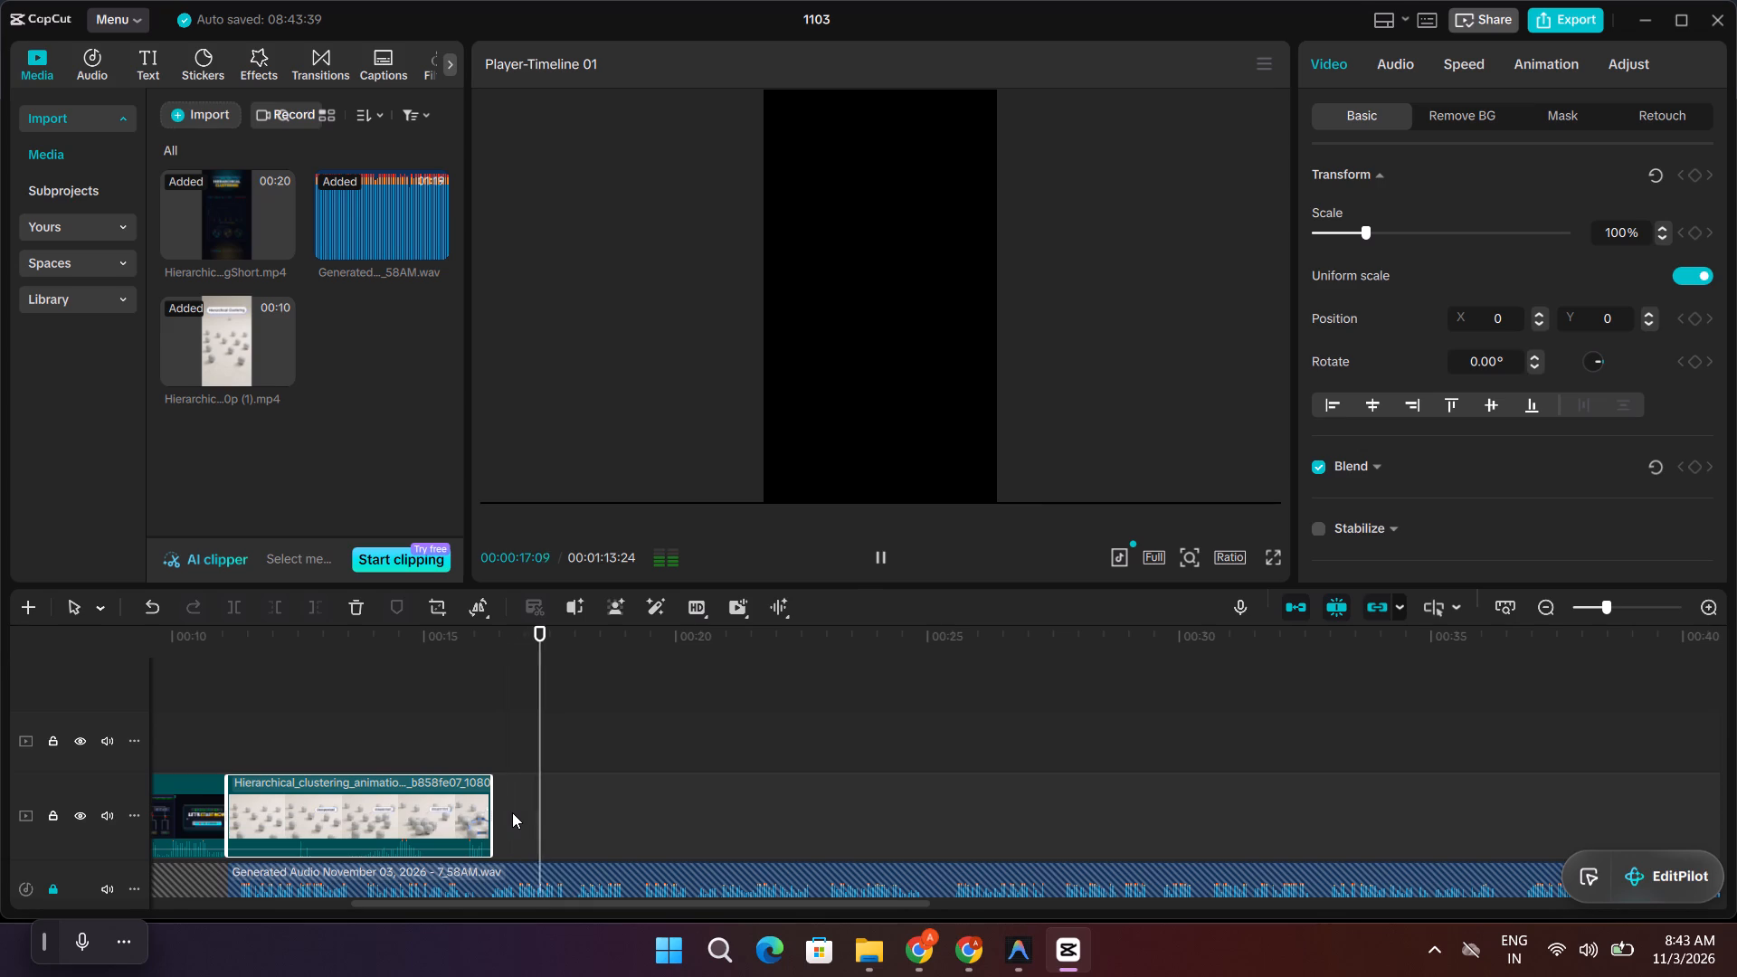
pyautogui.press('space')
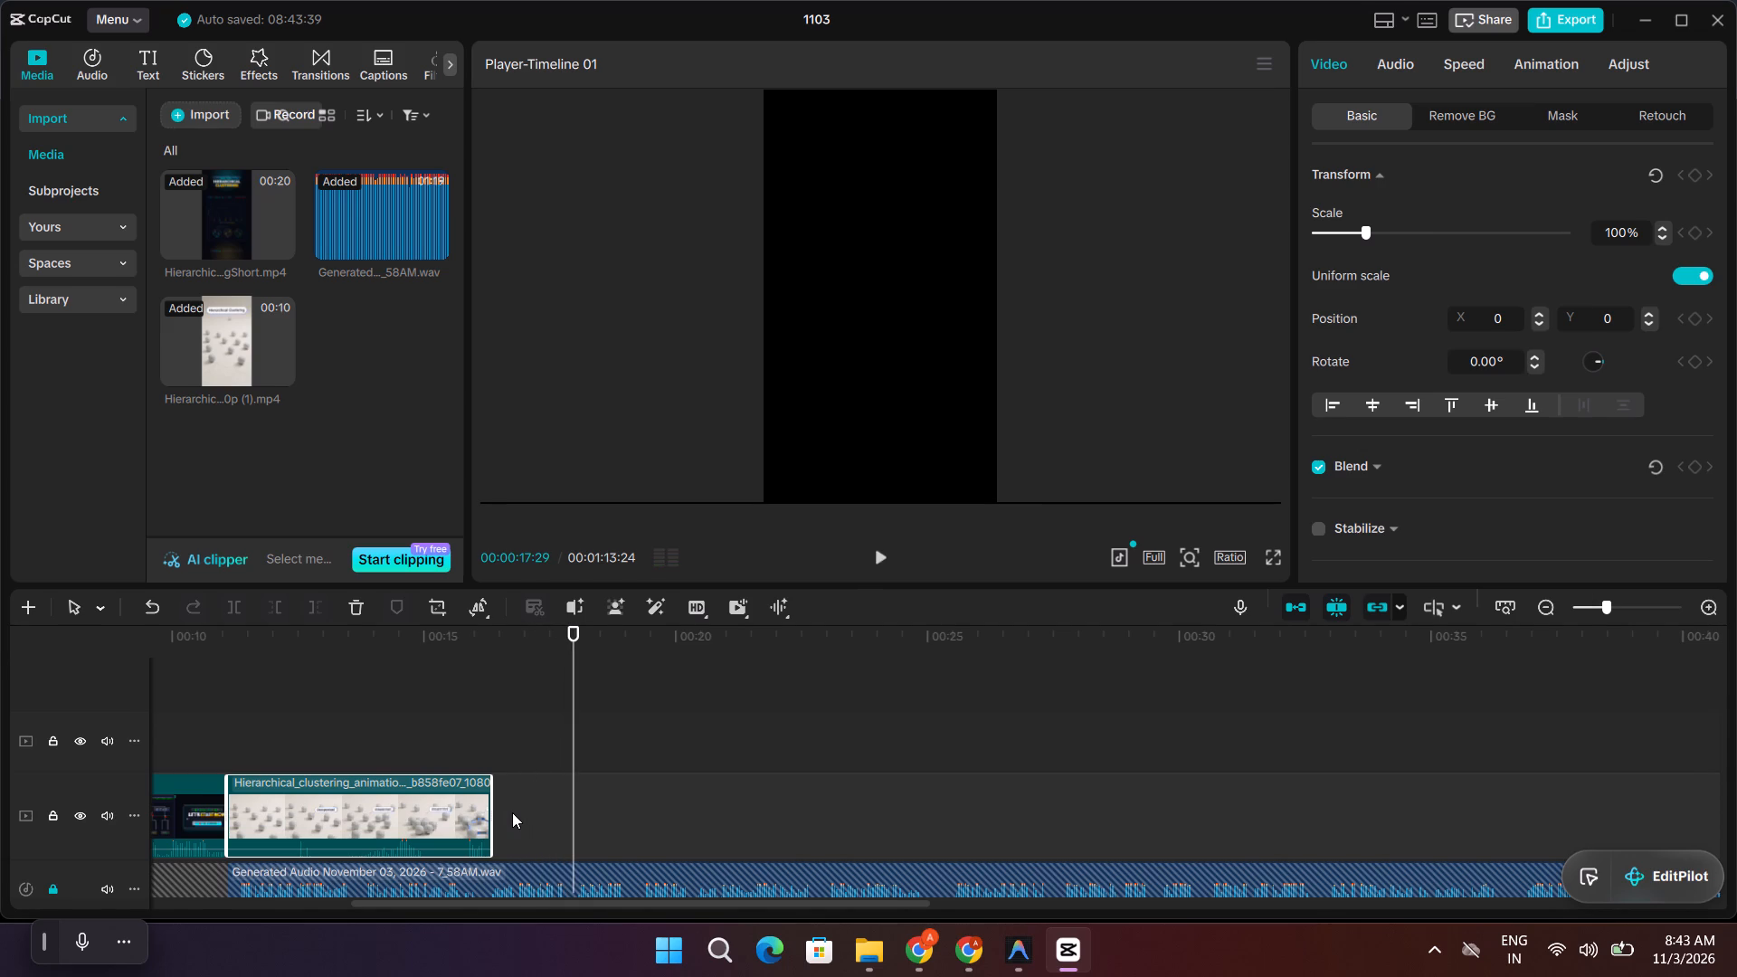
# Extend the end of the trimmed Hierarchical_clustering_animation clip back out to its full 10.0 s duration.
pyautogui.hotkey('alt', 'Tab')
pyautogui.hotkey('alt', 'Tab')
pyautogui.click(431, 814)
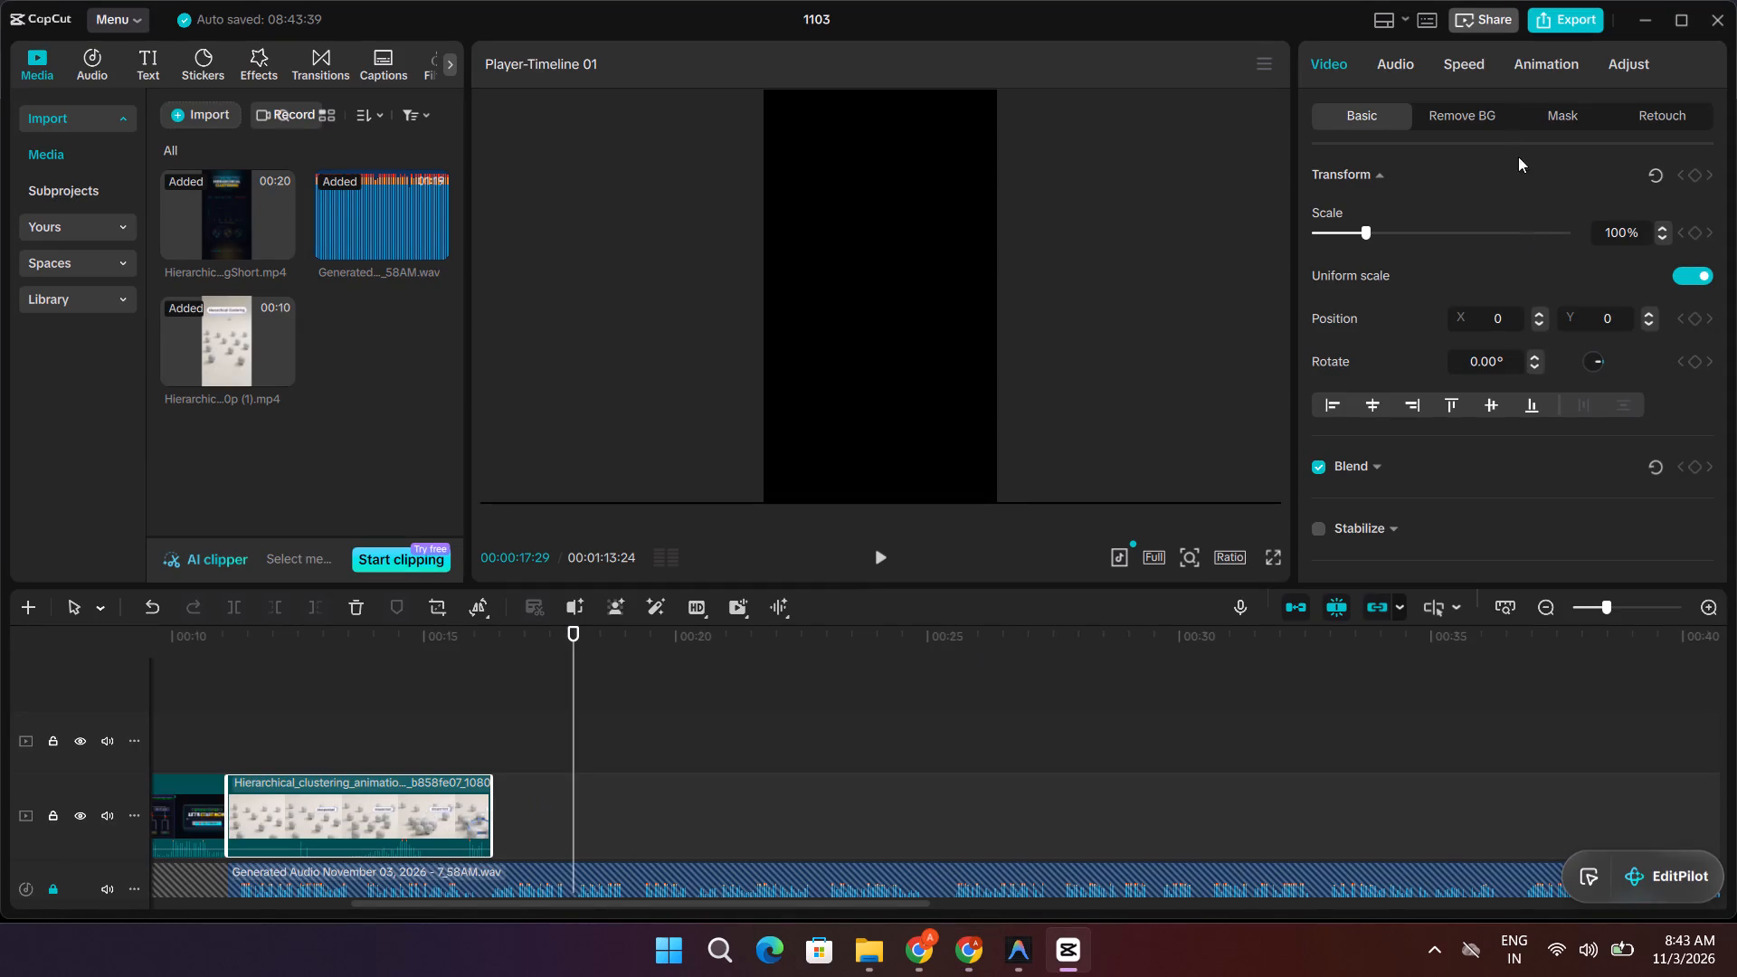
pyautogui.click(1474, 71)
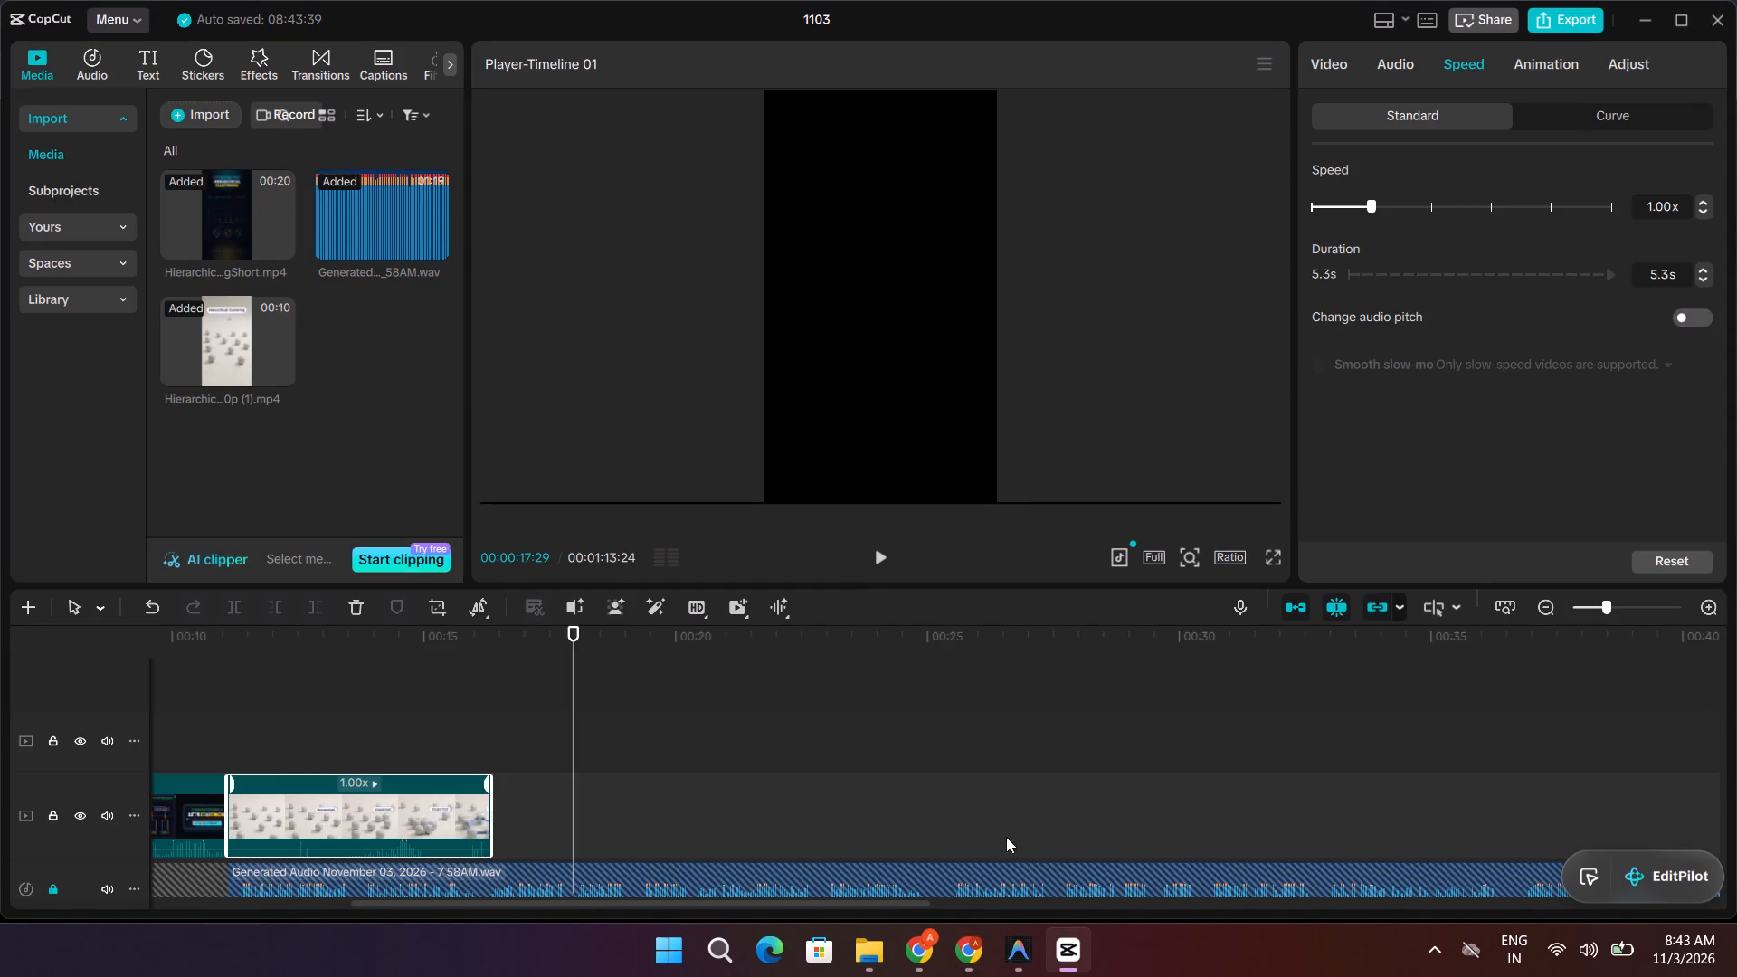
pyautogui.click(485, 827)
pyautogui.moveTo(489, 824); pyautogui.dragTo(938, 816)
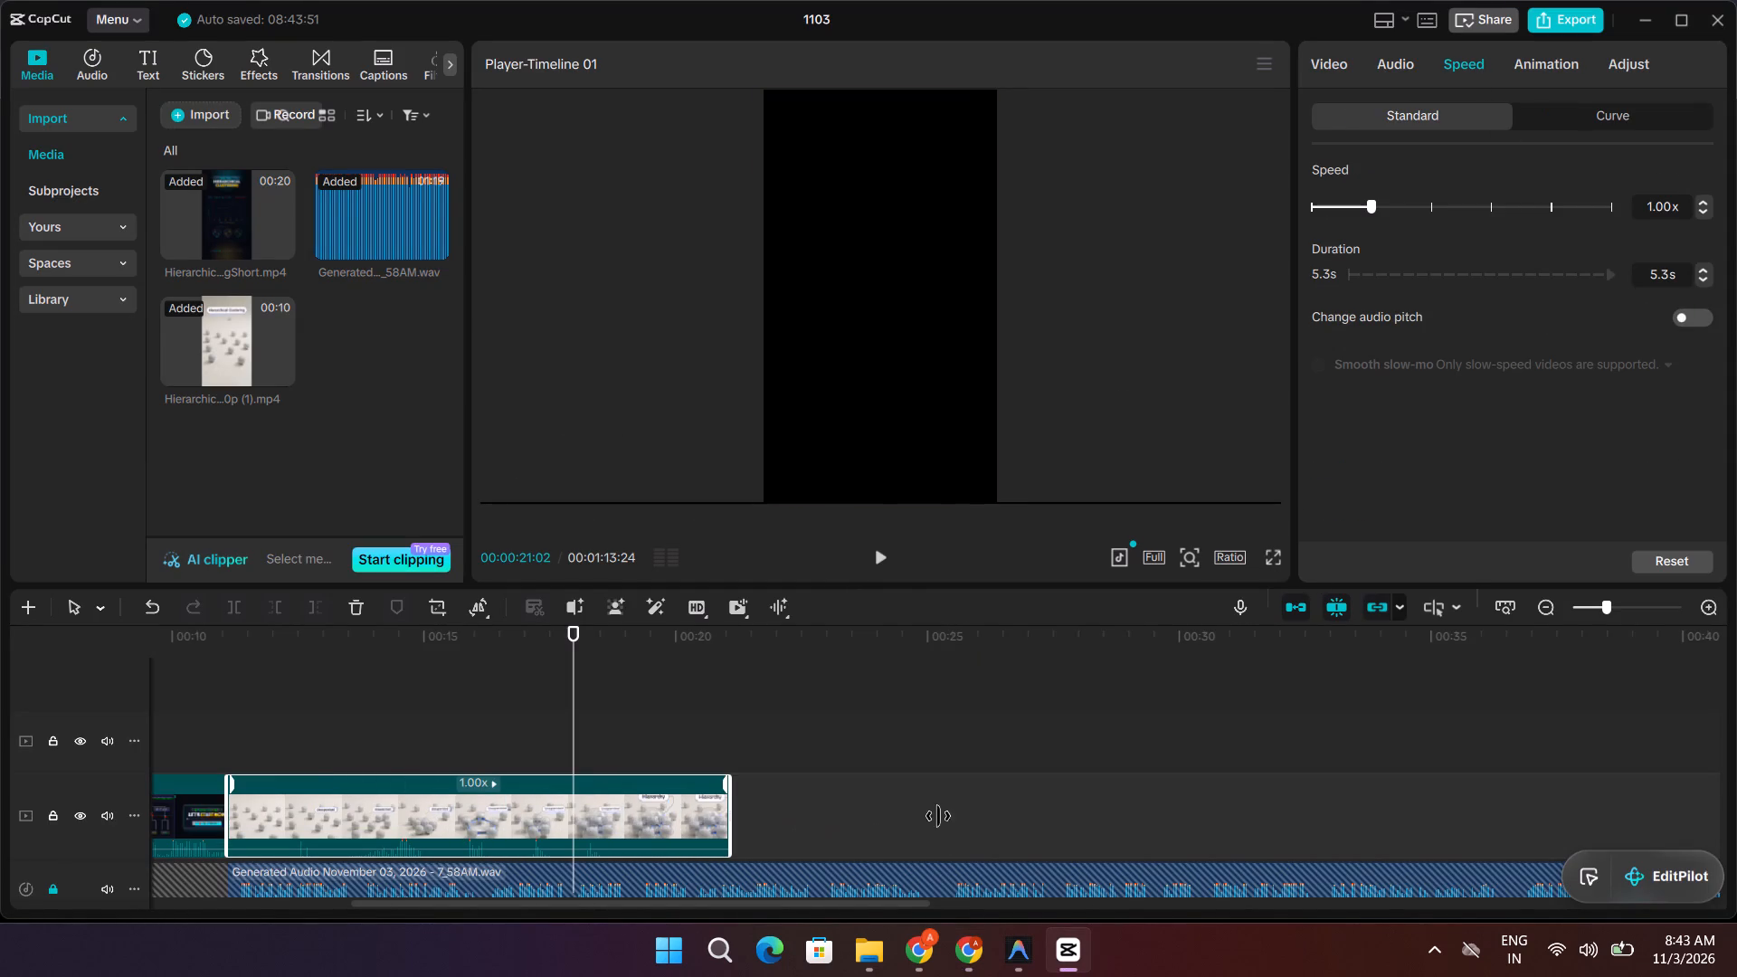
pyautogui.moveTo(938, 816); pyautogui.dragTo(1021, 814)
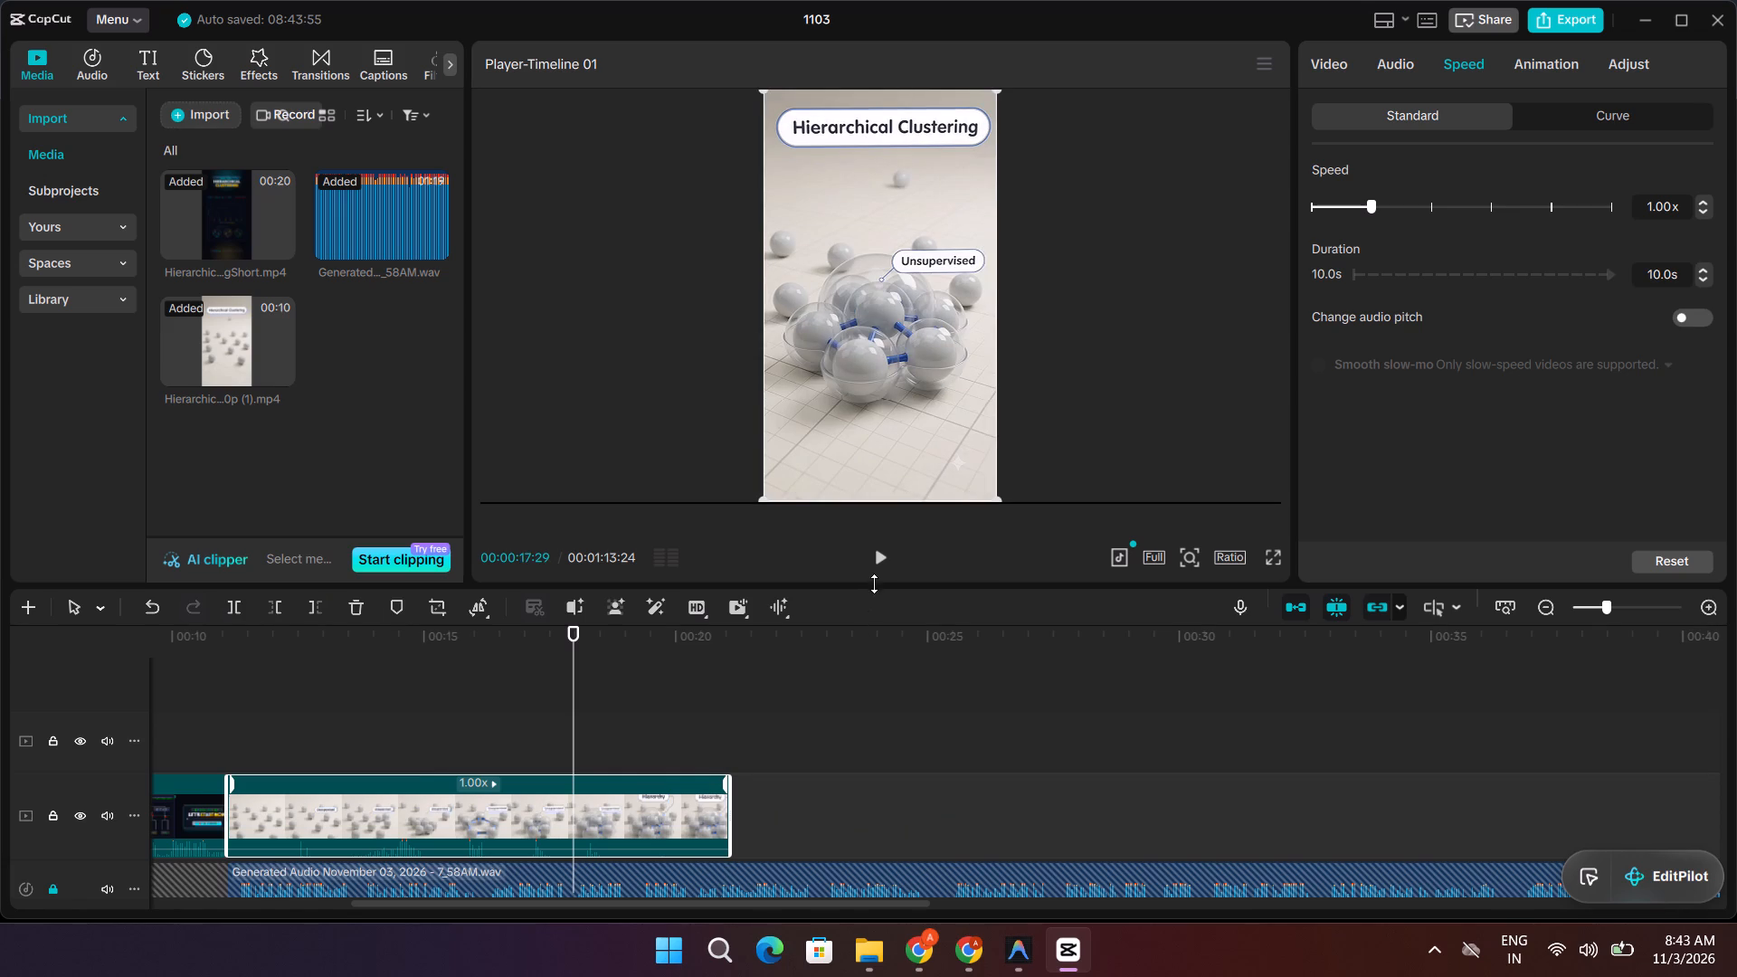
# Play the extended clip from the end of the hook through its Hierarchy labels, checking its visuals against the voiceover.
pyautogui.click(880, 558)
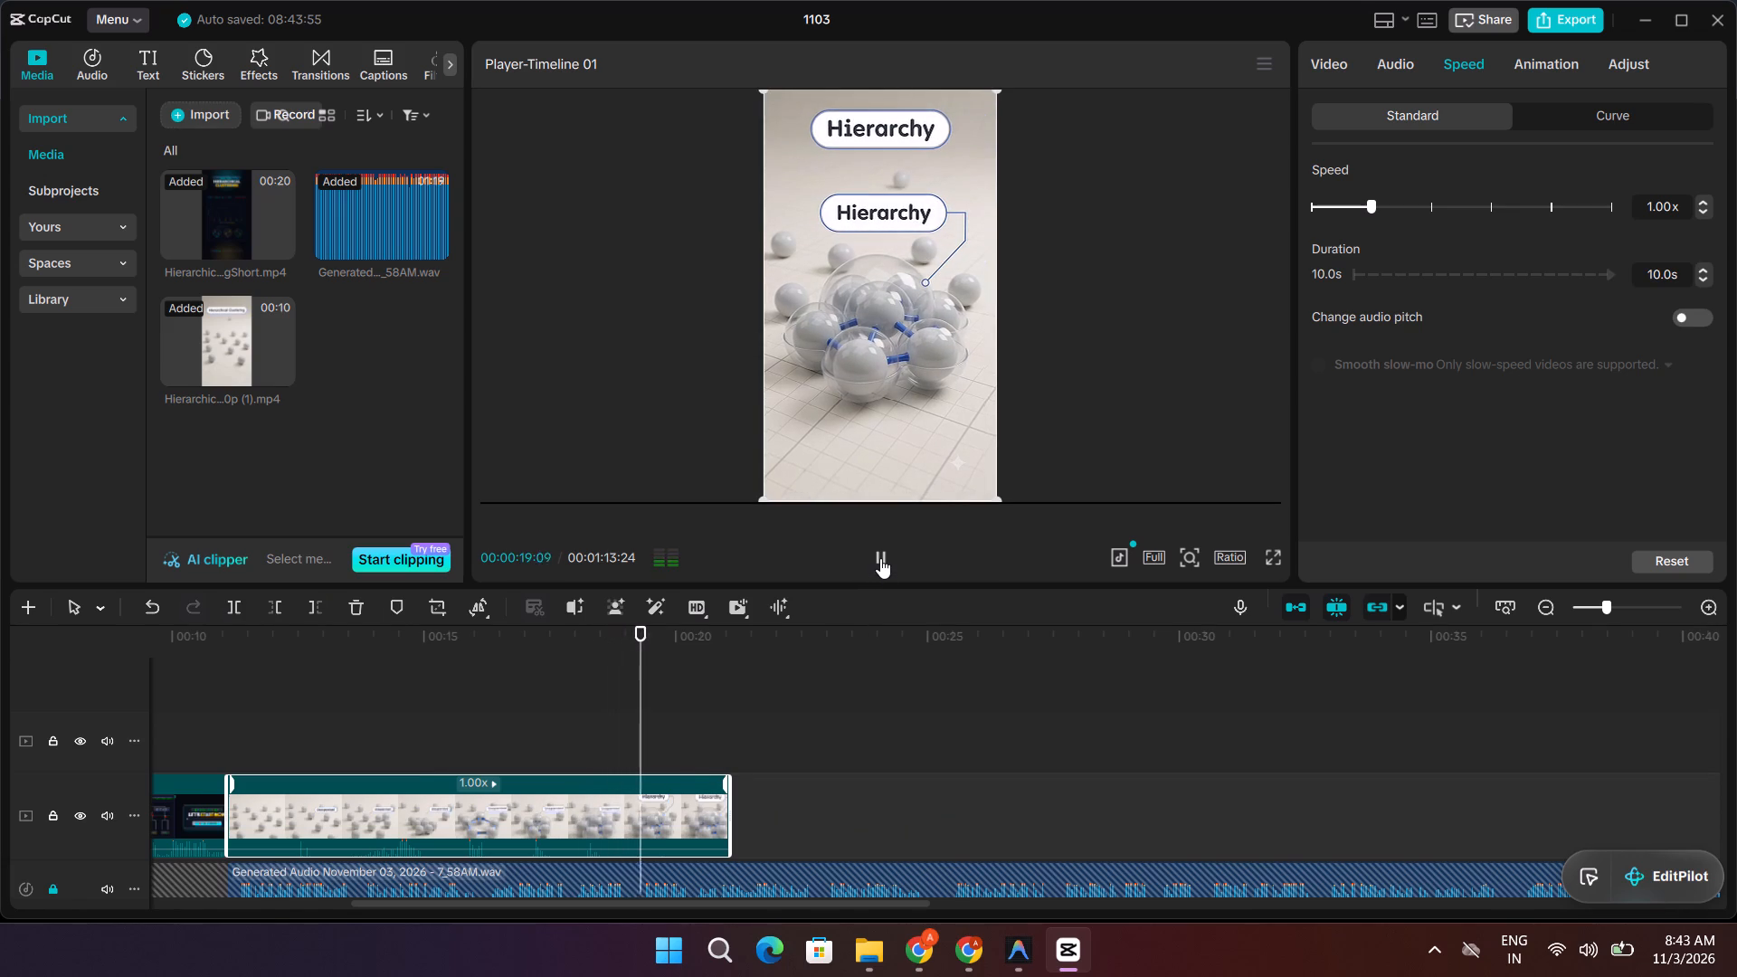
pyautogui.click(880, 558)
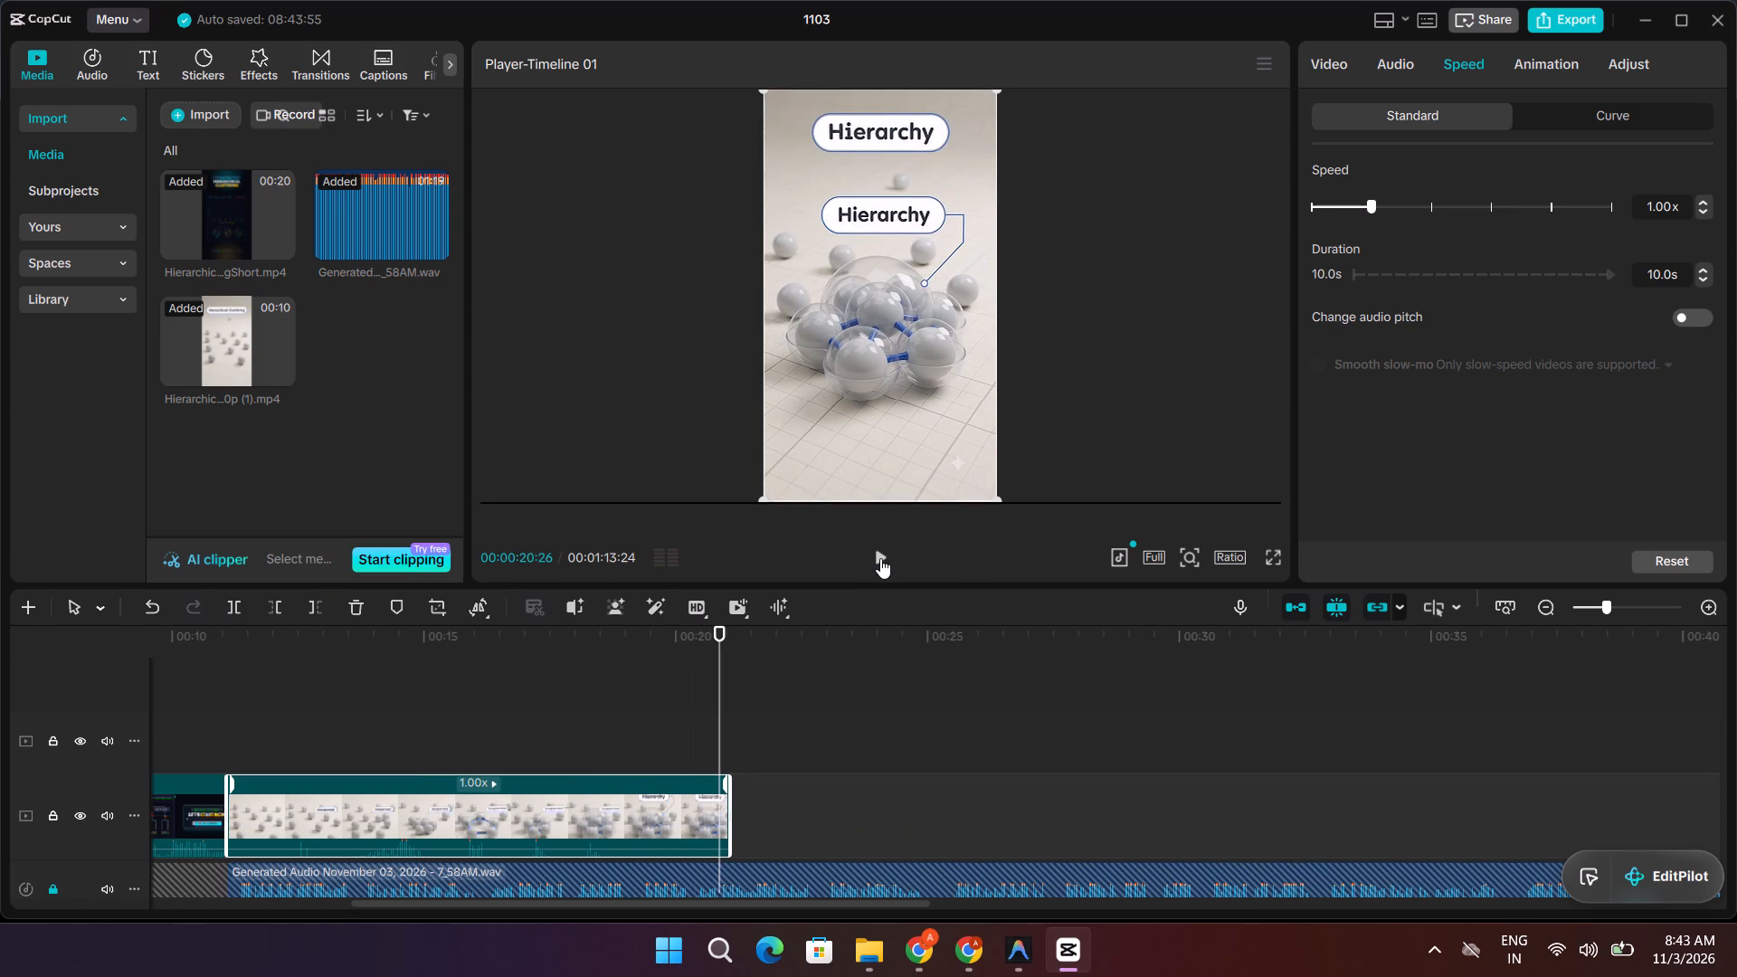
pyautogui.click(365, 825)
pyautogui.moveTo(722, 735); pyautogui.dragTo(249, 754)
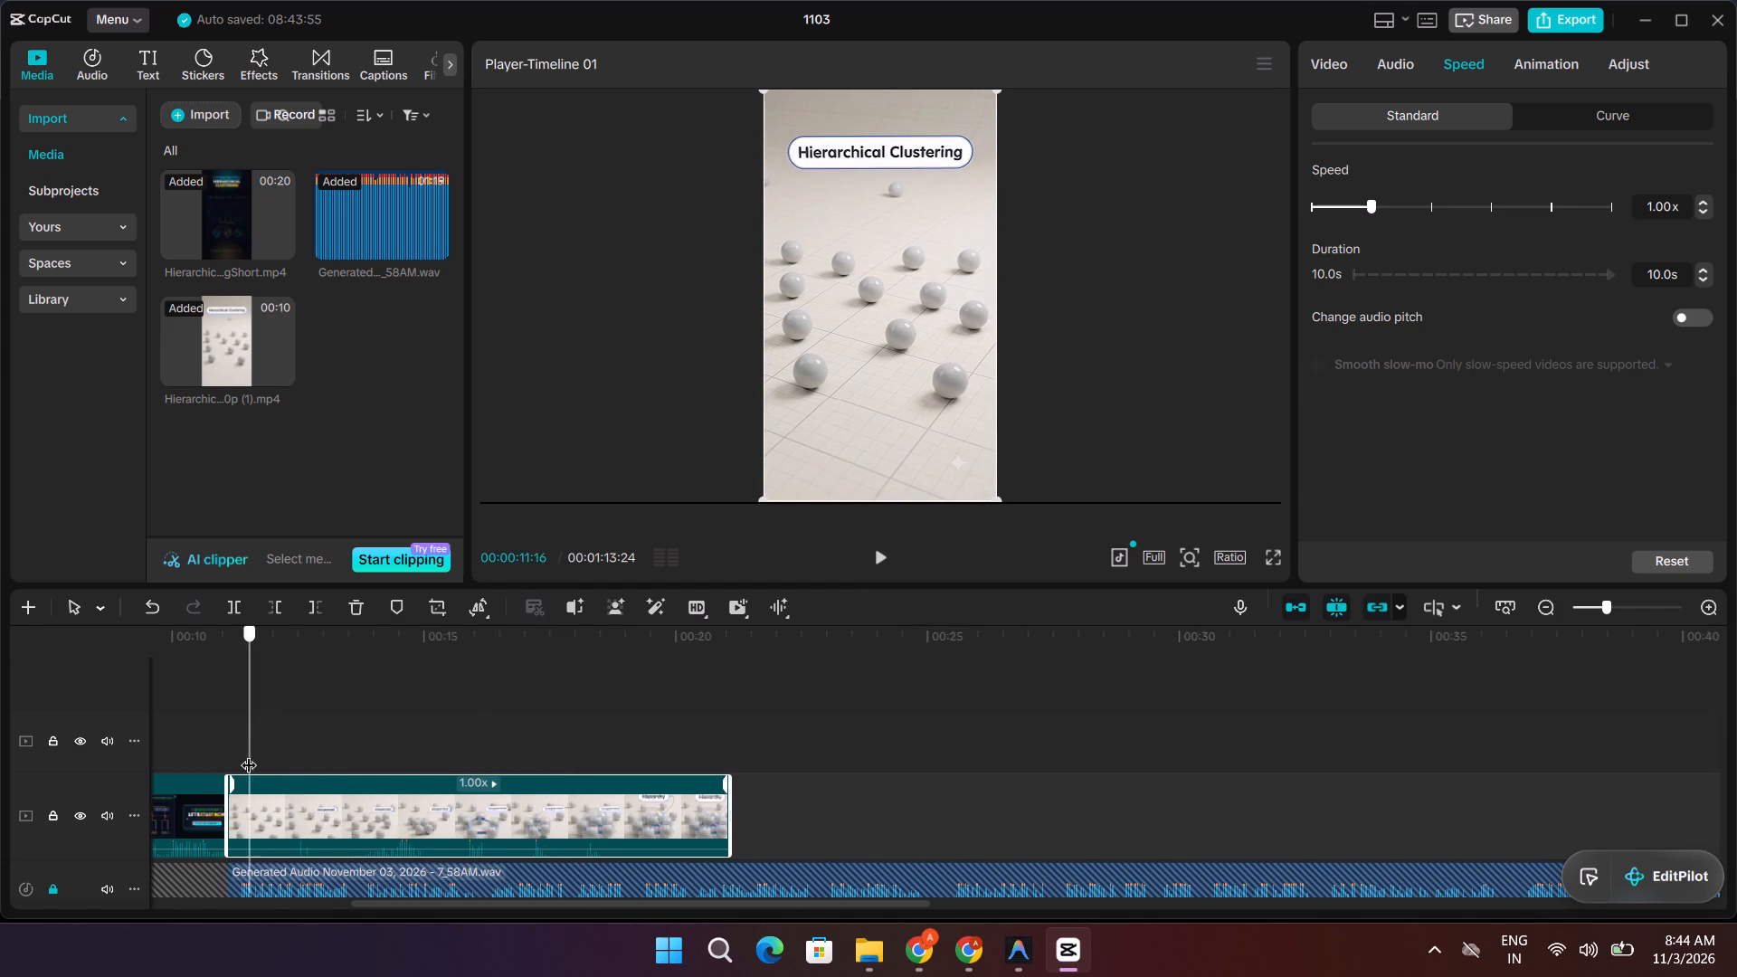
pyautogui.moveTo(249, 754); pyautogui.dragTo(308, 774)
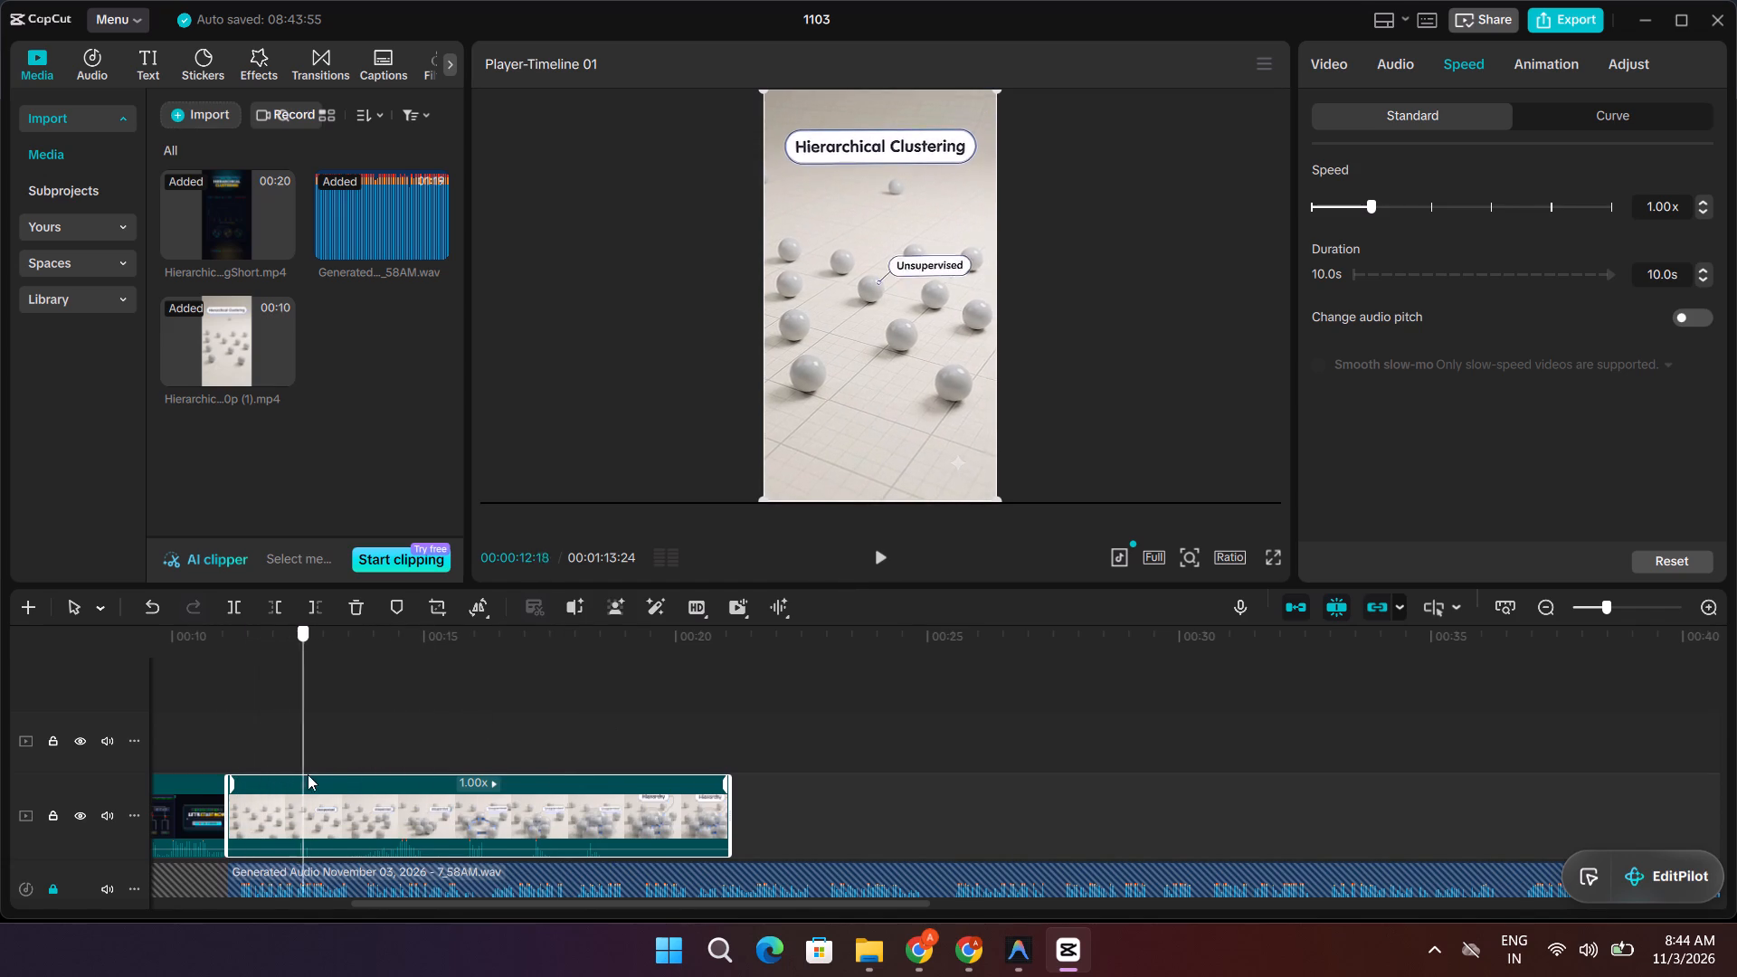
pyautogui.moveTo(308, 774); pyautogui.dragTo(347, 791)
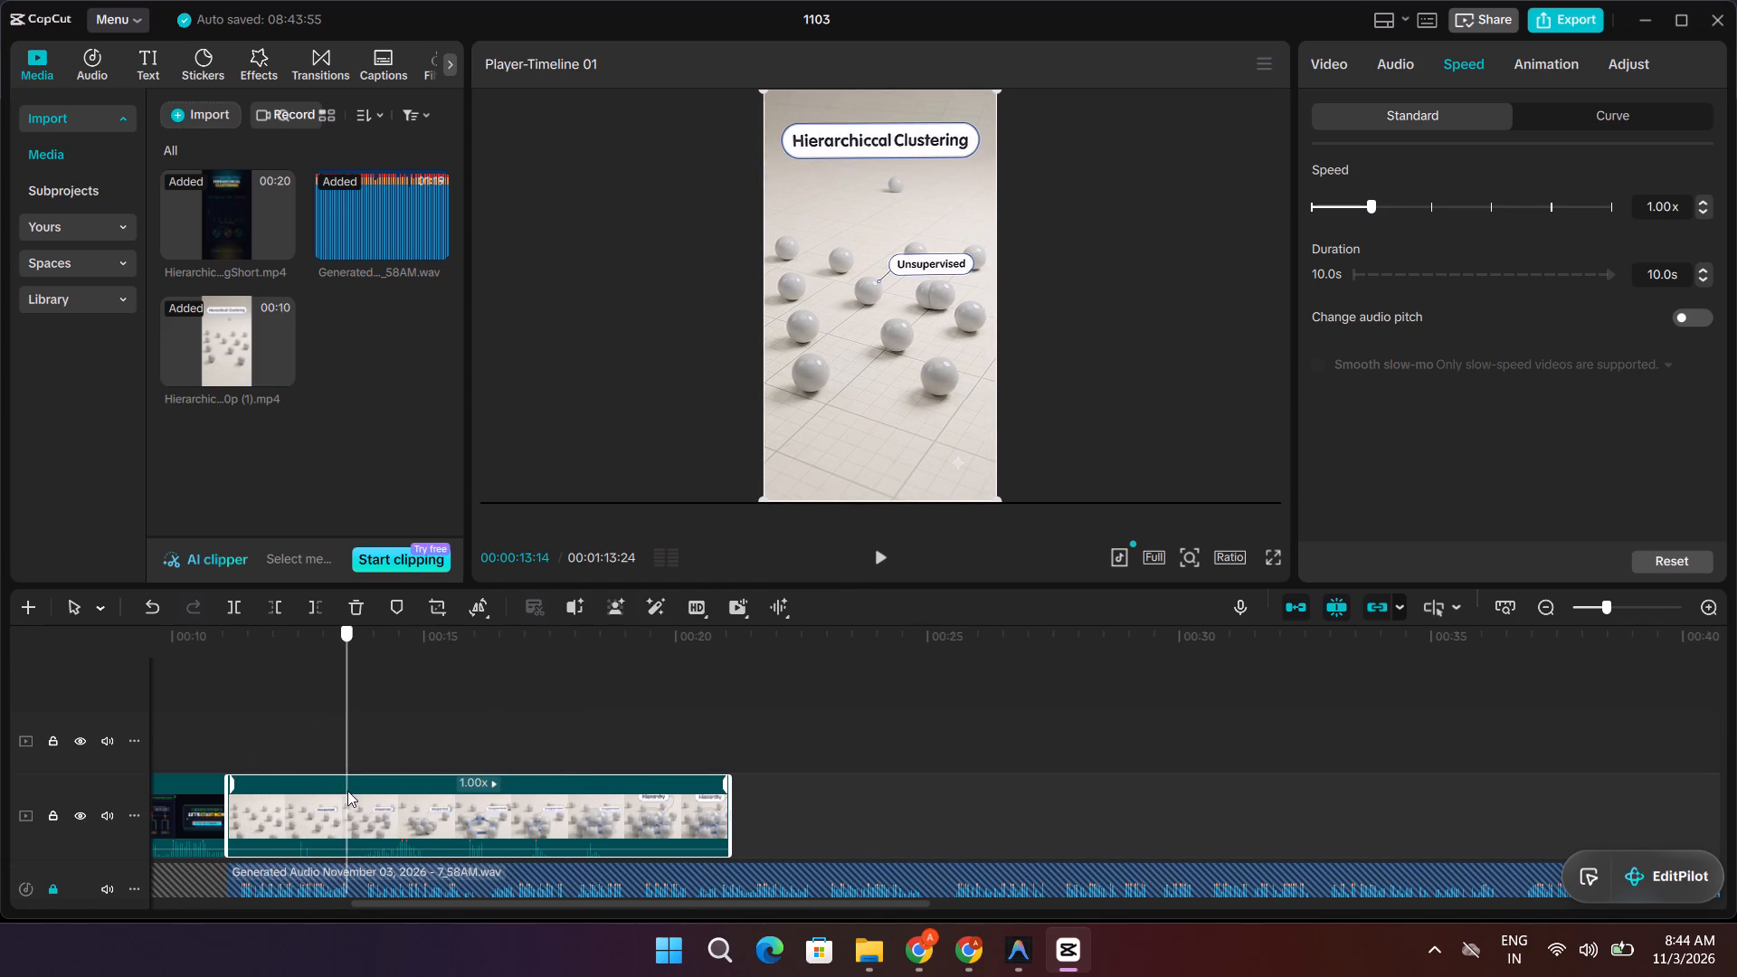
pyautogui.moveTo(347, 791); pyautogui.dragTo(221, 773)
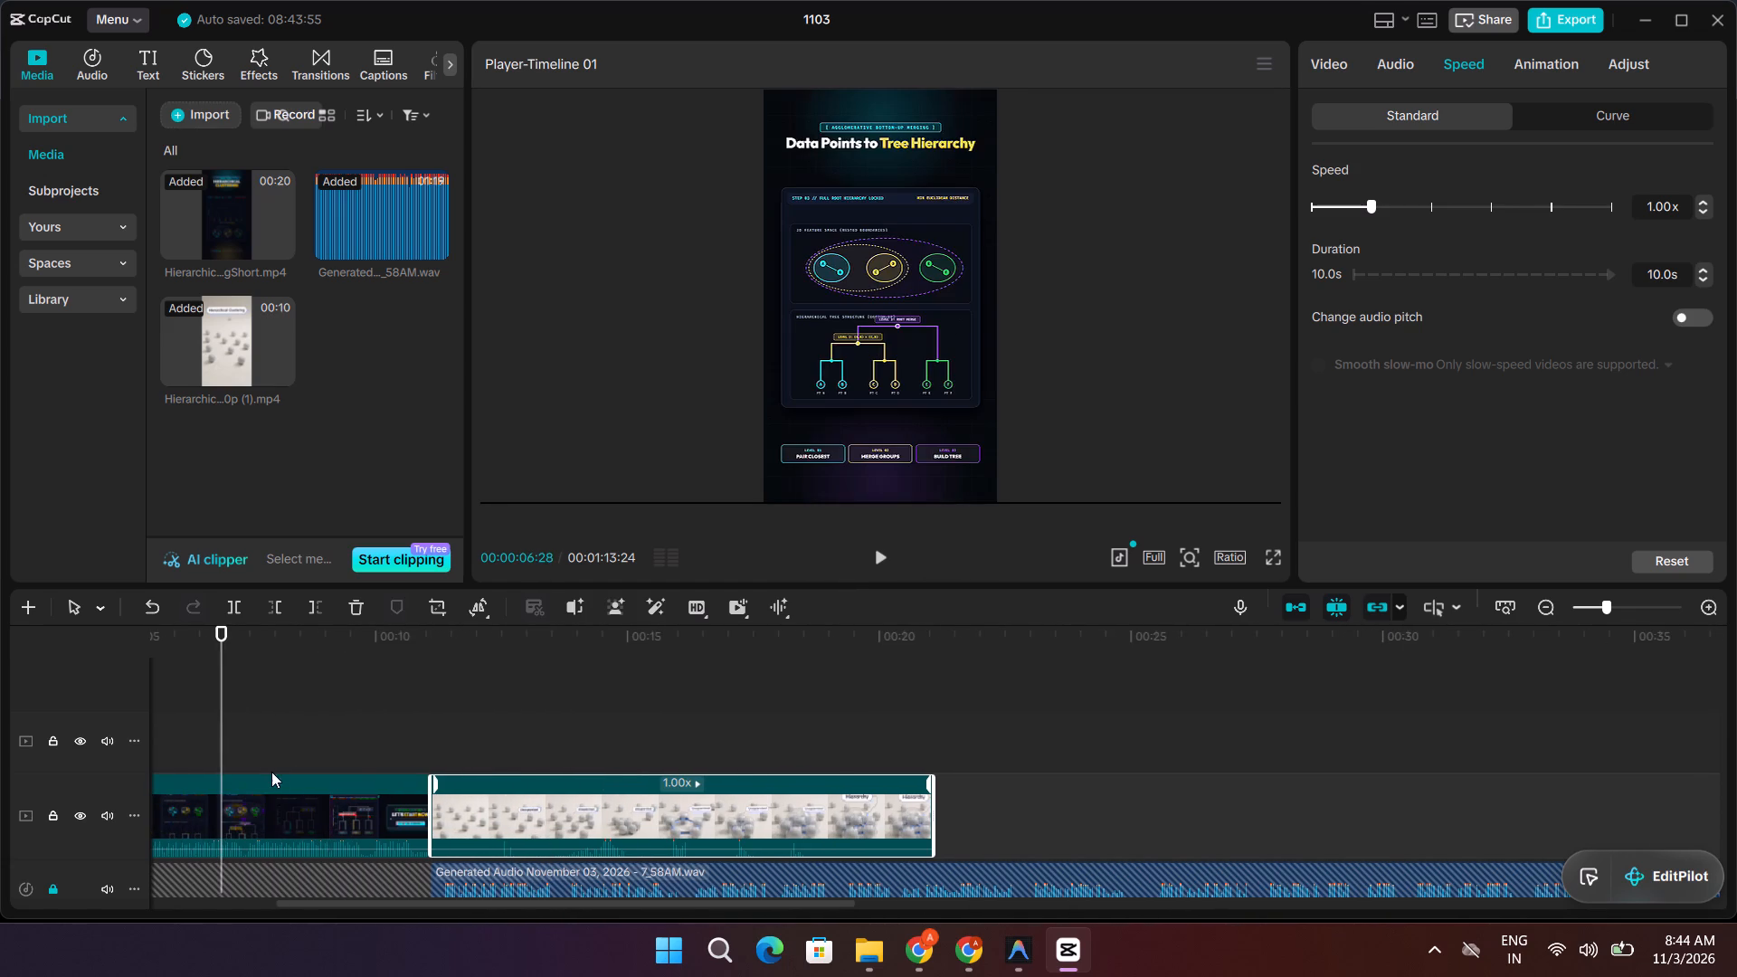
pyautogui.press('space')
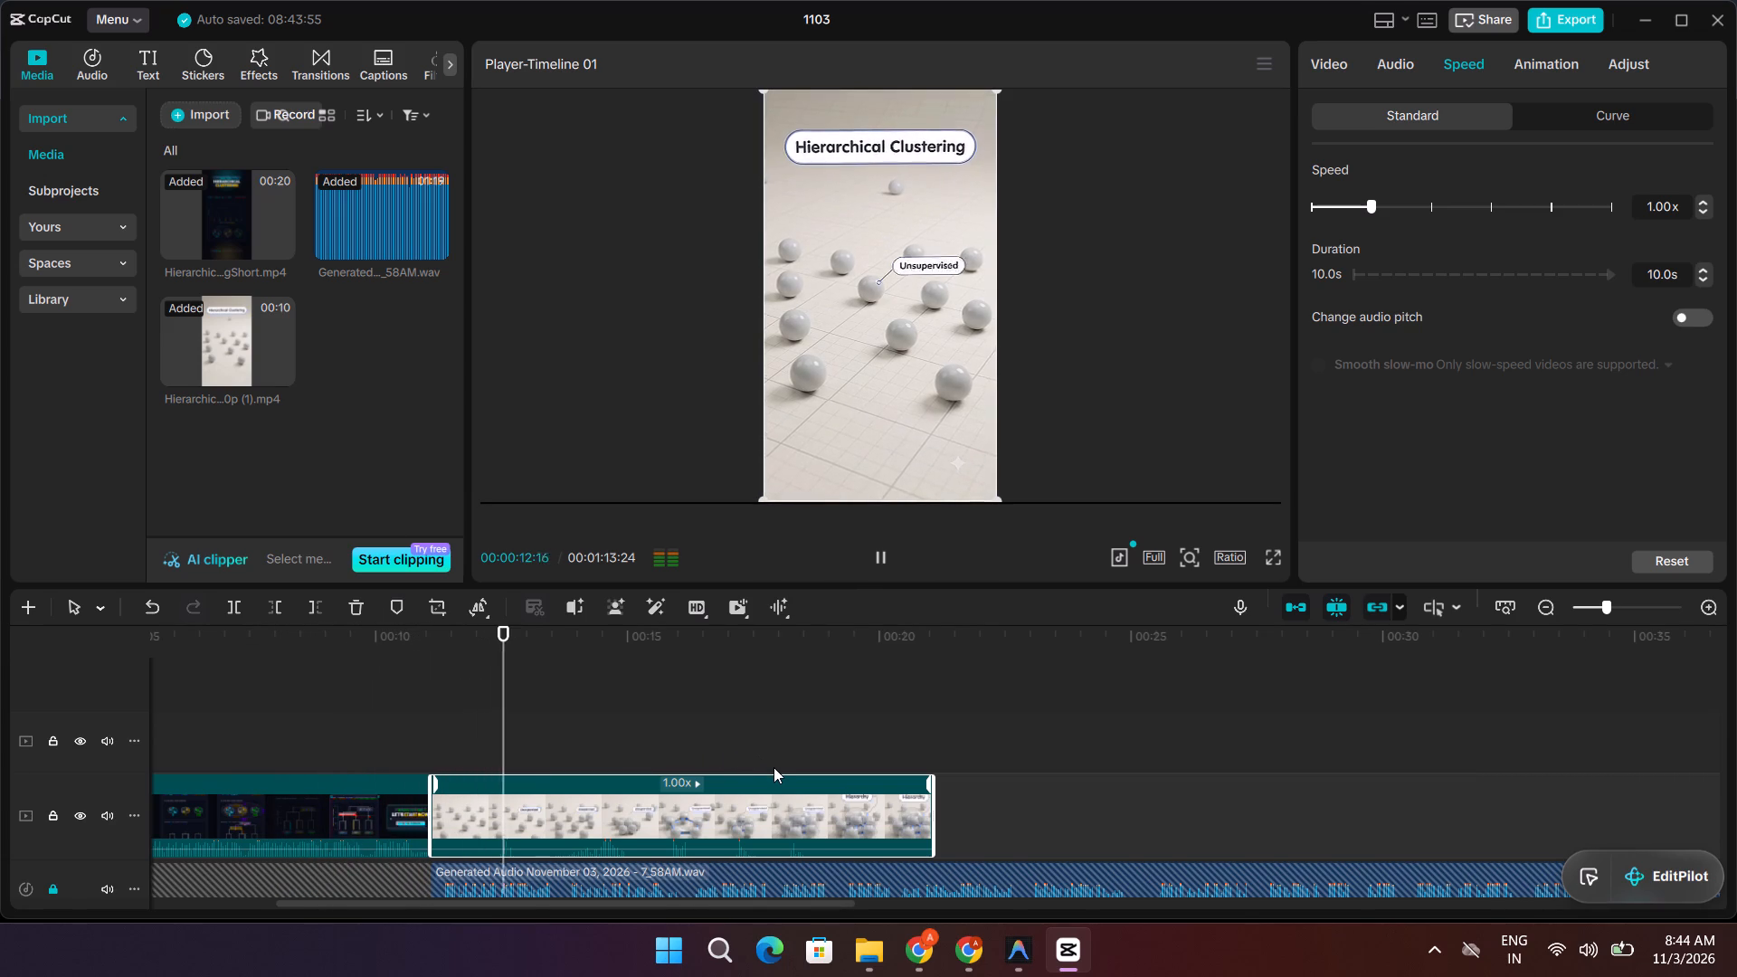
pyautogui.press('space')
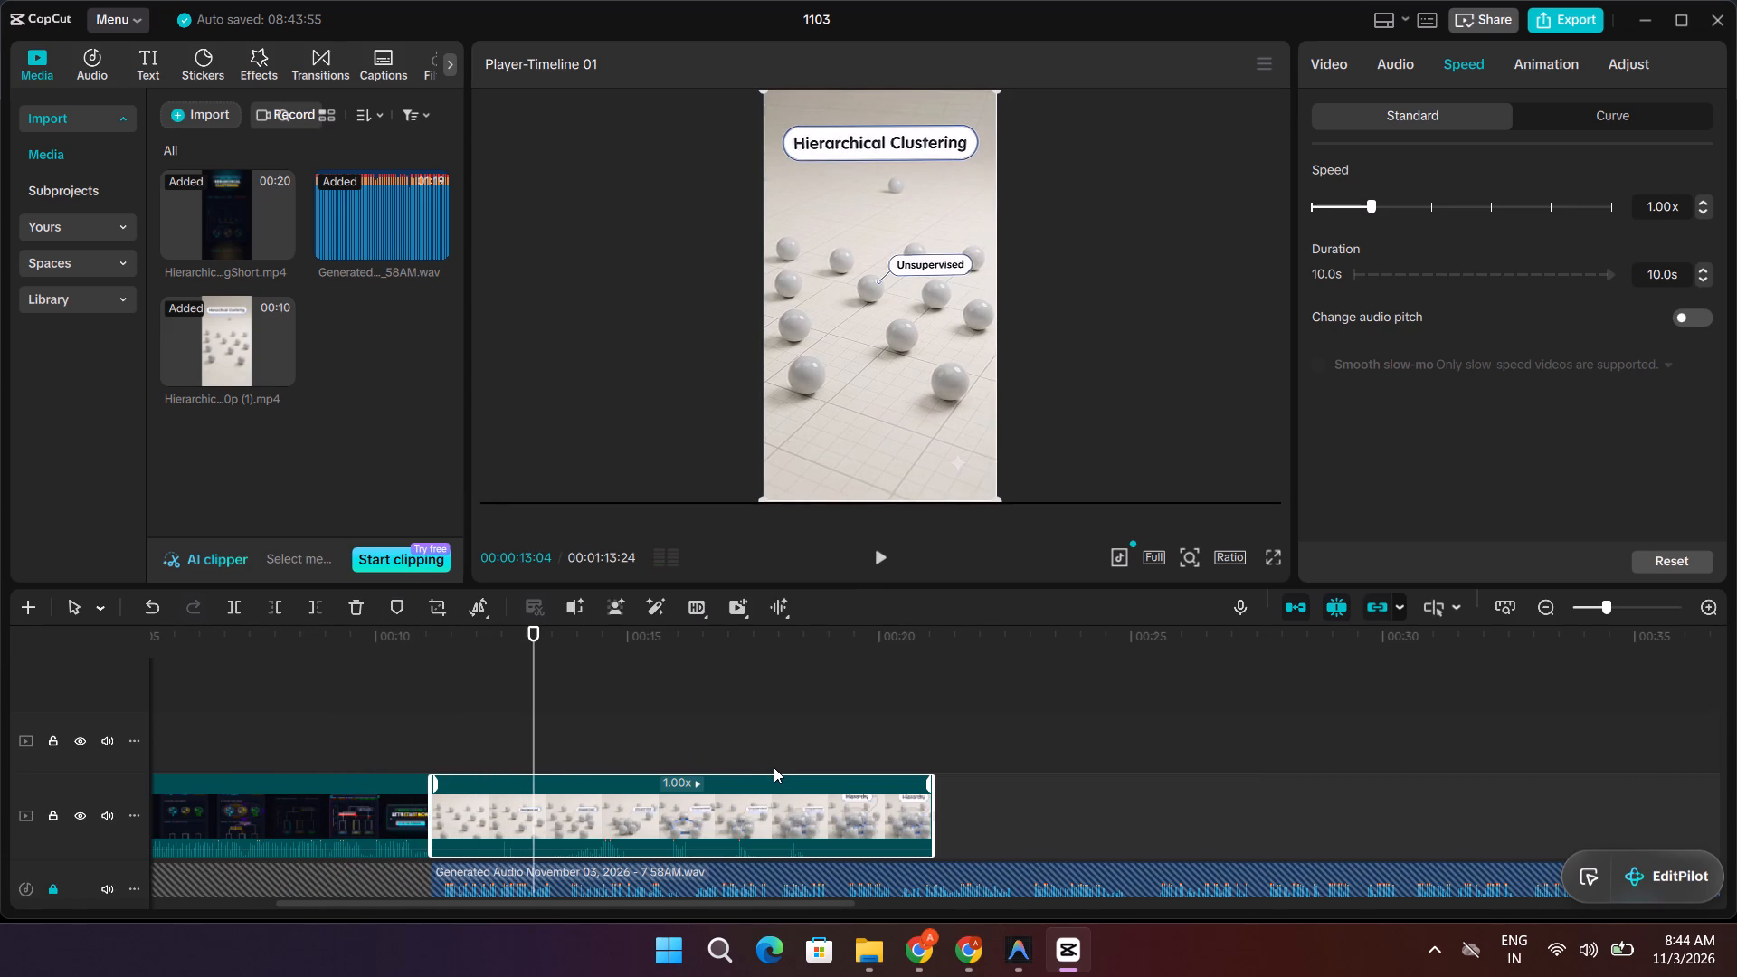
pyautogui.press('space')
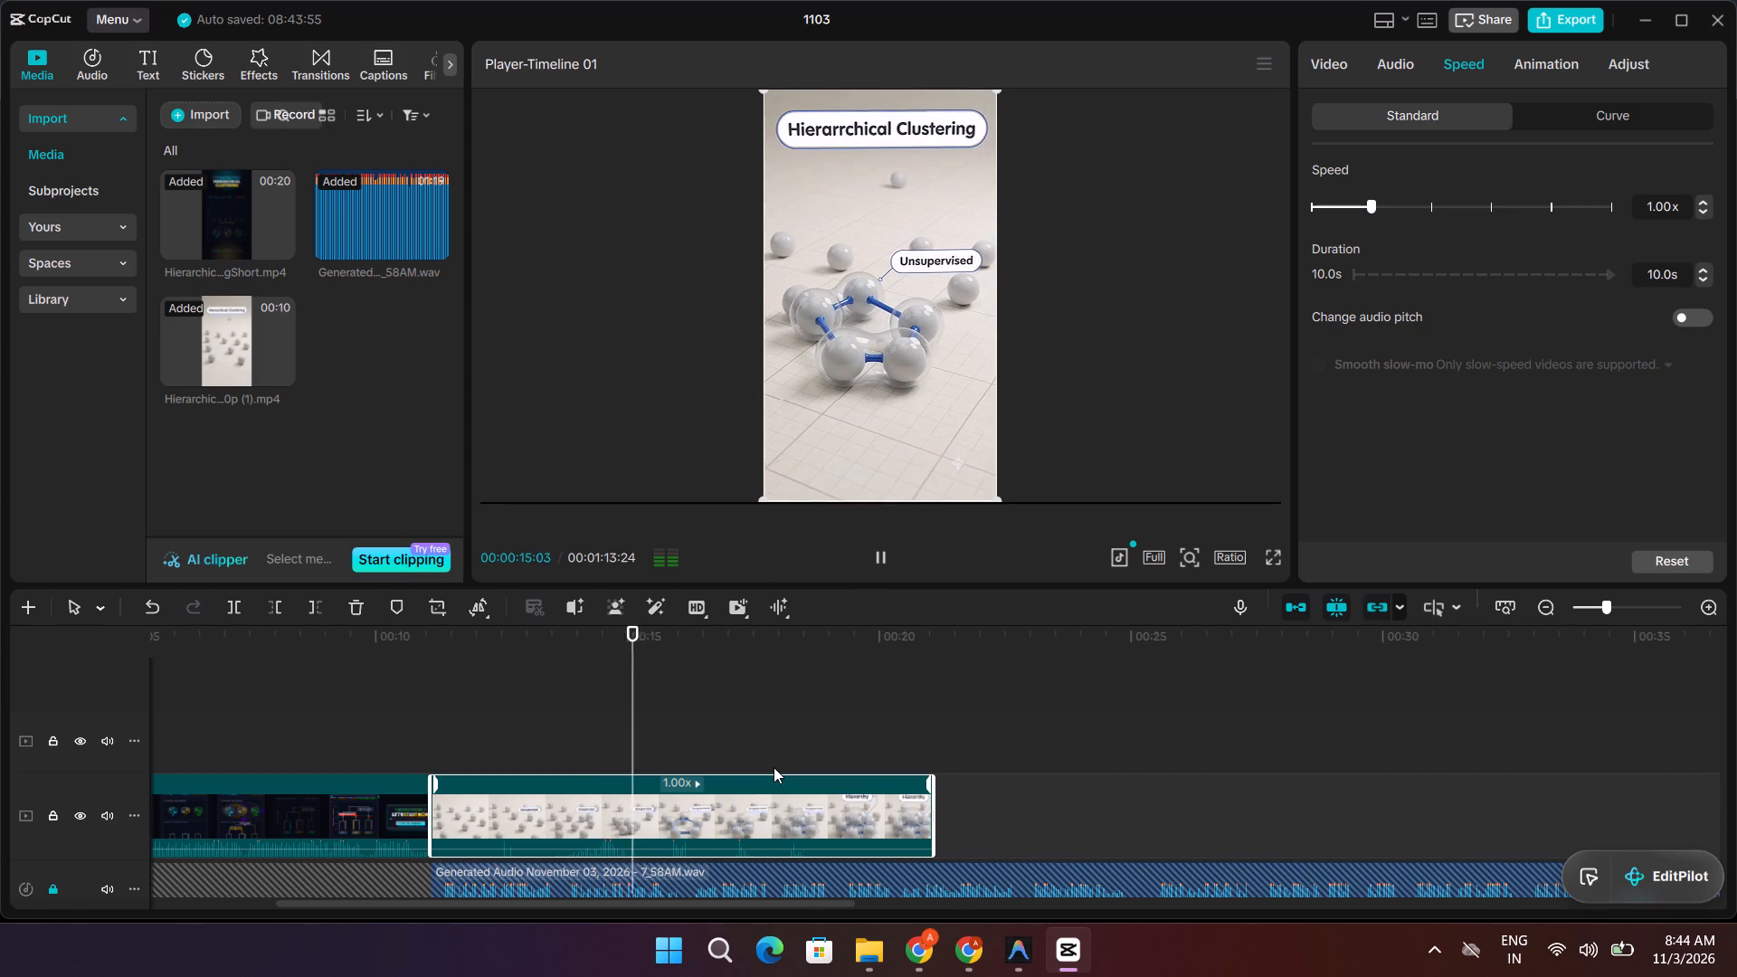
pyautogui.press('space')
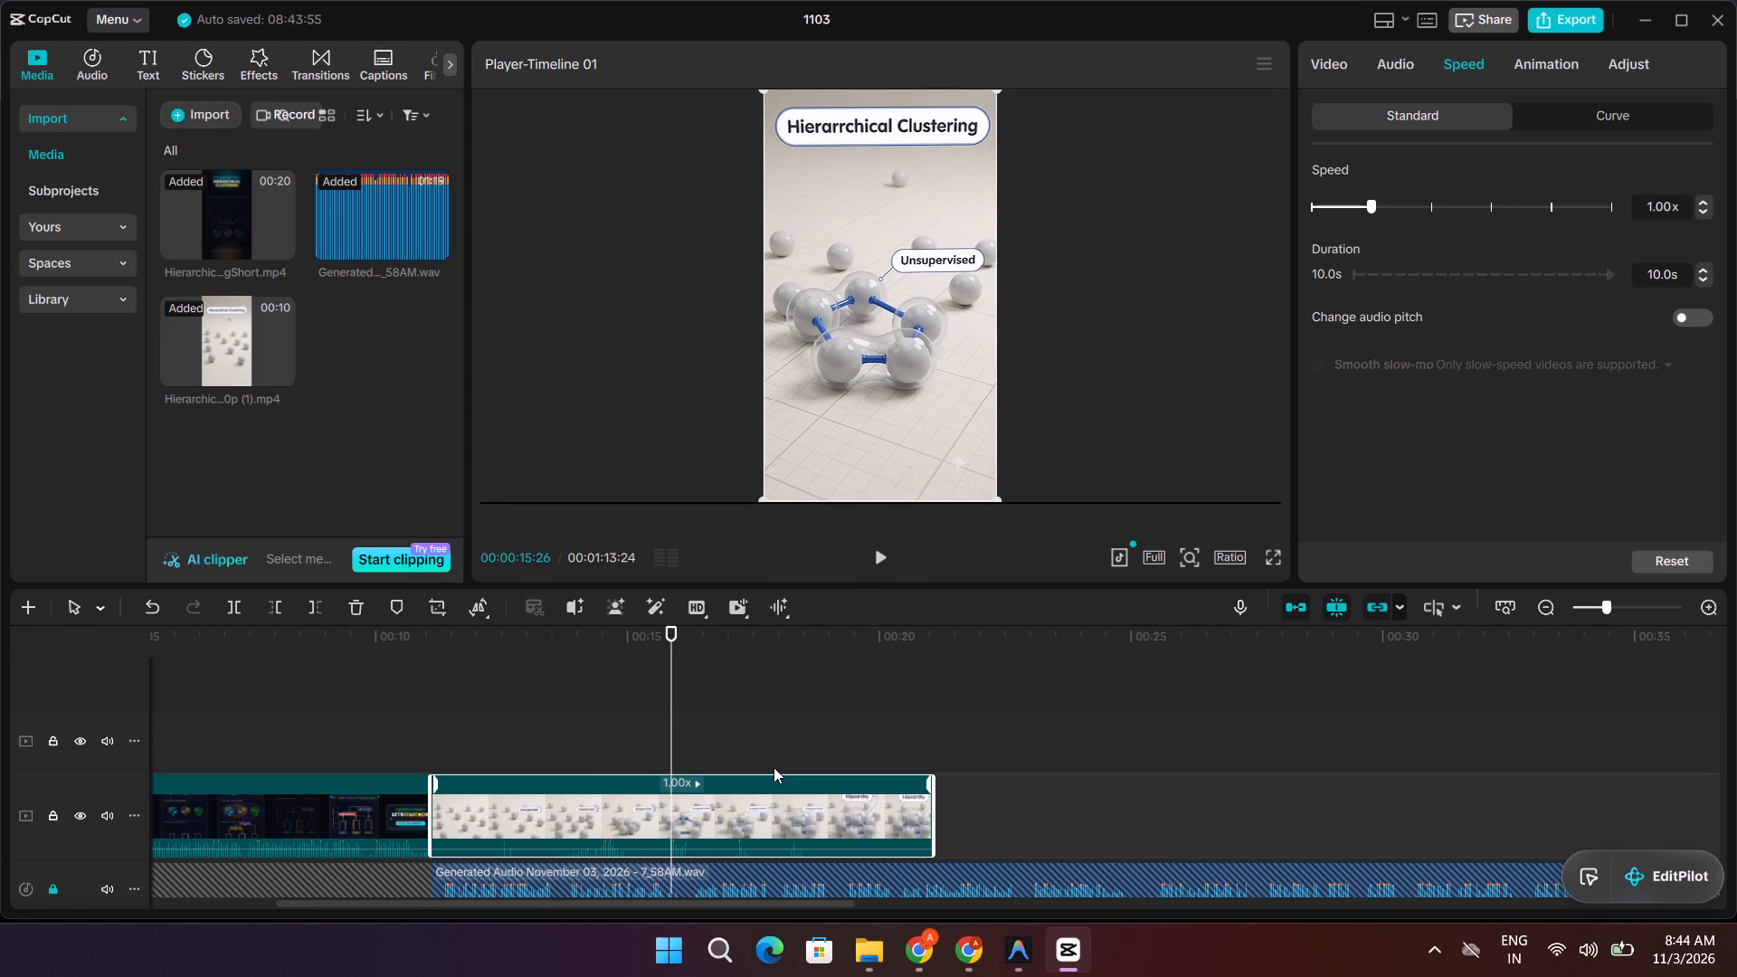
pyautogui.press('space')
pyautogui.press('space')
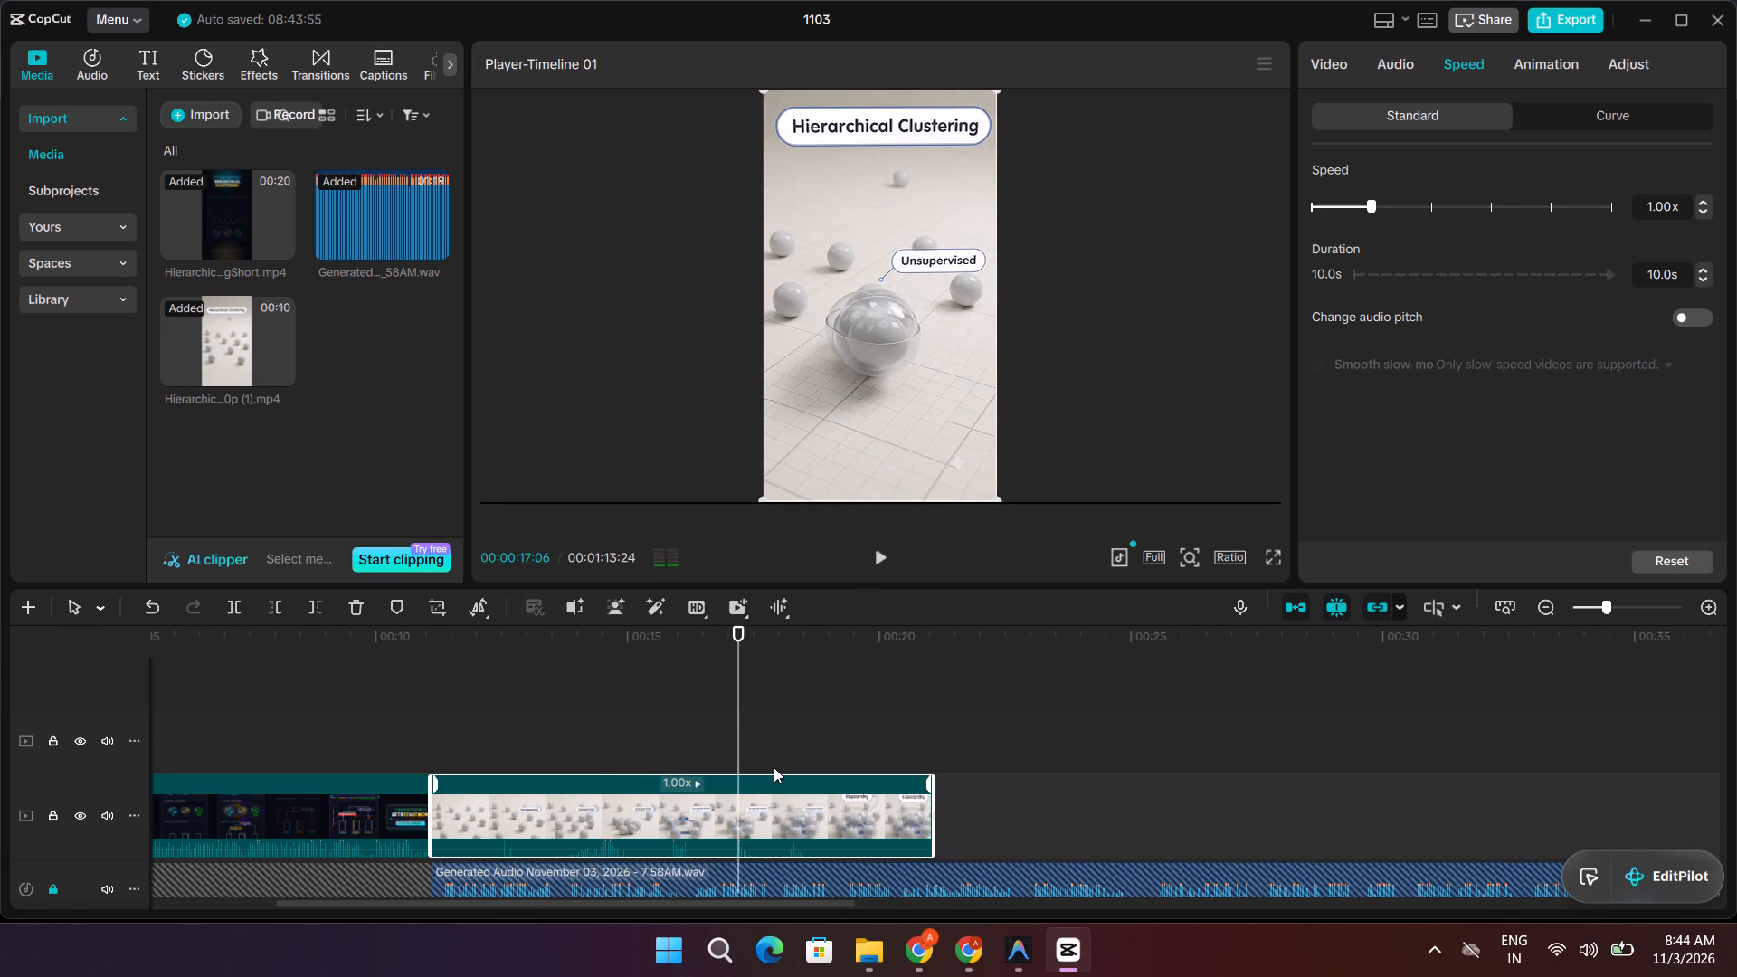
pyautogui.press('space')
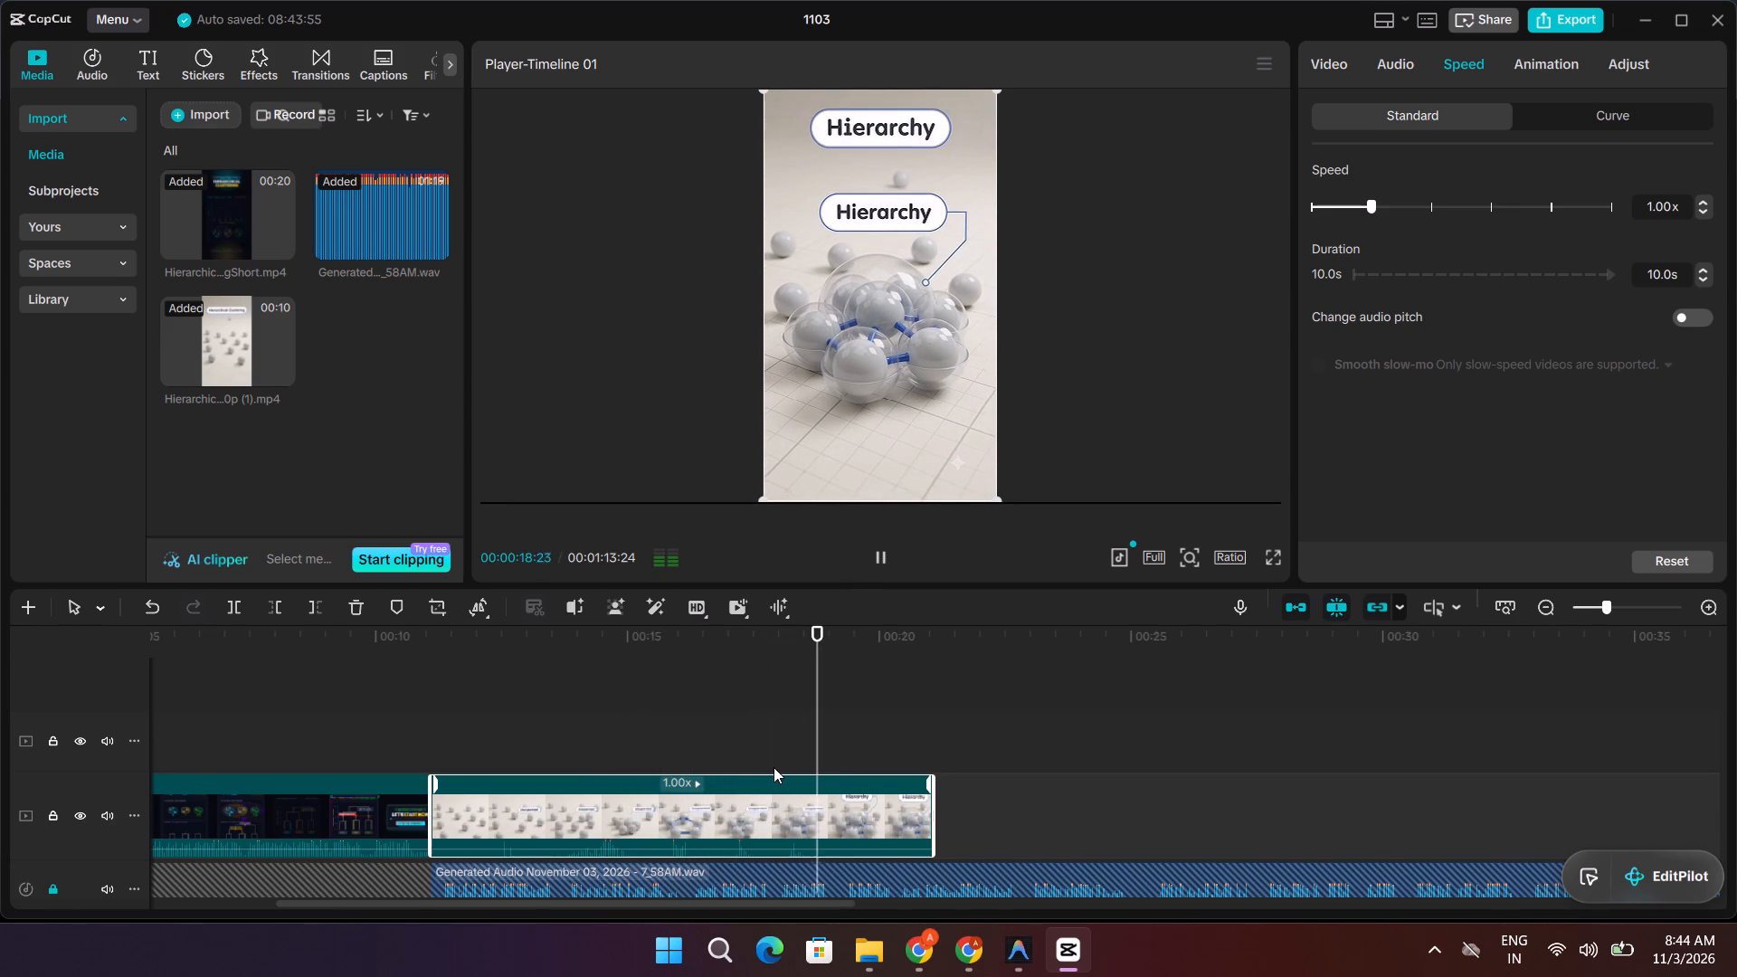
pyautogui.press('space')
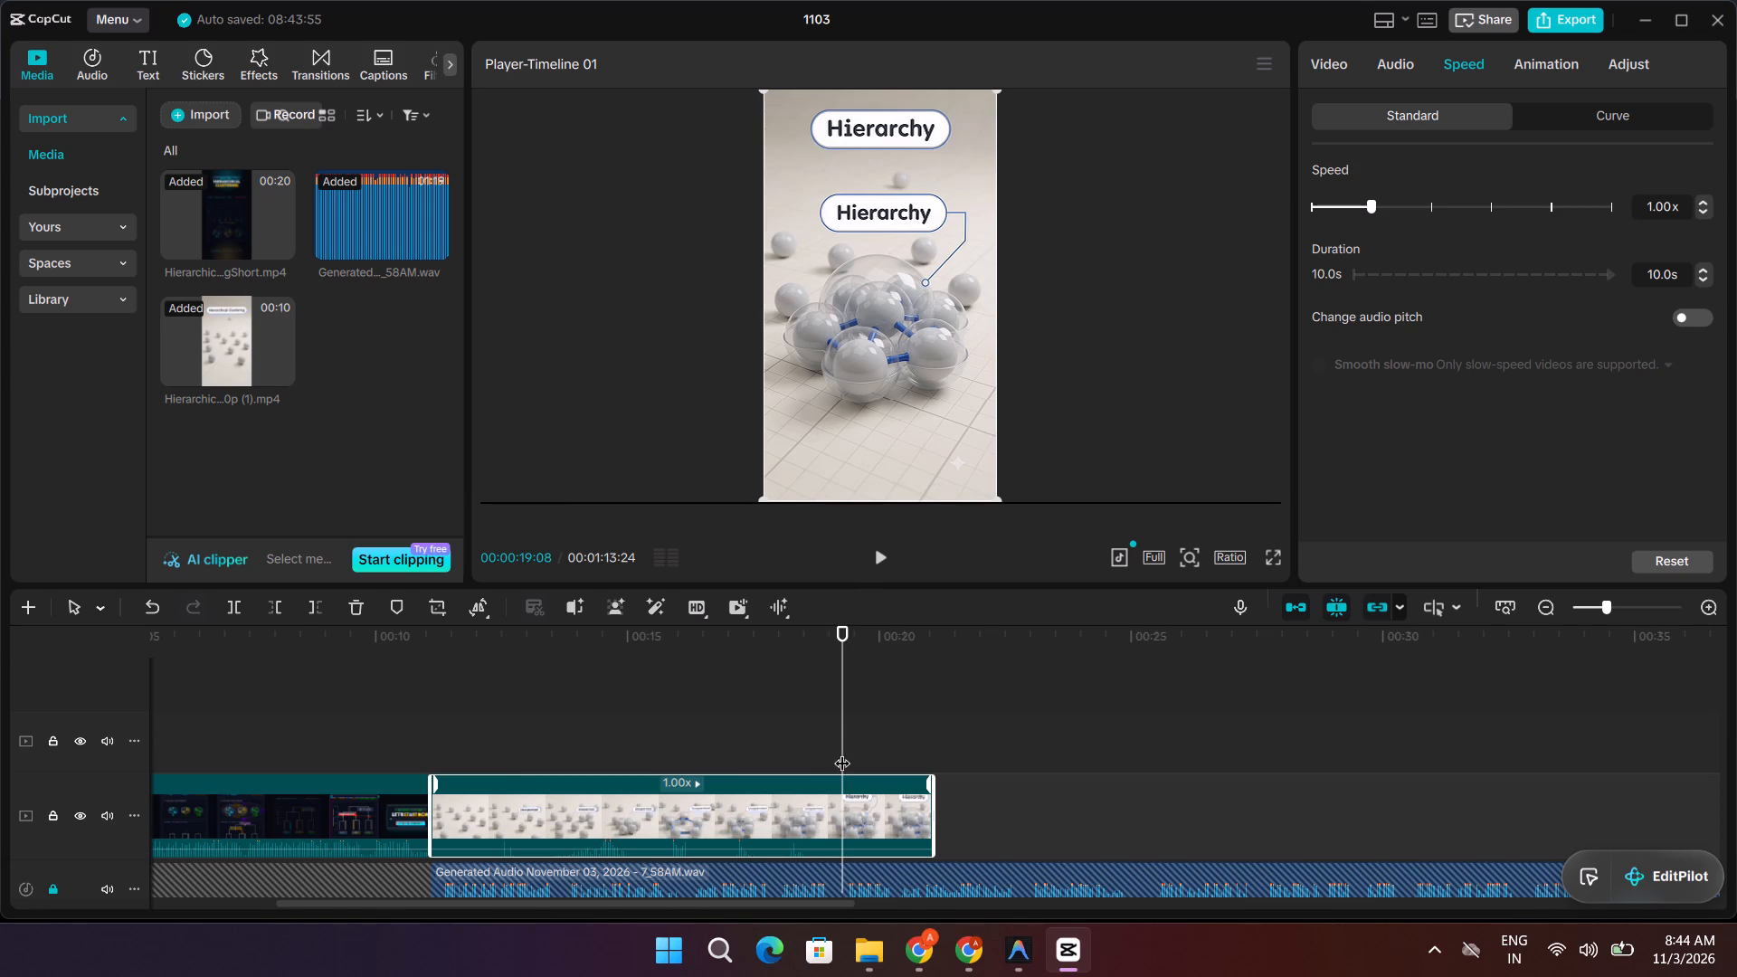
# Replay the opening seconds of the clustering clip, checking when the Unsupervised label and sphere movement occur relative to the voiceover.
pyautogui.moveTo(842, 752); pyautogui.dragTo(491, 814)
pyautogui.press('space')
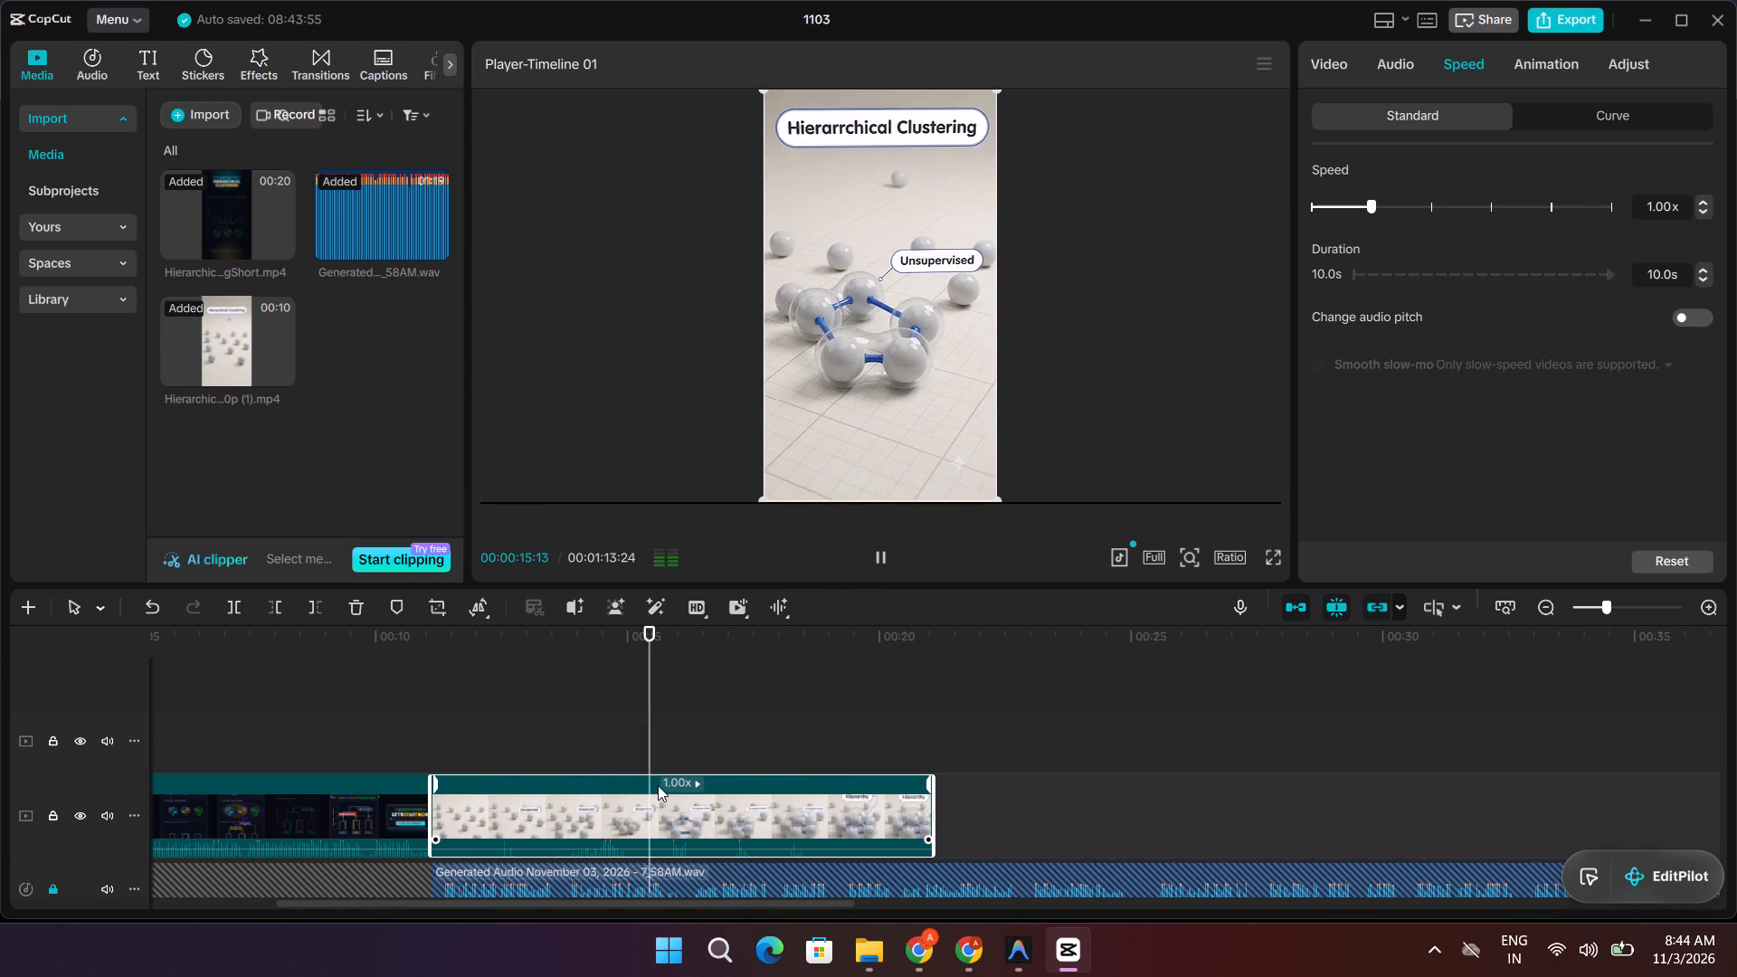
pyautogui.press('space')
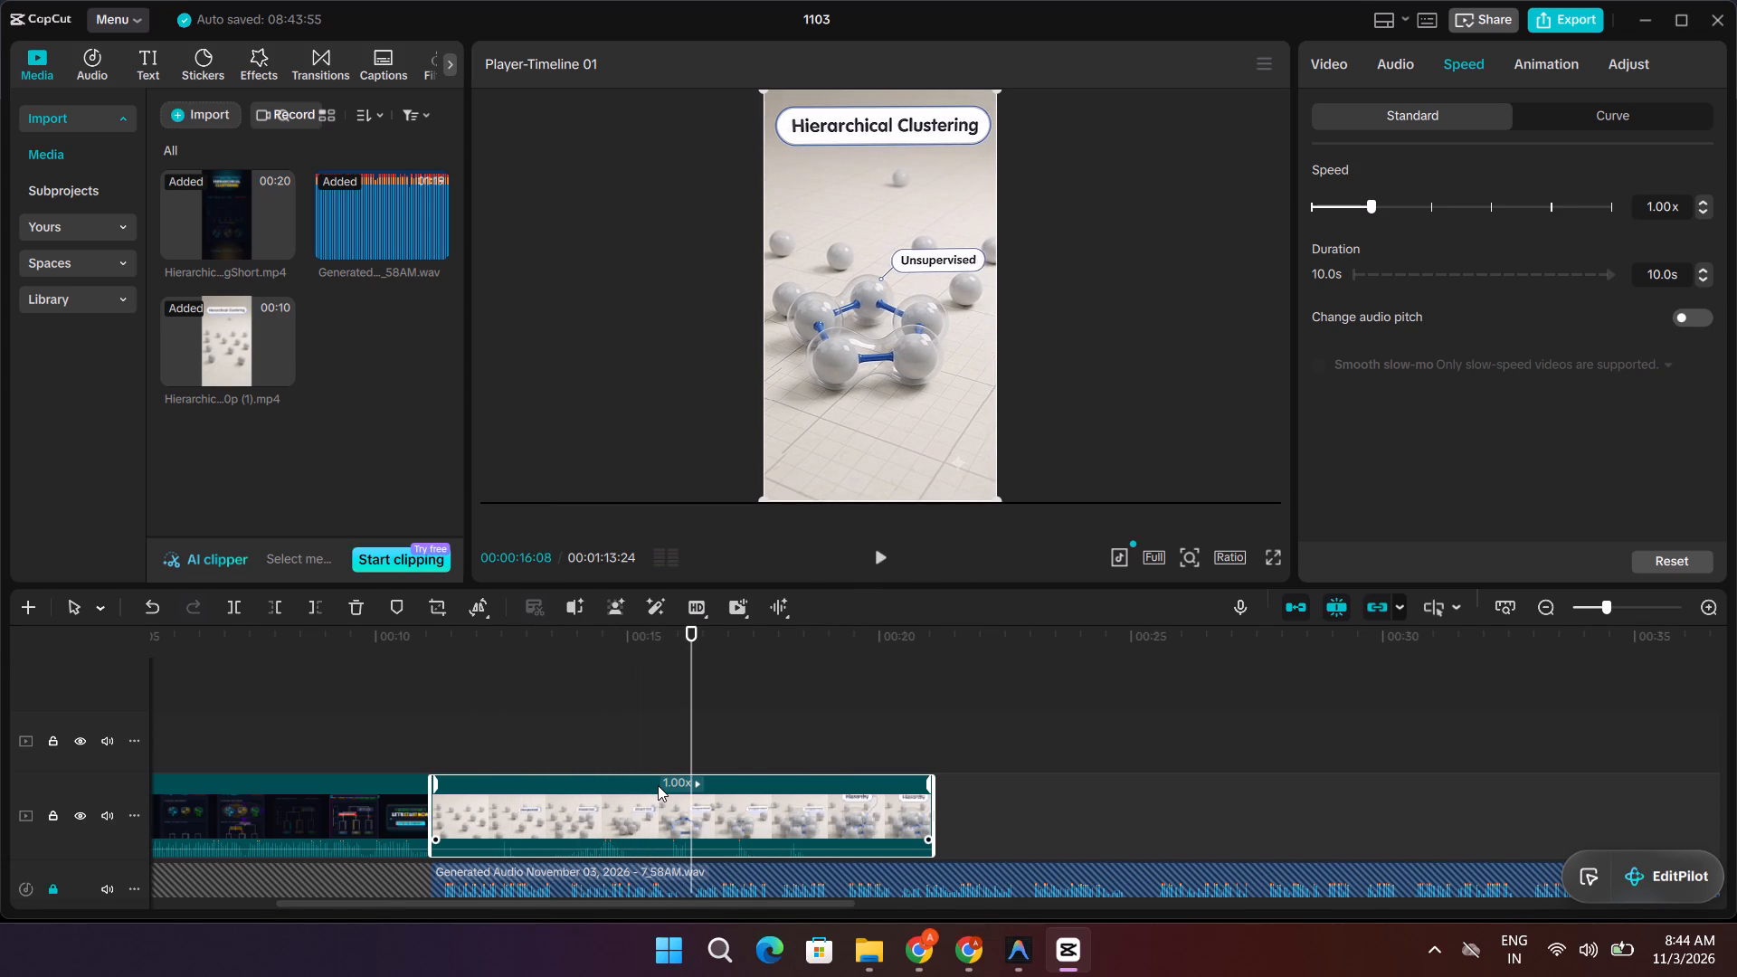
pyautogui.moveTo(696, 738); pyautogui.dragTo(631, 751)
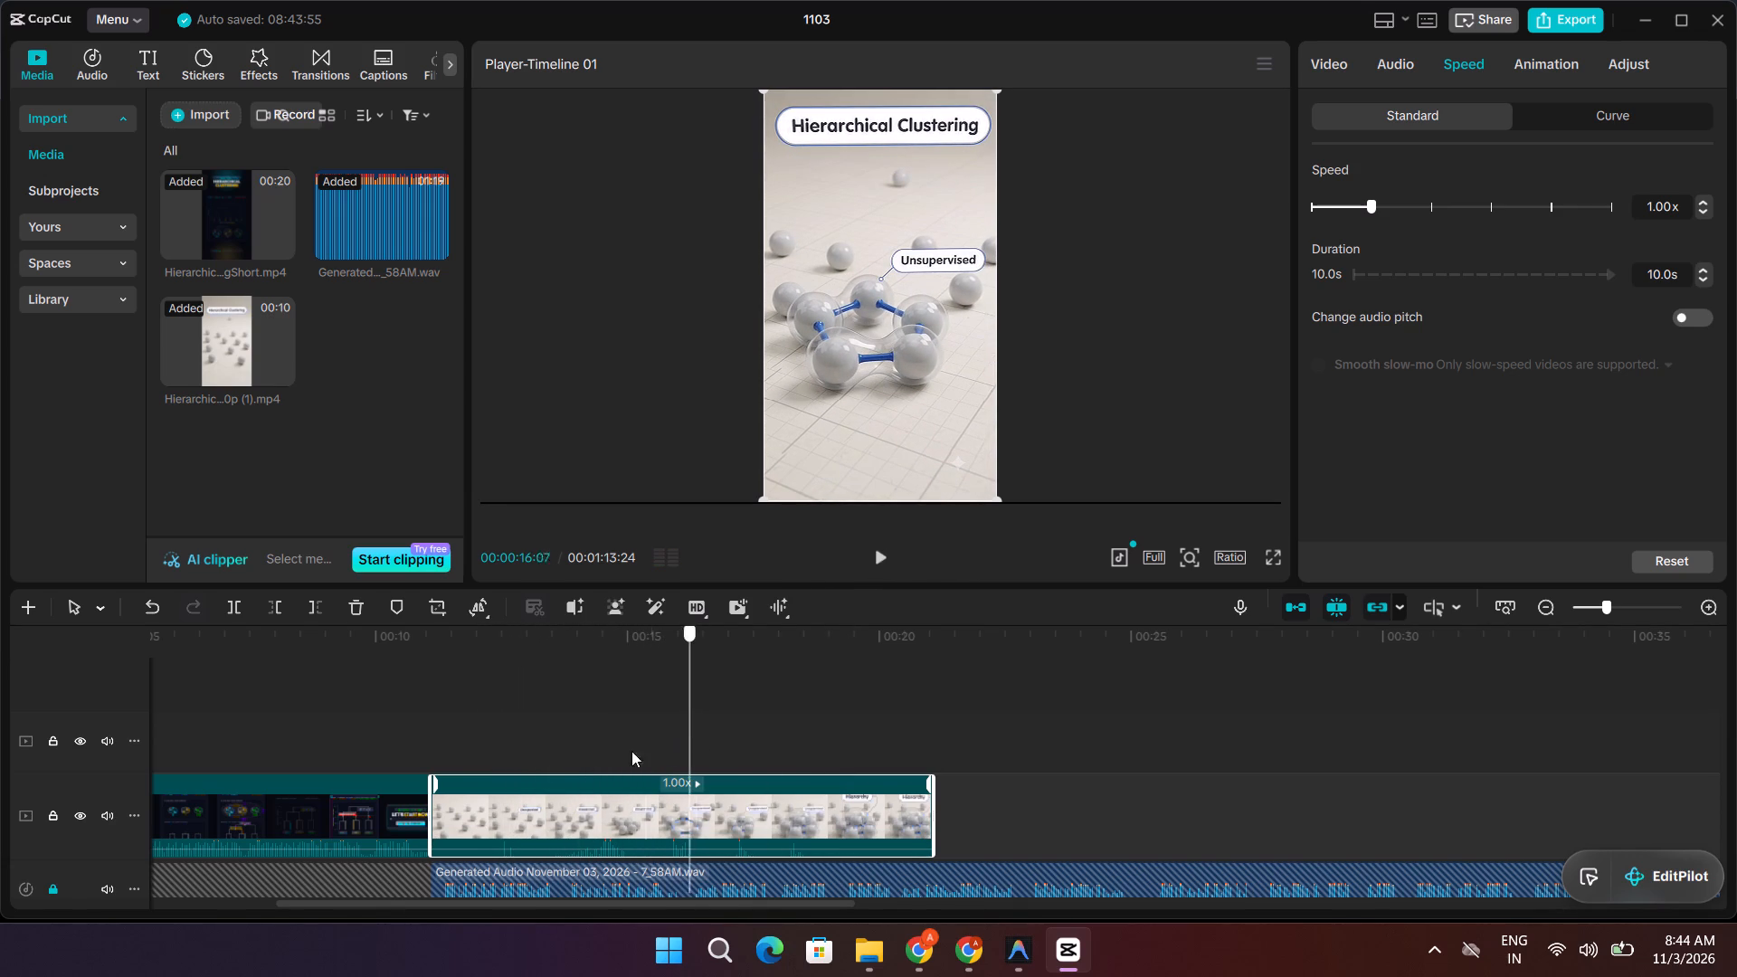
pyautogui.moveTo(631, 751); pyautogui.dragTo(444, 773)
pyautogui.press('space')
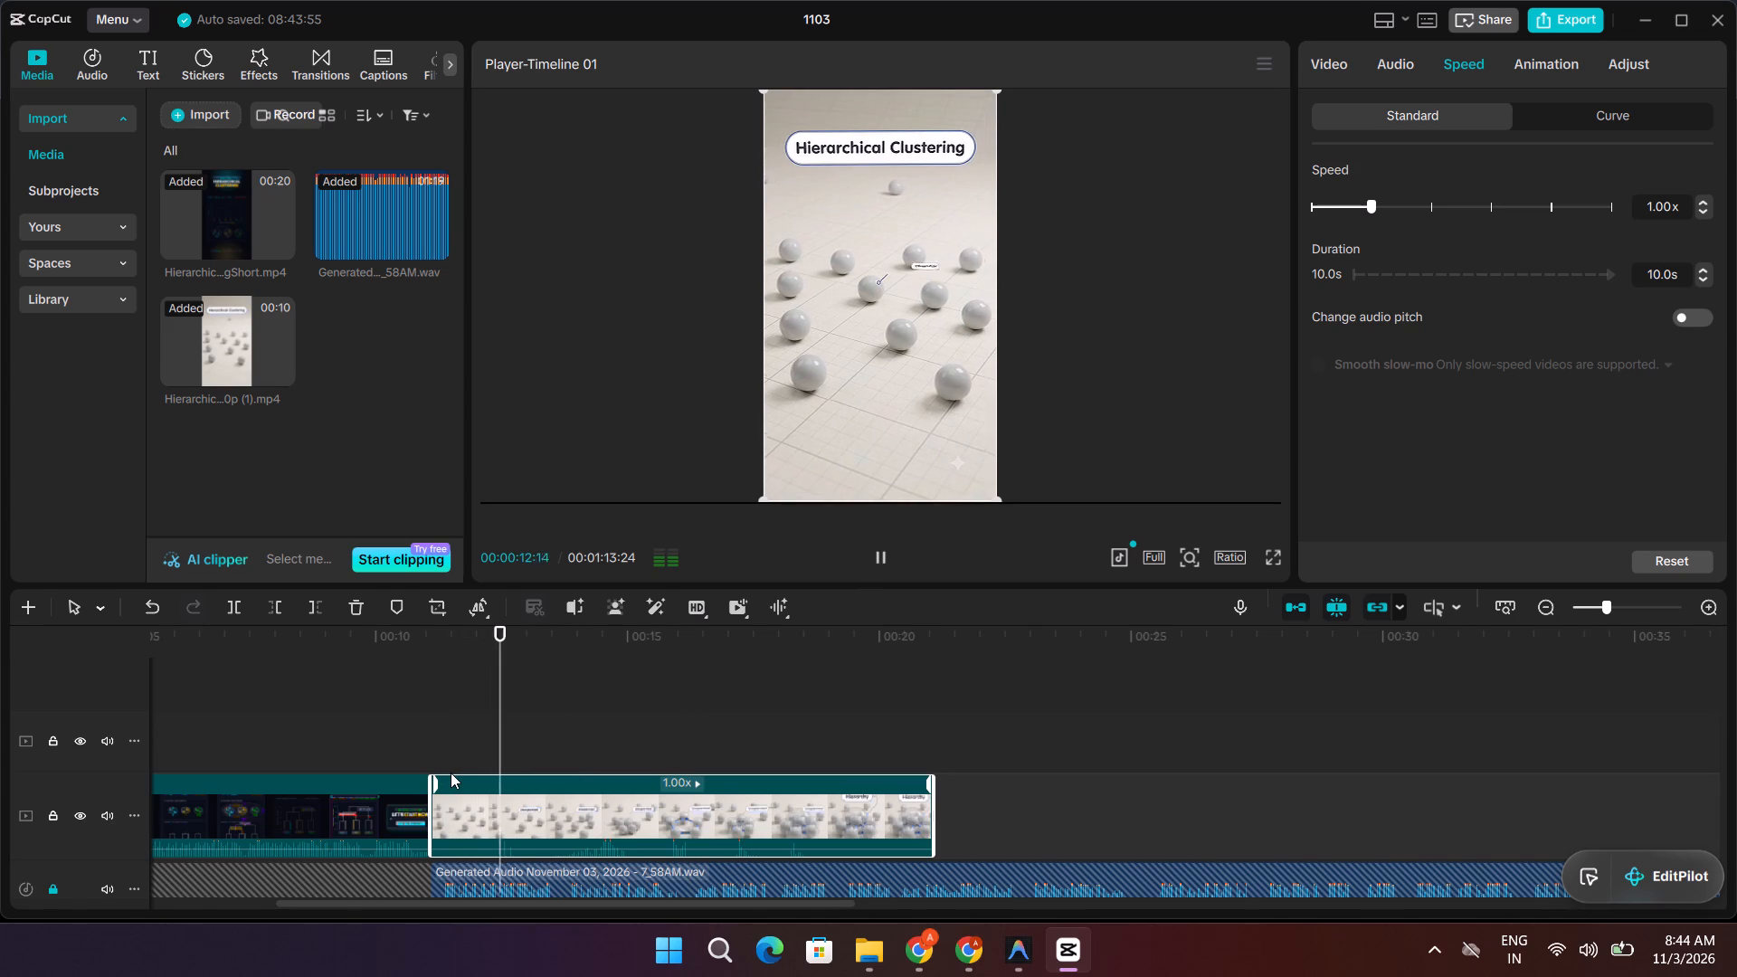
pyautogui.press('space')
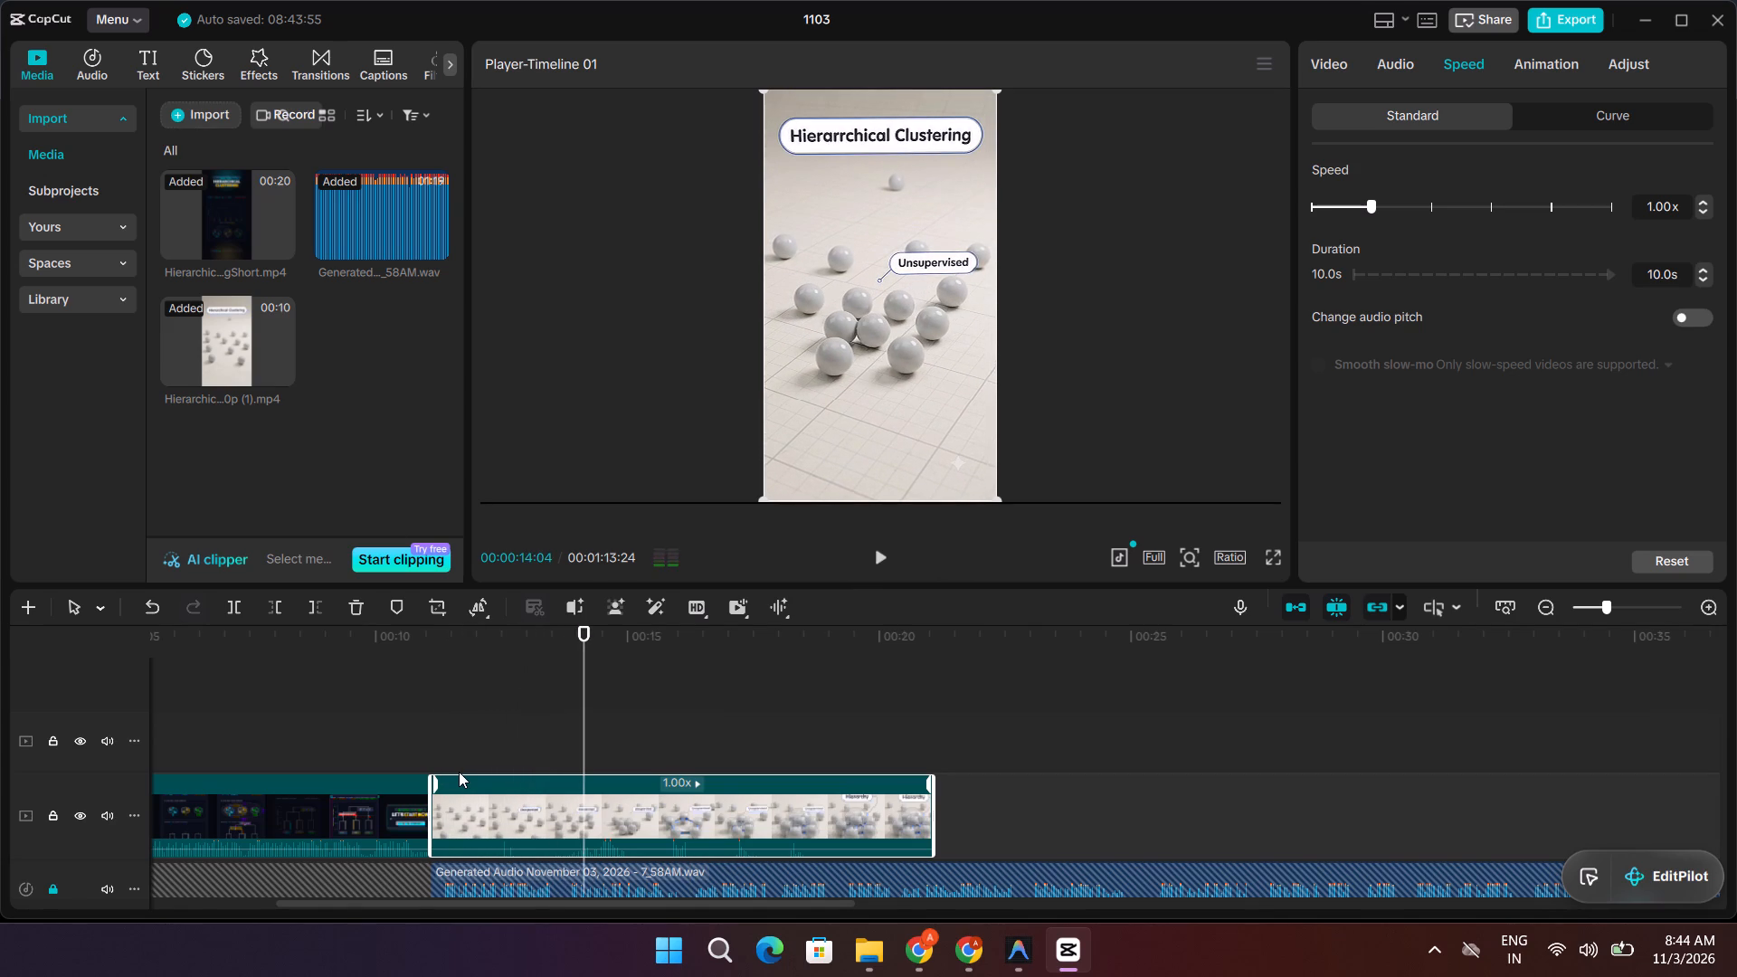
pyautogui.moveTo(584, 754); pyautogui.dragTo(504, 754)
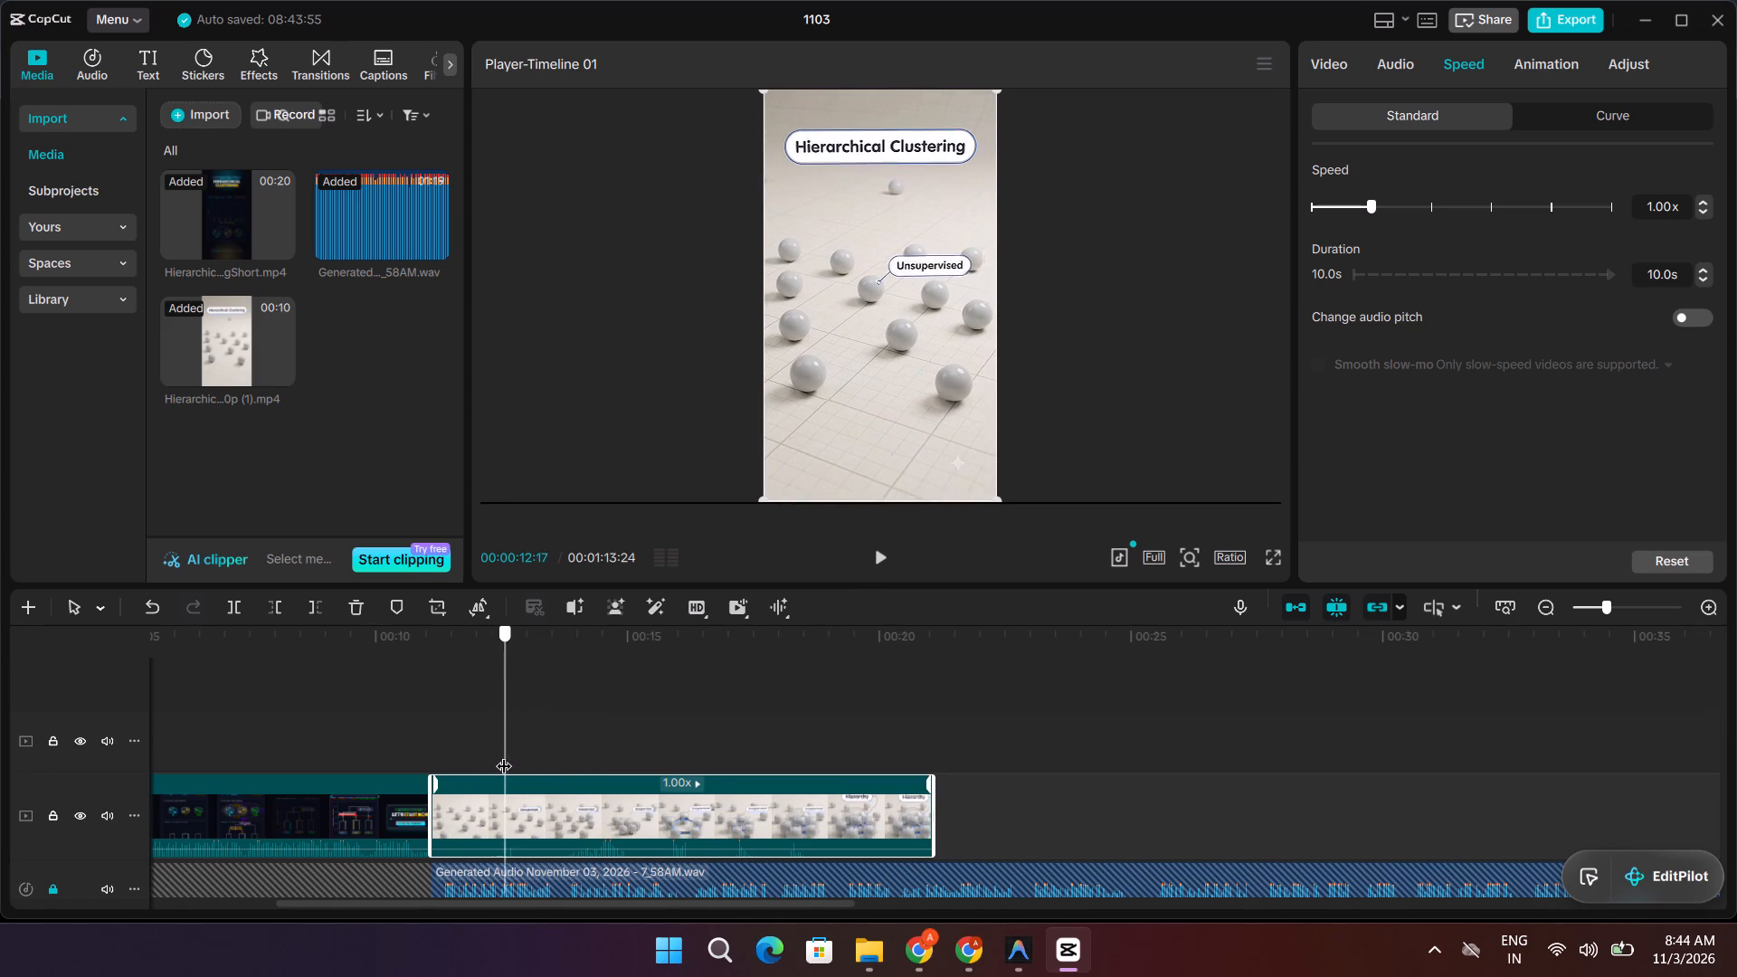
pyautogui.moveTo(504, 754); pyautogui.dragTo(494, 754)
pyautogui.press('space')
pyautogui.press('space')
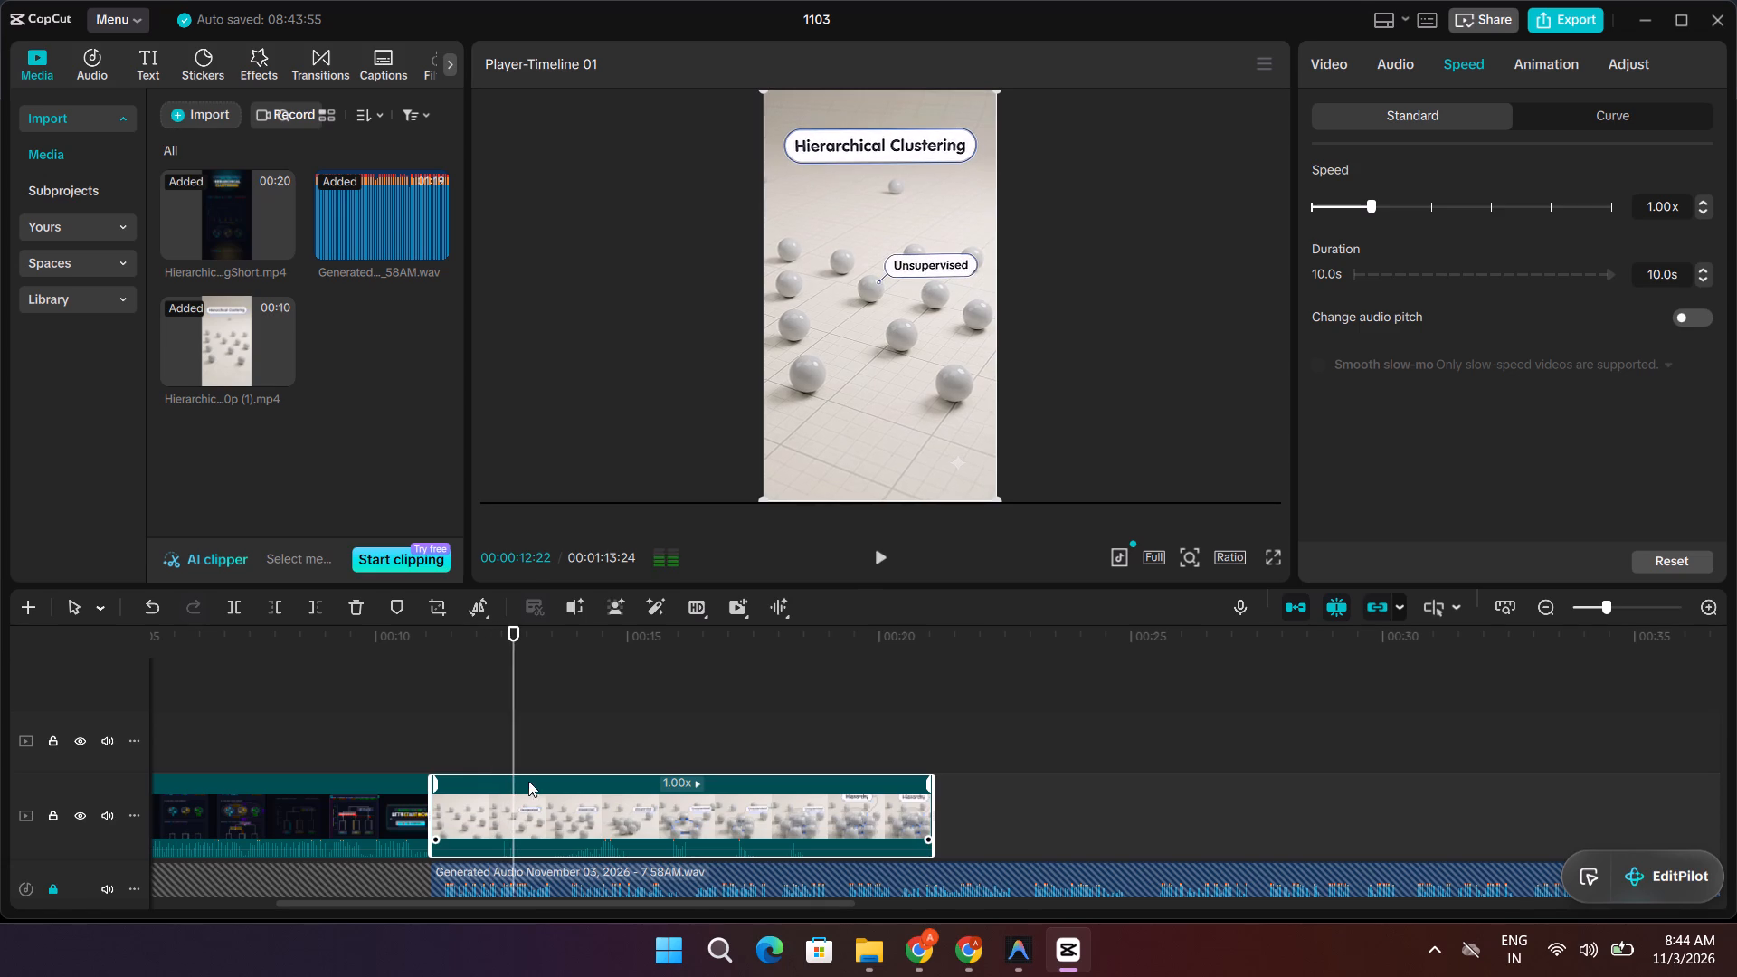
# Replay the clustering clip between about 00:00:12 and 00:00:13:16, checking where the sphere movement starts against the voiceover.
pyautogui.keyDown('ctrl'); pyautogui.scroll(20, 567, 812); pyautogui.keyUp('ctrl')
pyautogui.keyDown('ctrl'); pyautogui.scroll(3, 567, 812); pyautogui.keyUp('ctrl')
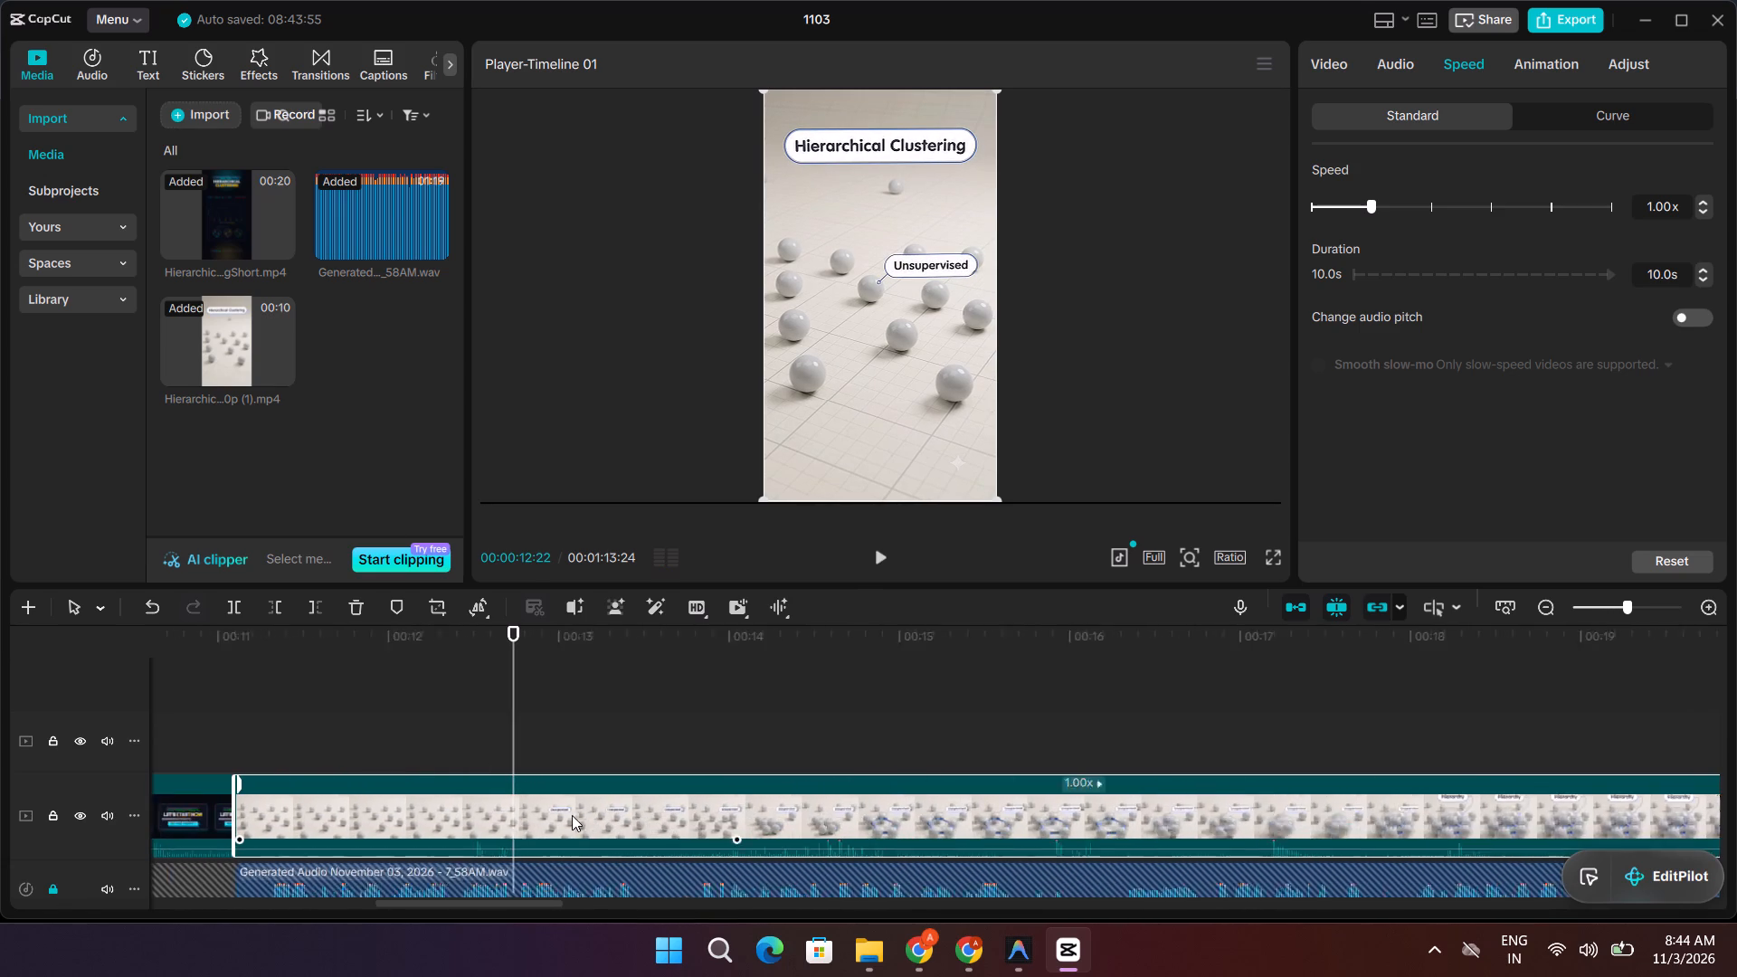
pyautogui.keyDown('ctrl'); pyautogui.scroll(6, 572, 815); pyautogui.keyUp('ctrl')
pyautogui.moveTo(516, 734); pyautogui.dragTo(323, 771)
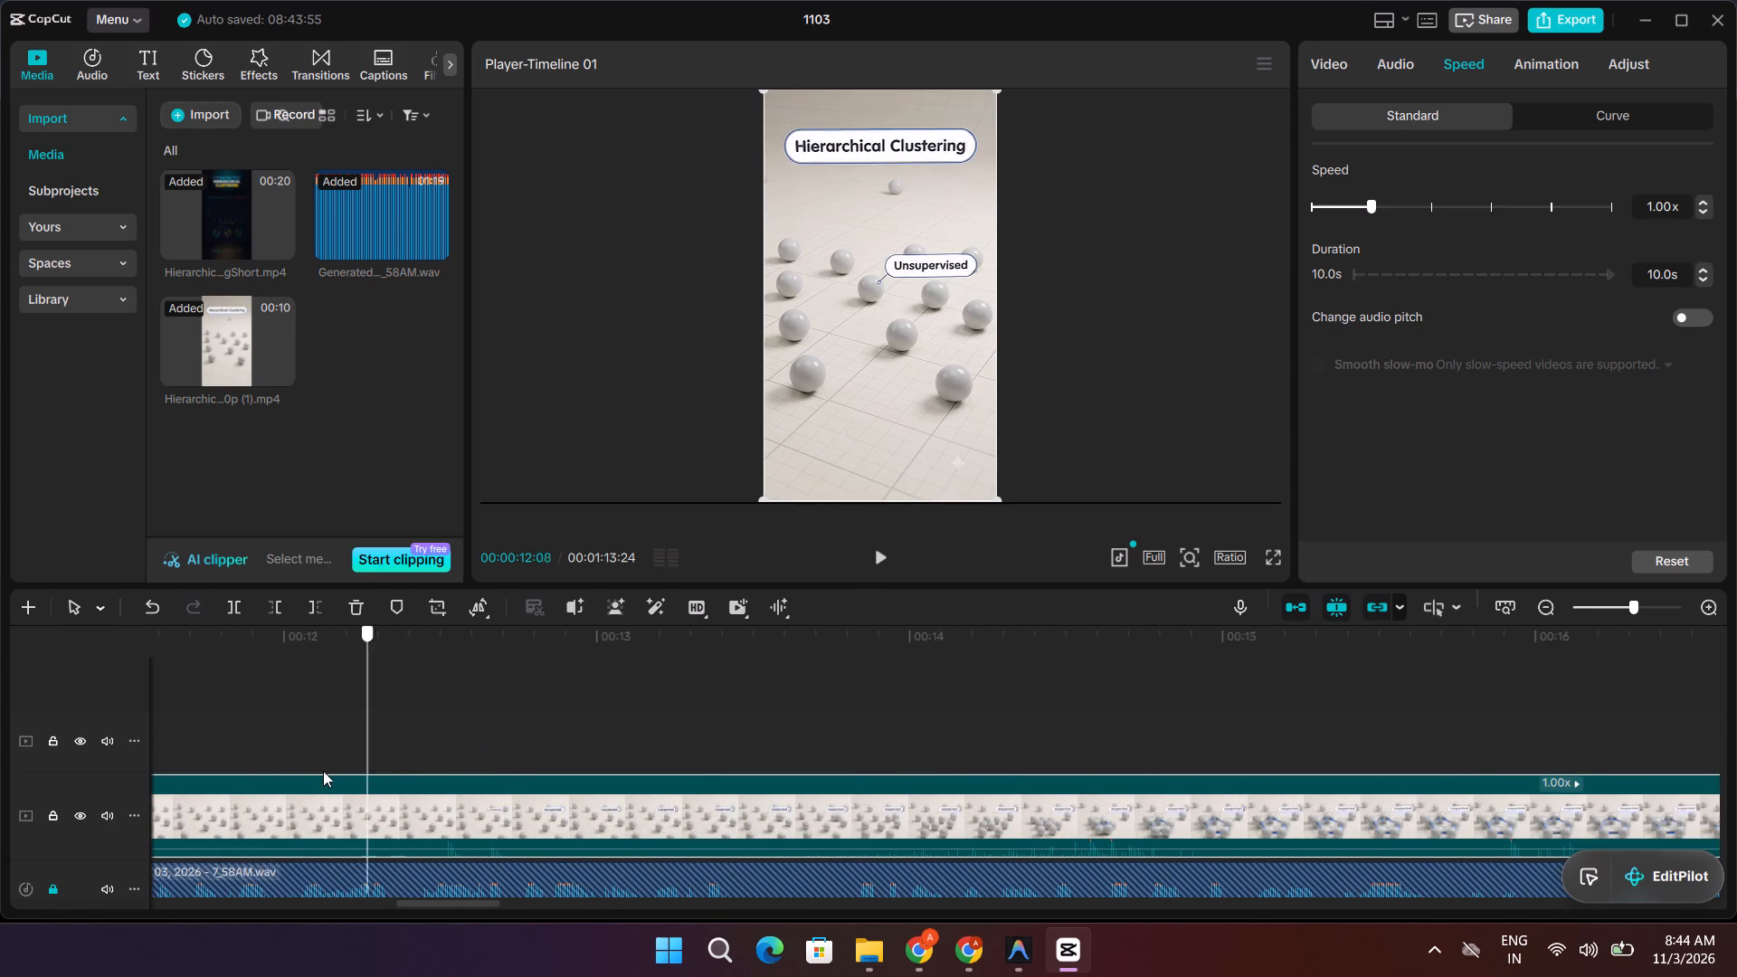
pyautogui.moveTo(323, 771); pyautogui.dragTo(258, 777)
pyautogui.press('space')
pyautogui.press('space')
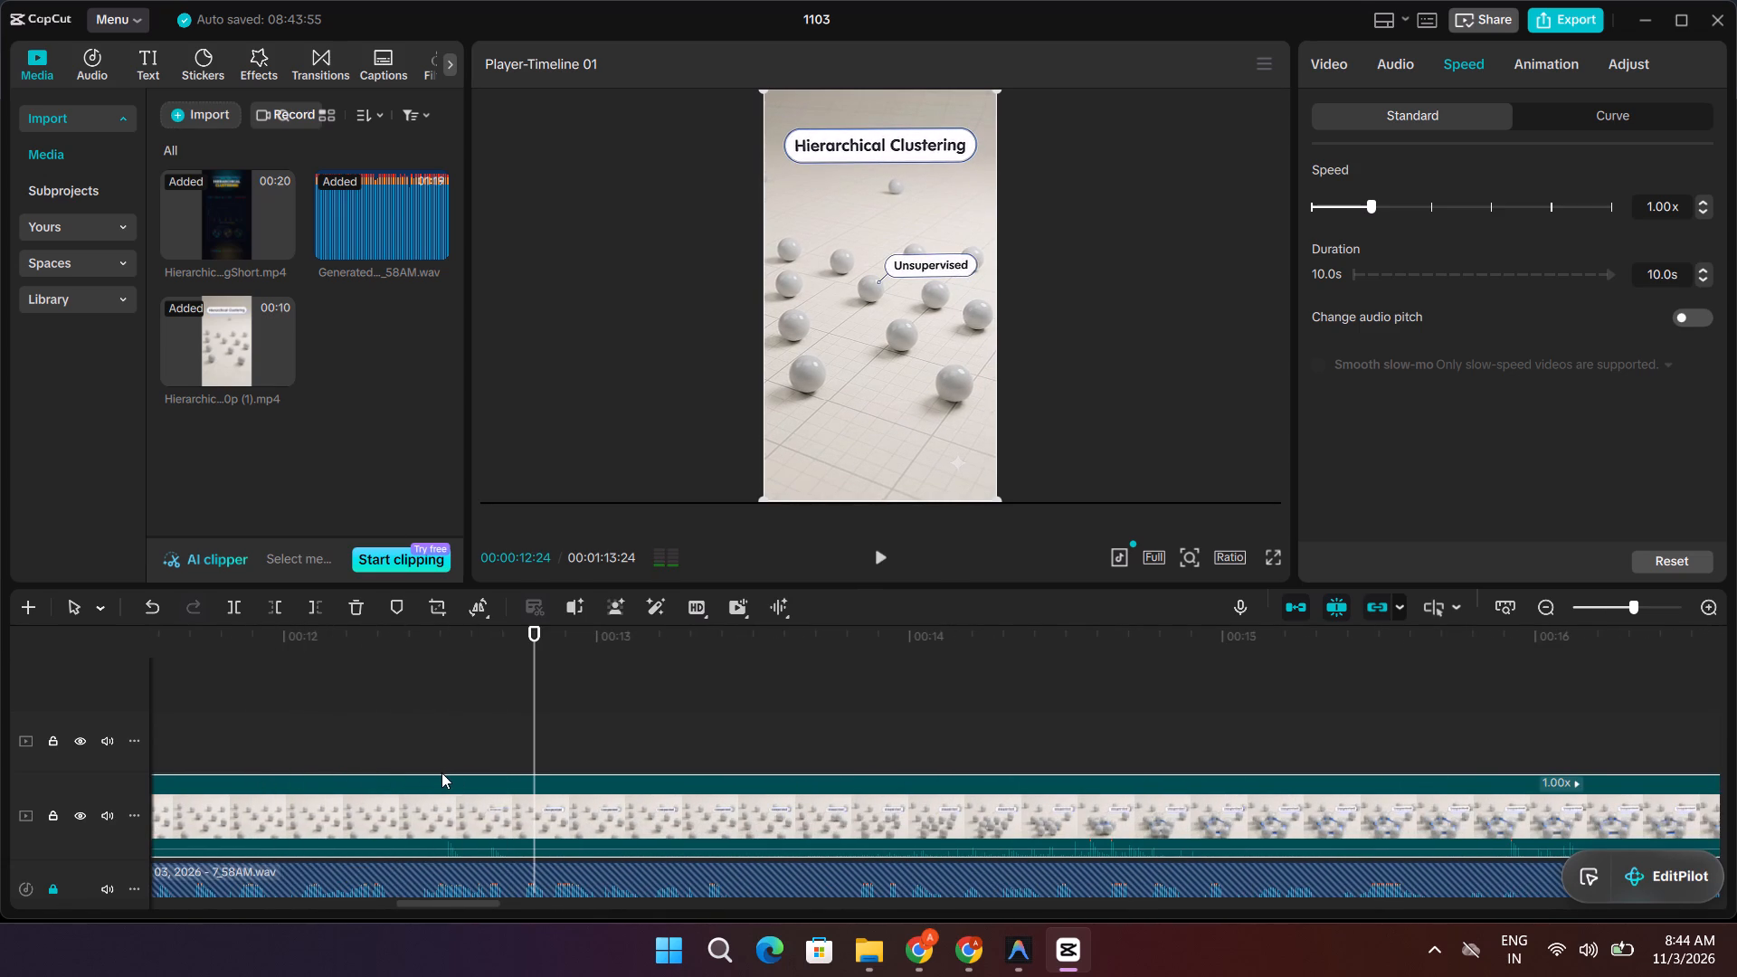
pyautogui.moveTo(531, 756); pyautogui.dragTo(487, 747)
pyautogui.press('space')
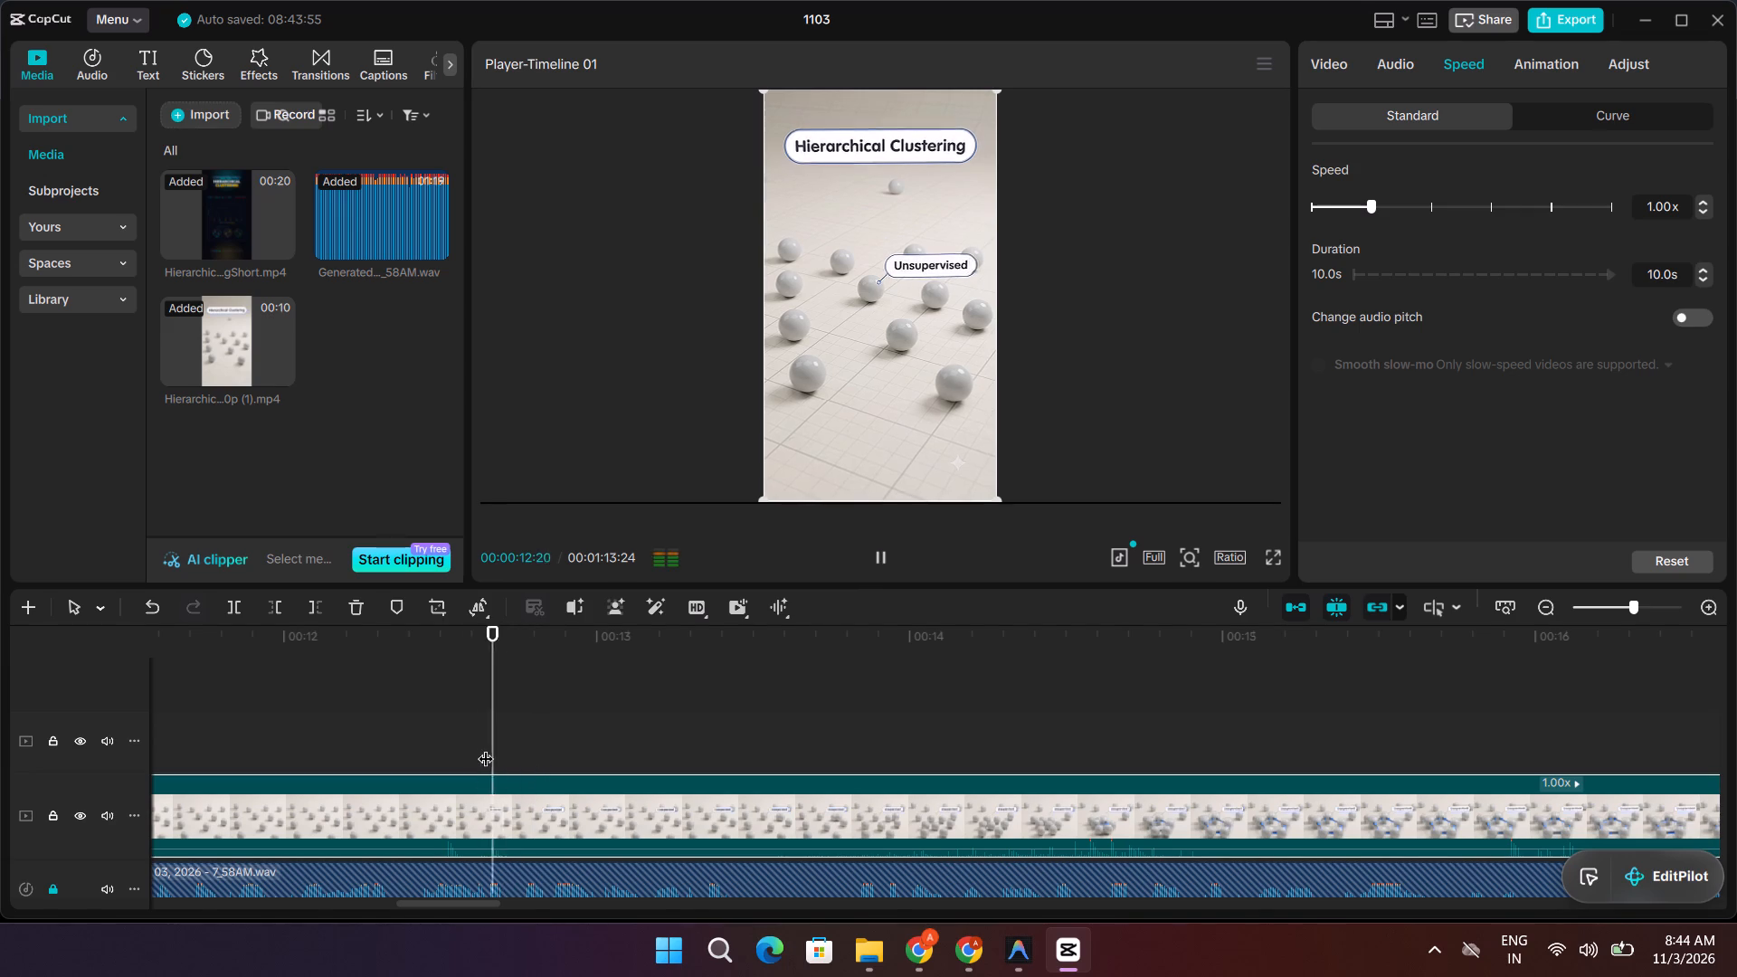
pyautogui.press('space')
pyautogui.moveTo(596, 739); pyautogui.dragTo(477, 737)
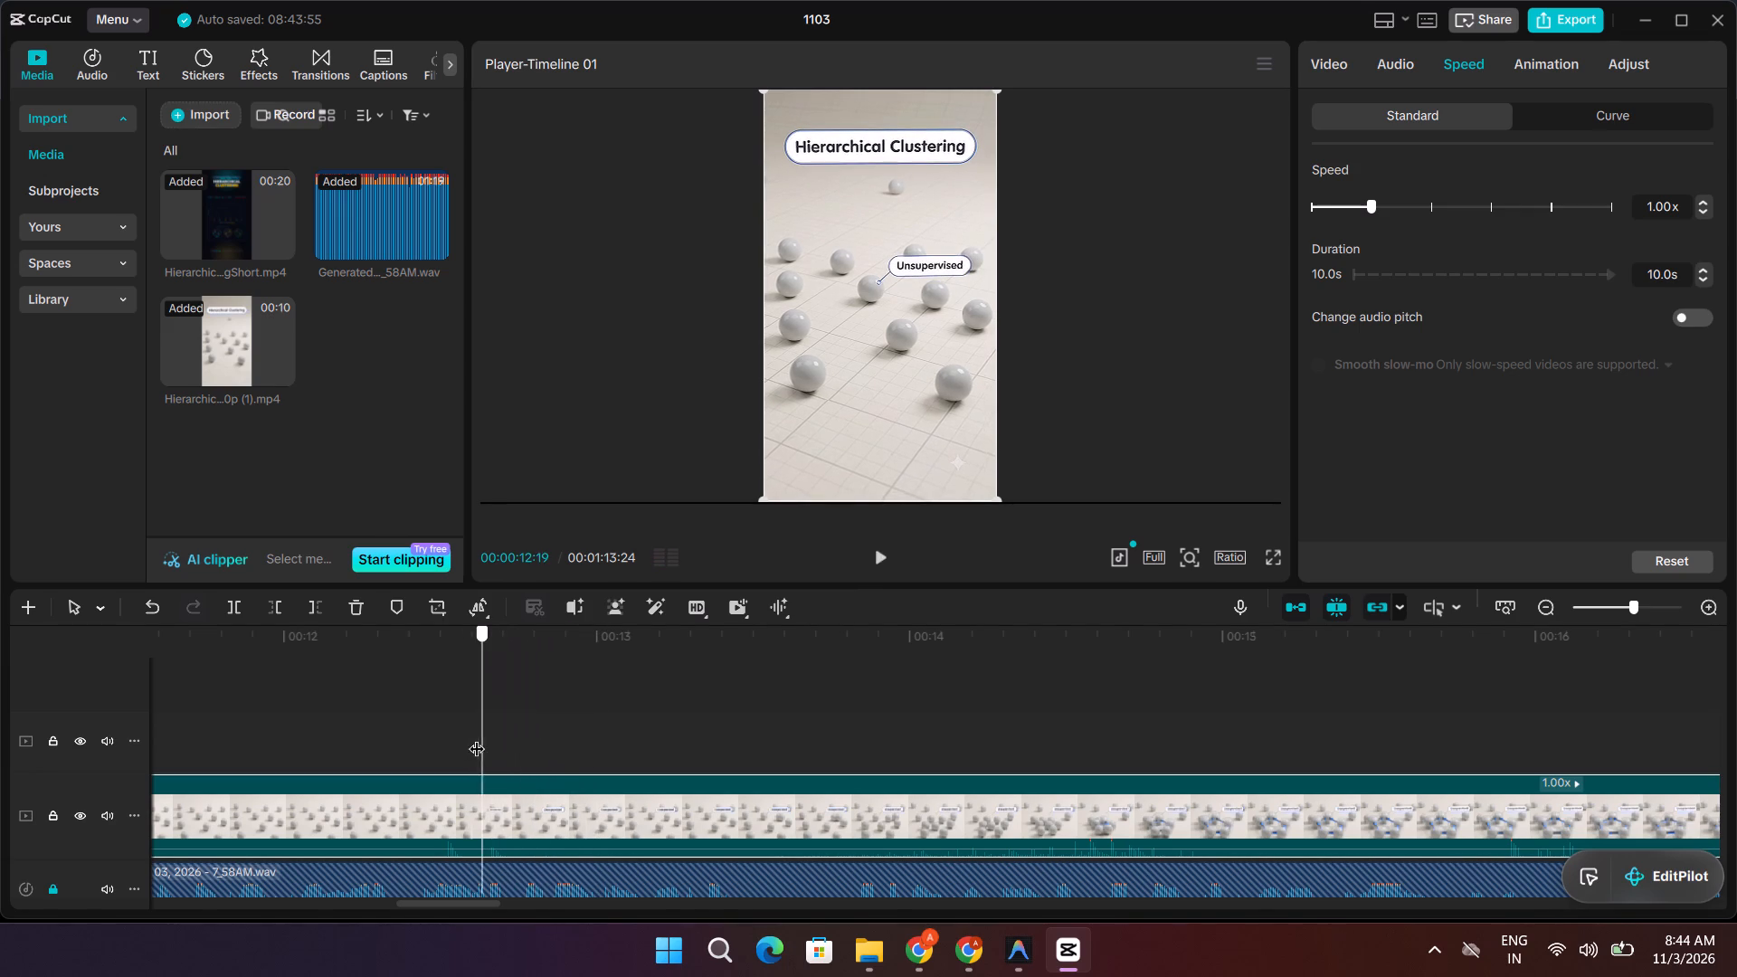
pyautogui.moveTo(477, 737); pyautogui.dragTo(470, 738)
pyautogui.press('space')
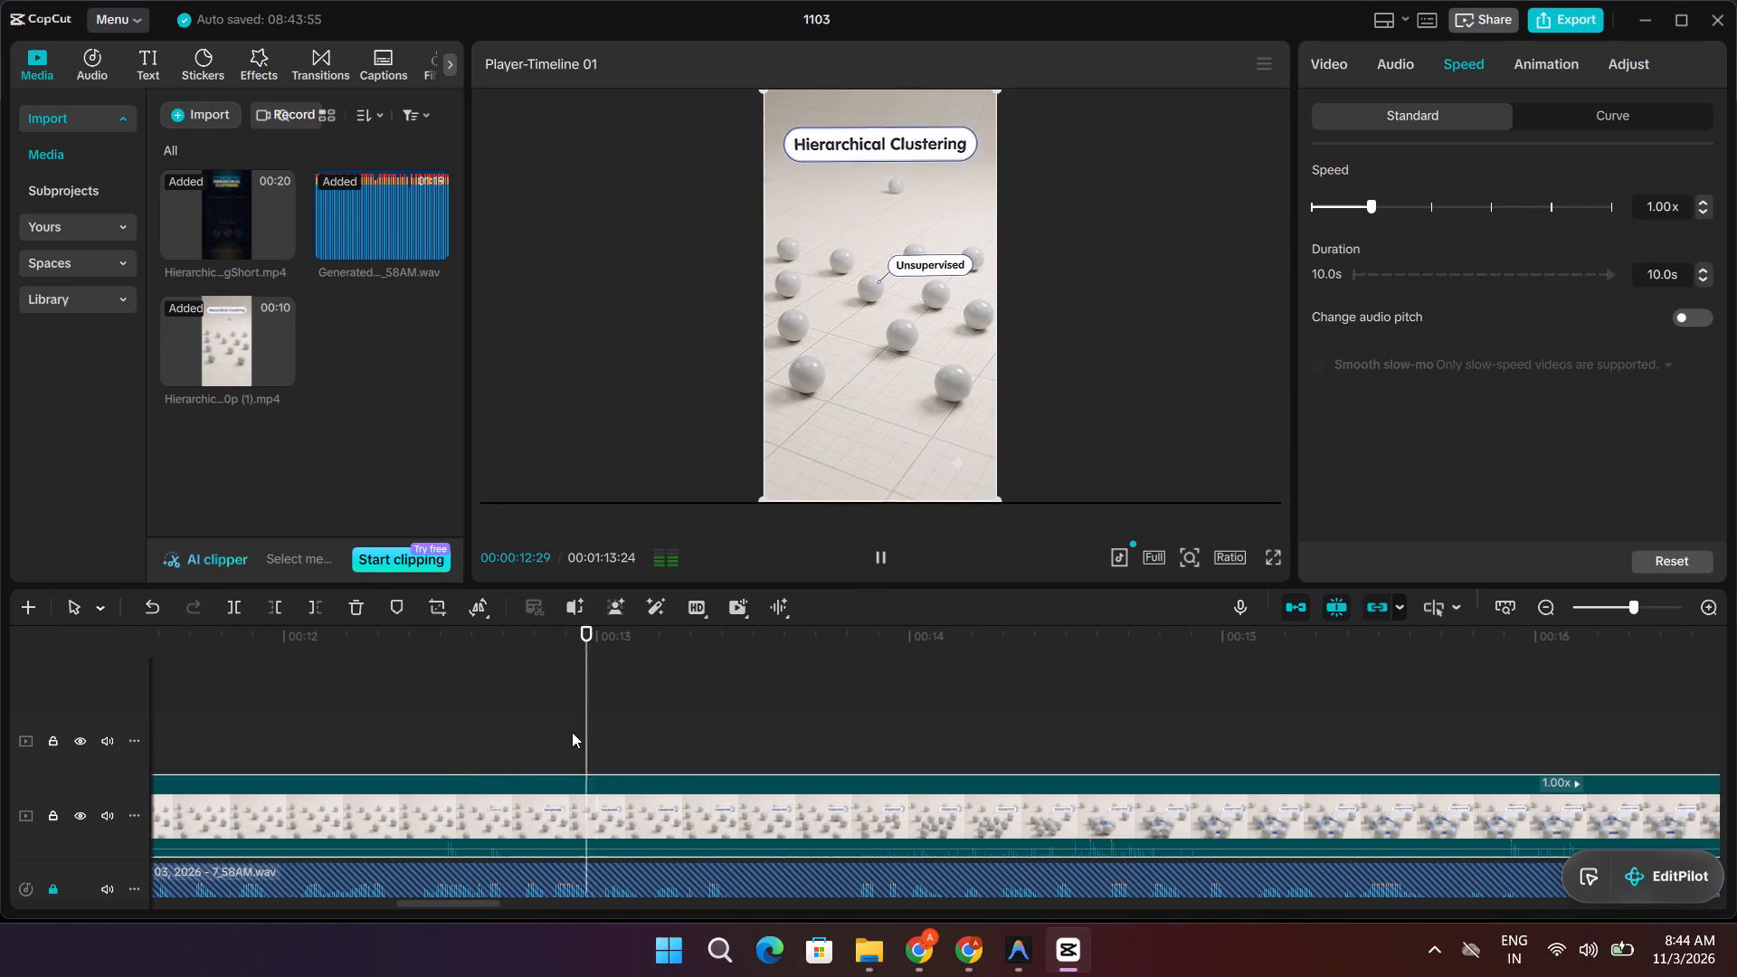
pyautogui.press('space')
pyautogui.moveTo(736, 719); pyautogui.dragTo(521, 763)
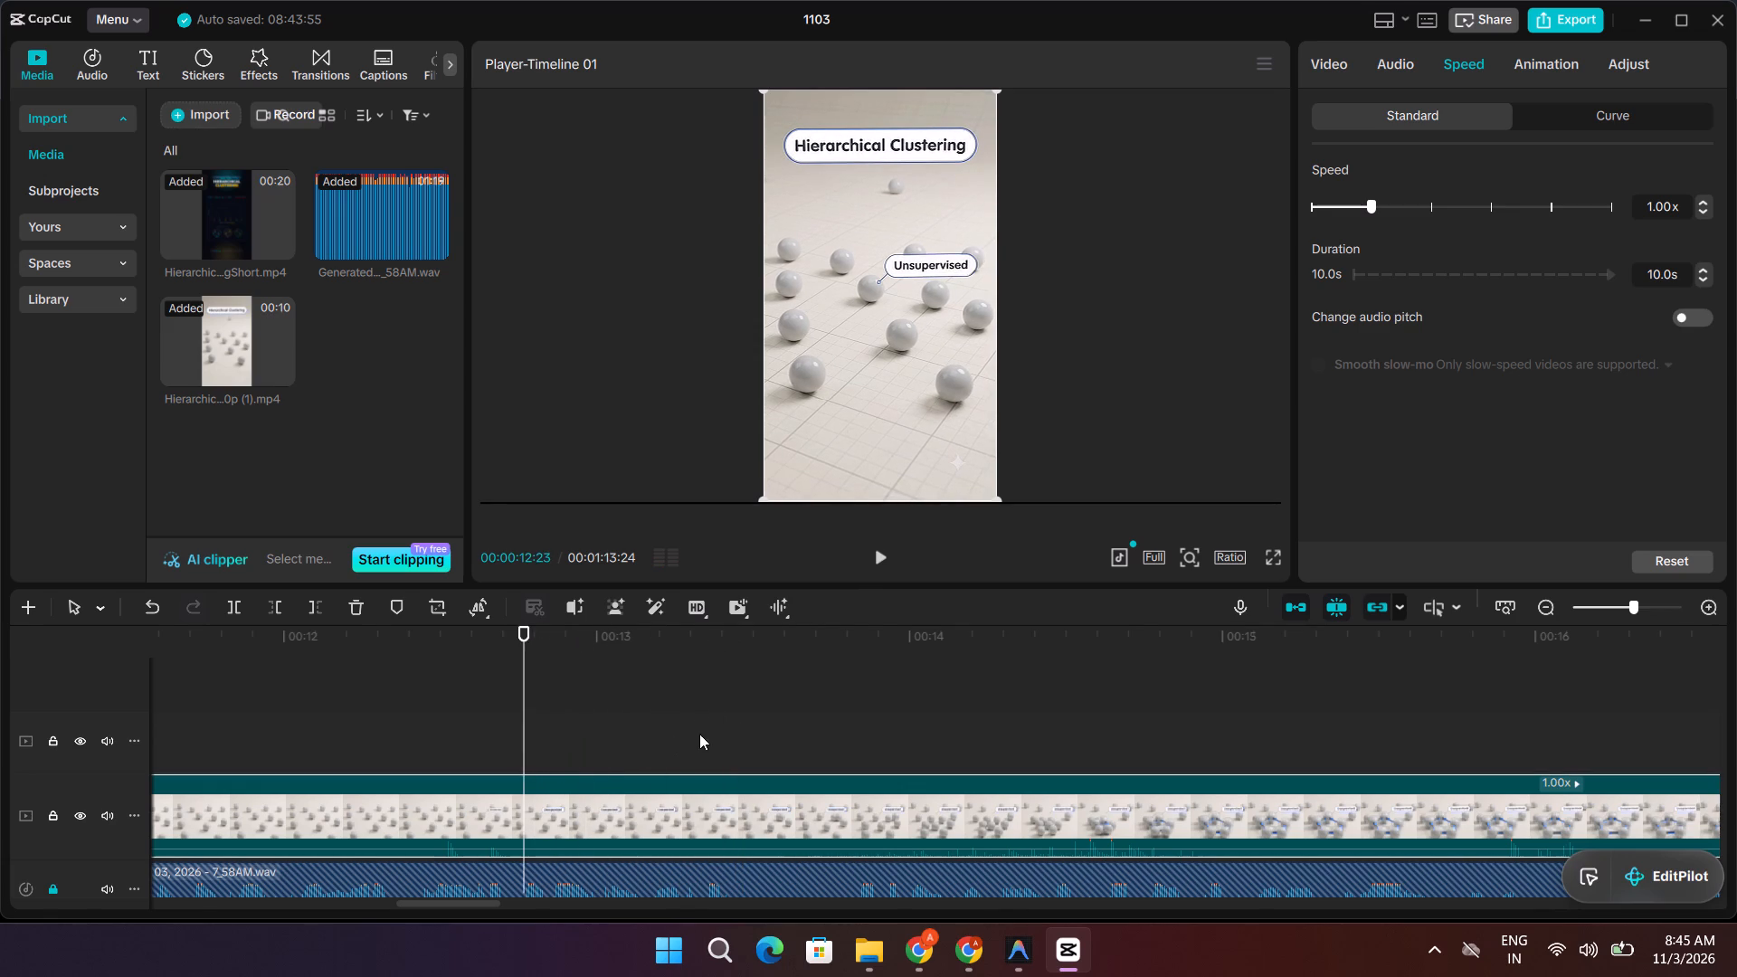
pyautogui.press('space')
pyautogui.press('space')
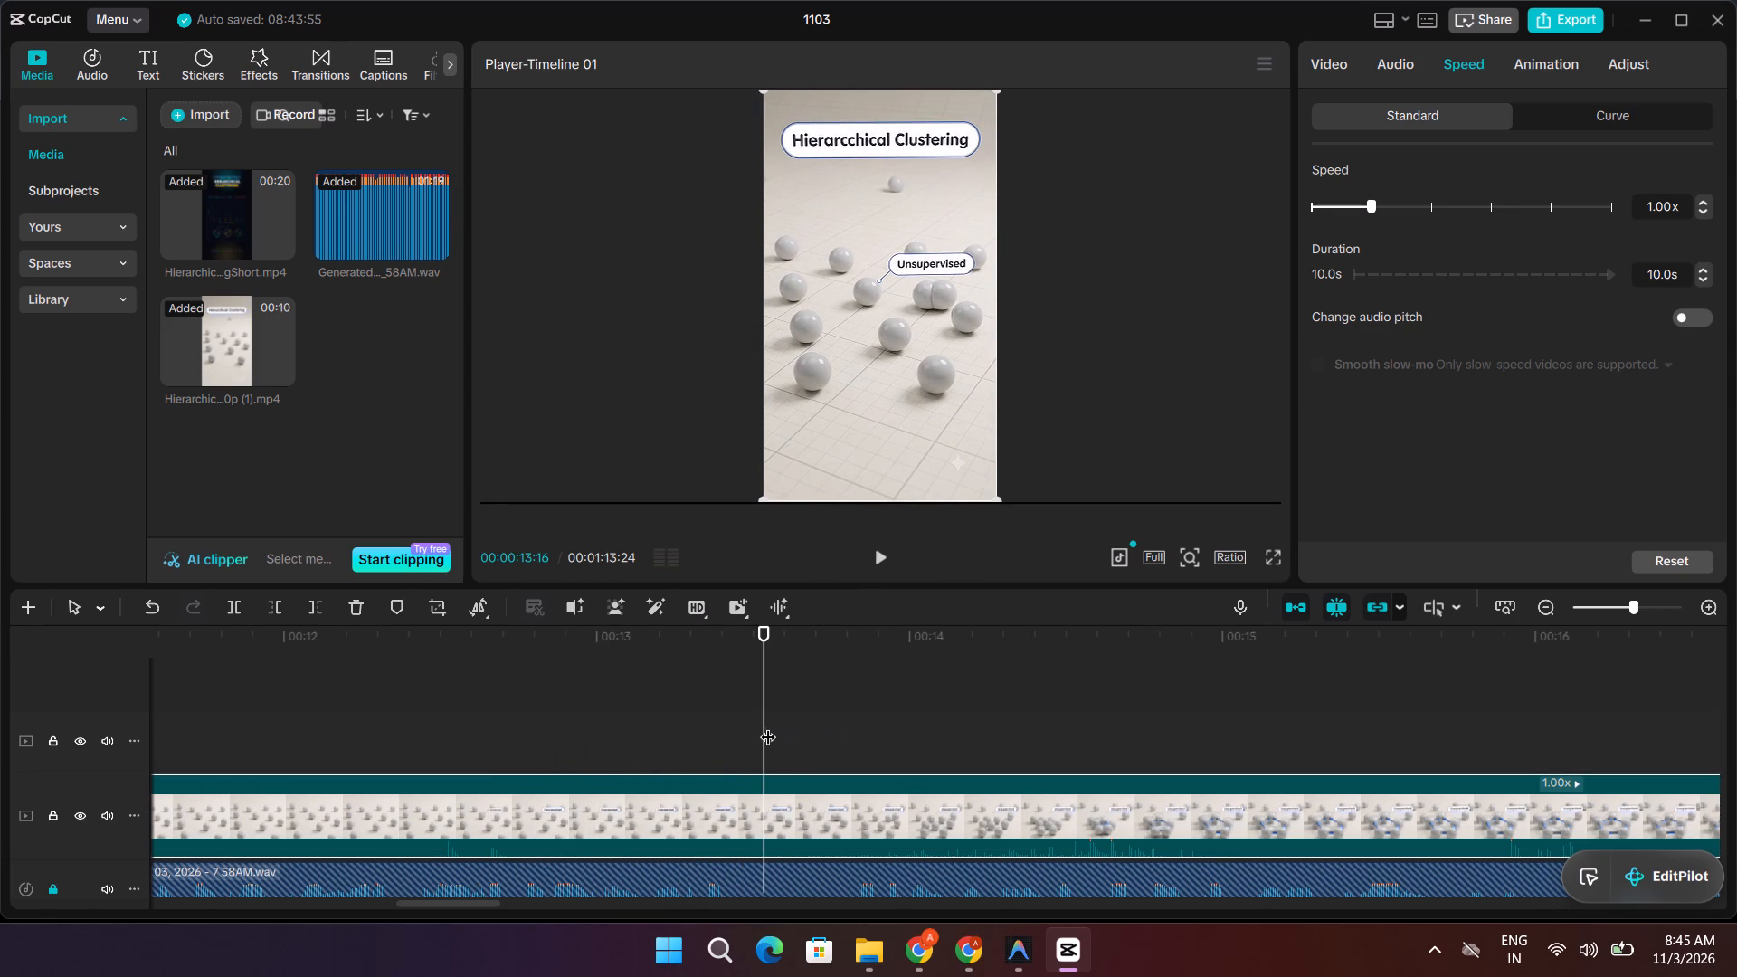
# Split the Hierarchical_clustering_animation clip at 00:00:13:13, around the start of the sphere movement.
pyautogui.moveTo(766, 726); pyautogui.dragTo(567, 734)
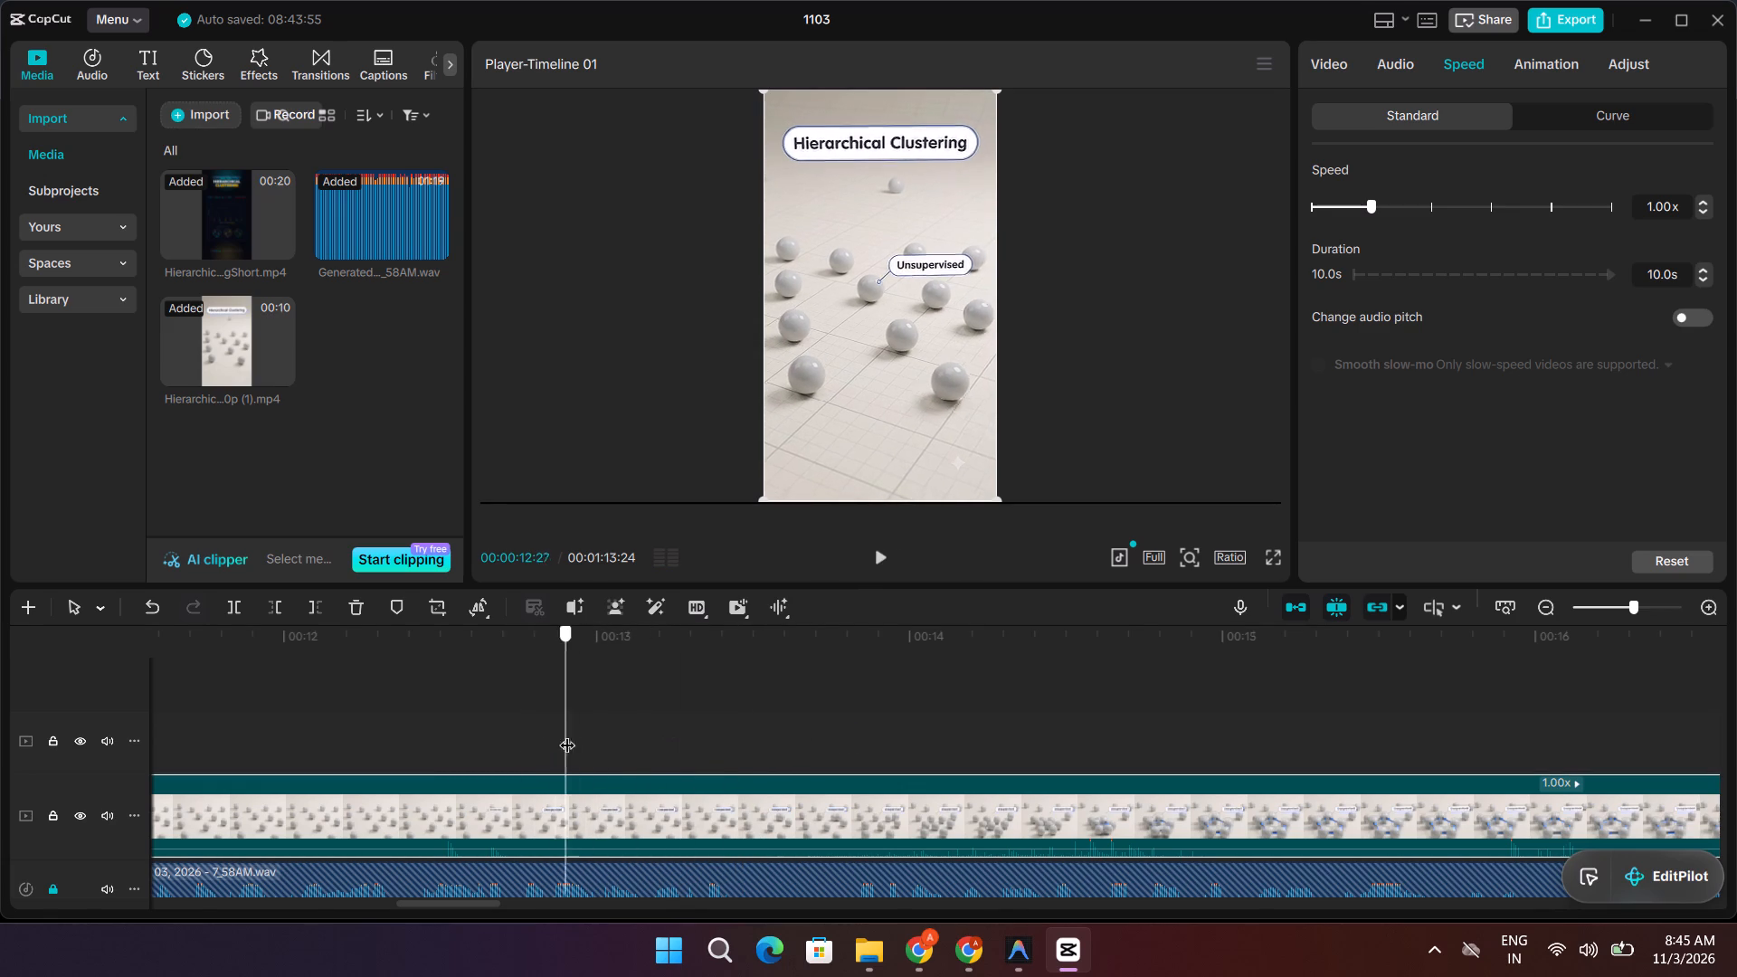
pyautogui.moveTo(567, 734); pyautogui.dragTo(708, 754)
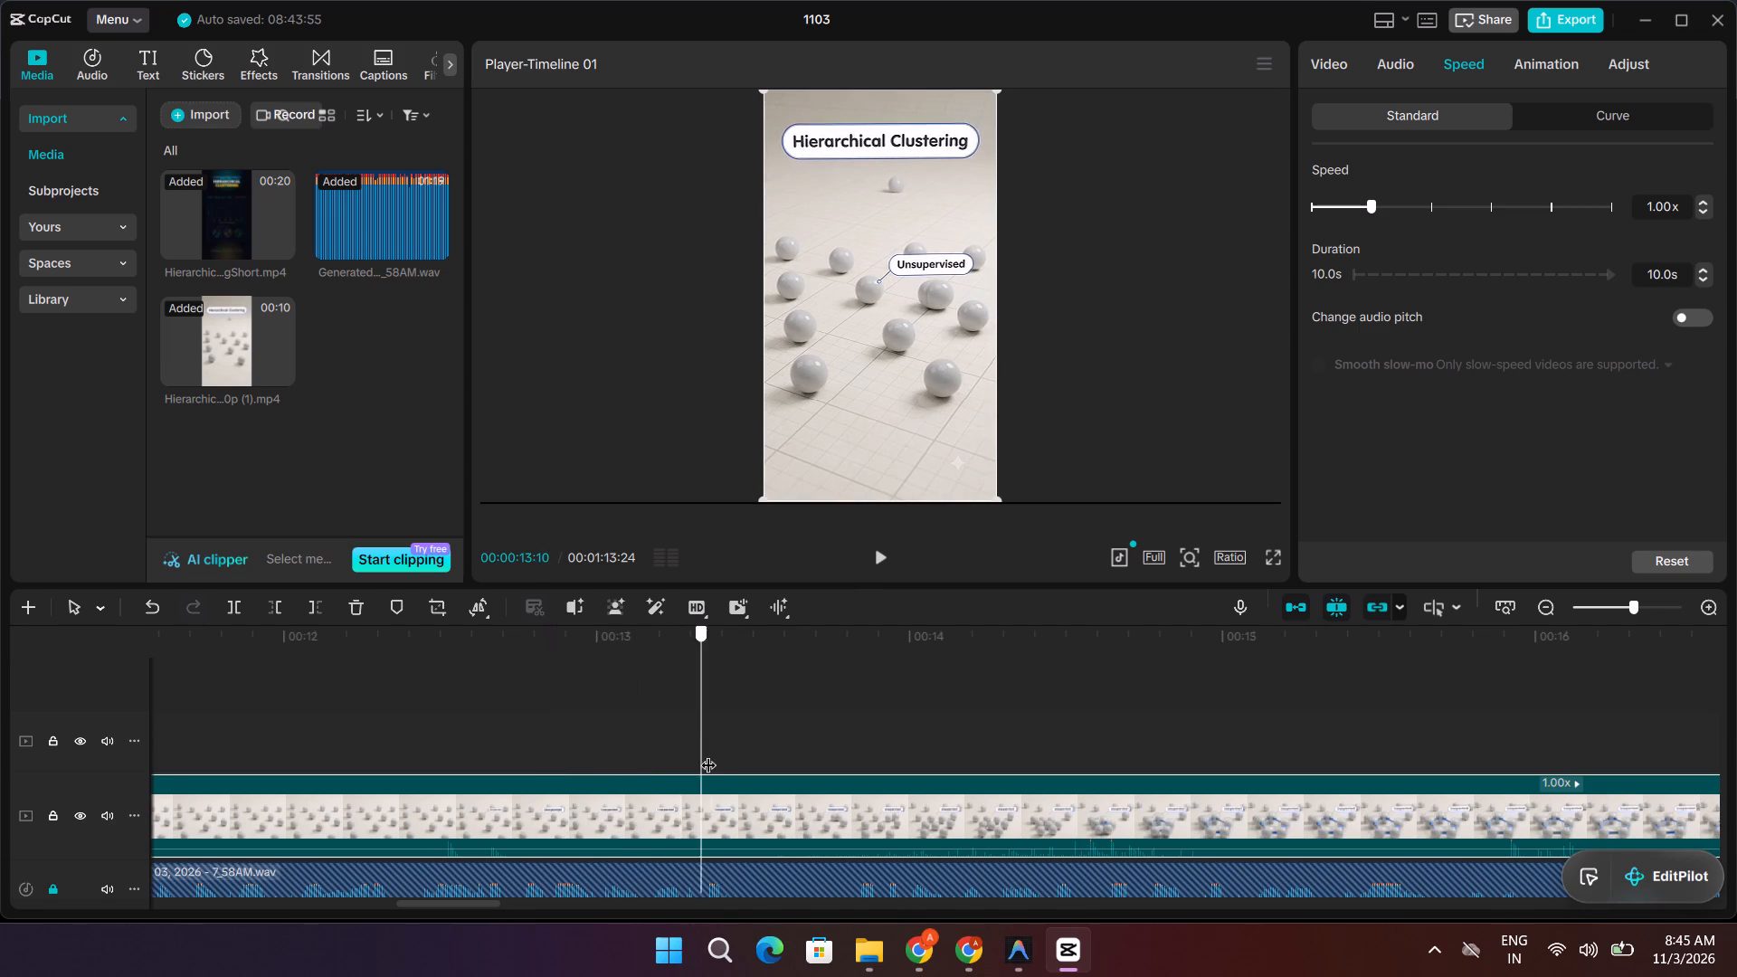
pyautogui.moveTo(708, 754); pyautogui.dragTo(732, 759)
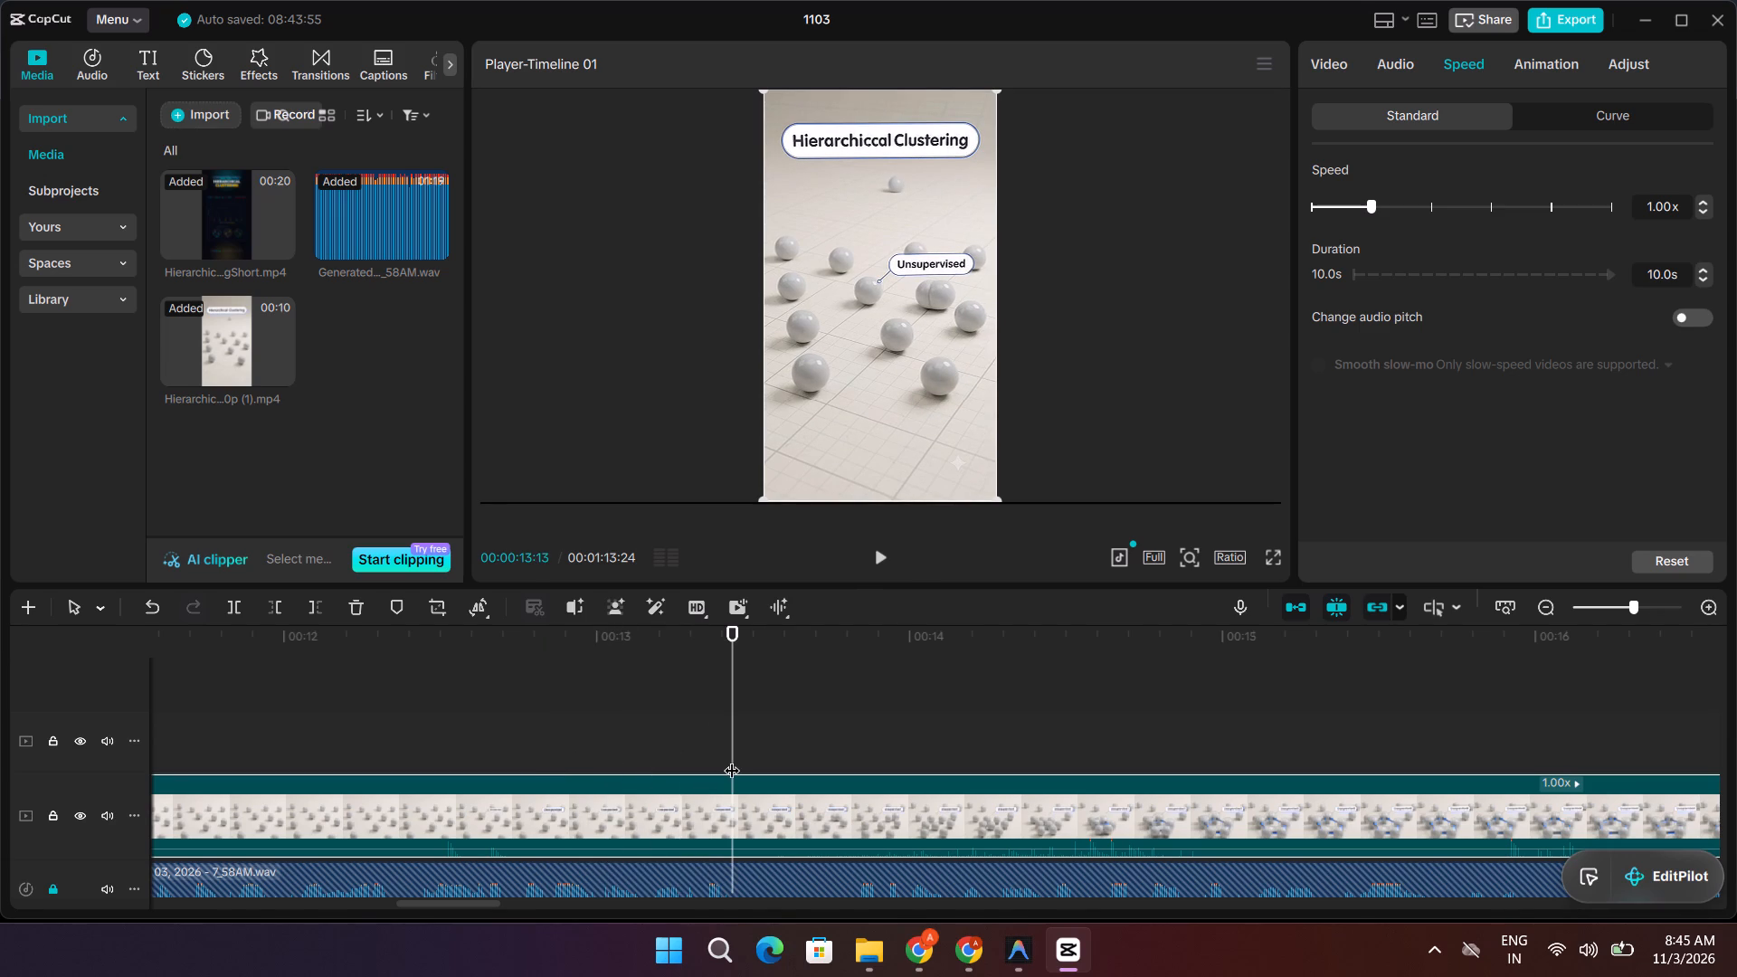
pyautogui.click(759, 818)
pyautogui.click(727, 735)
pyautogui.click(735, 726)
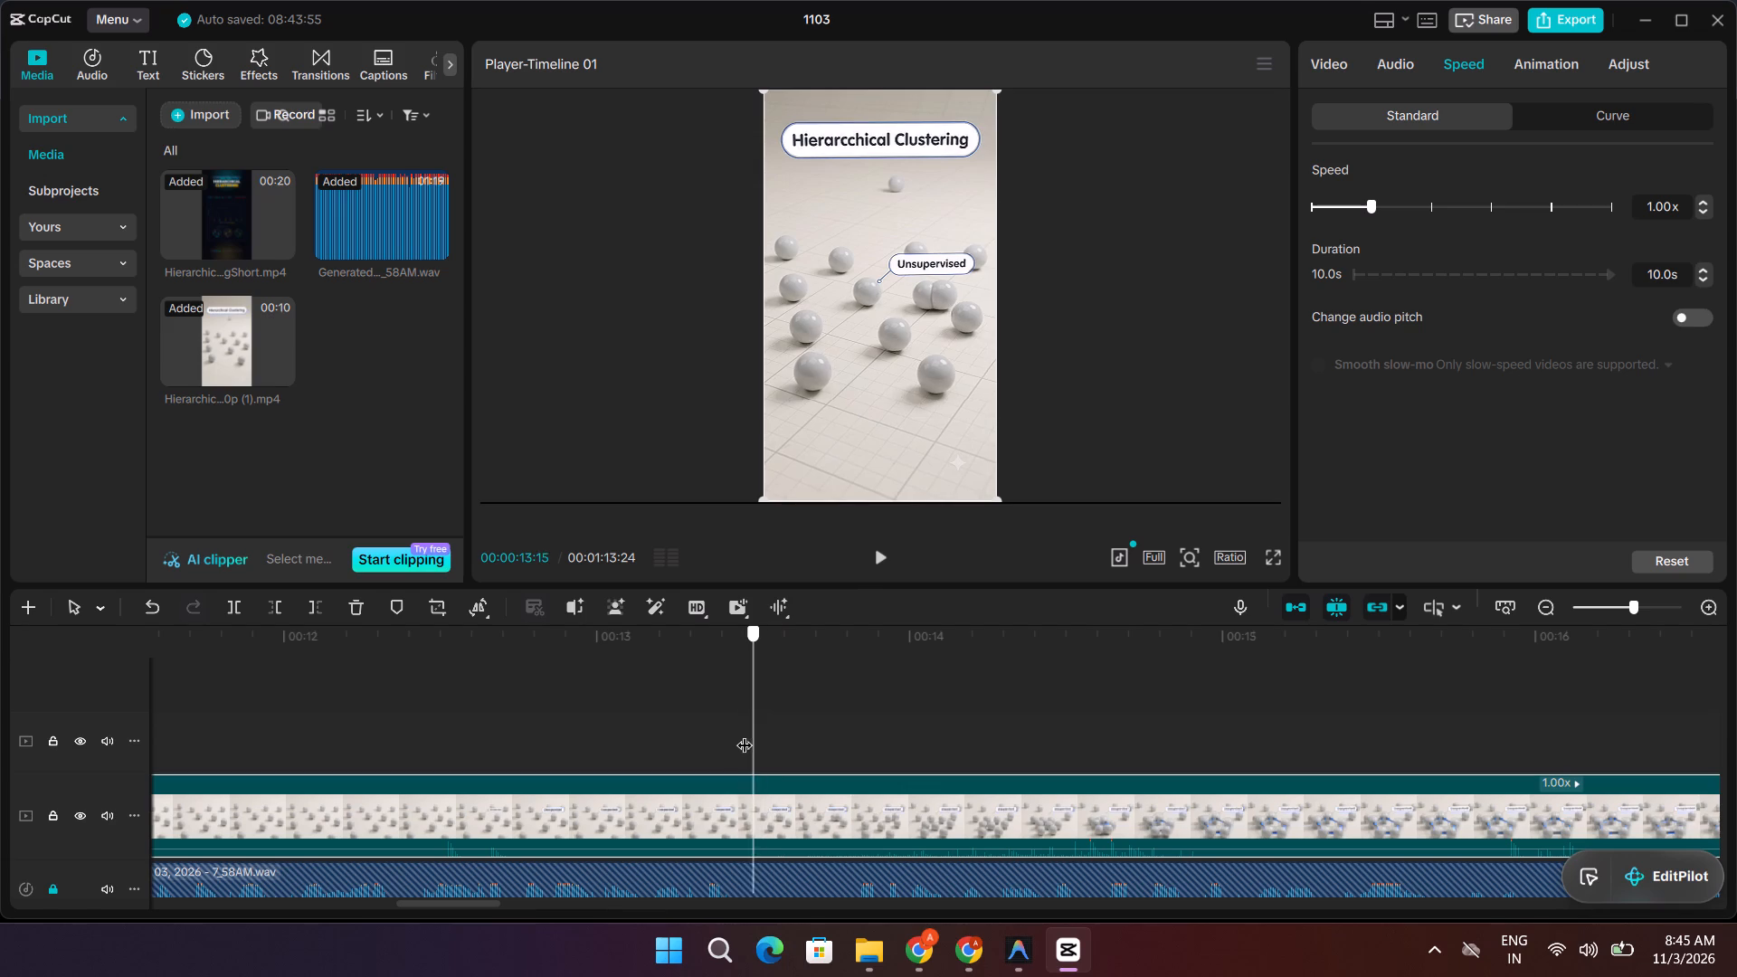
pyautogui.click(769, 805)
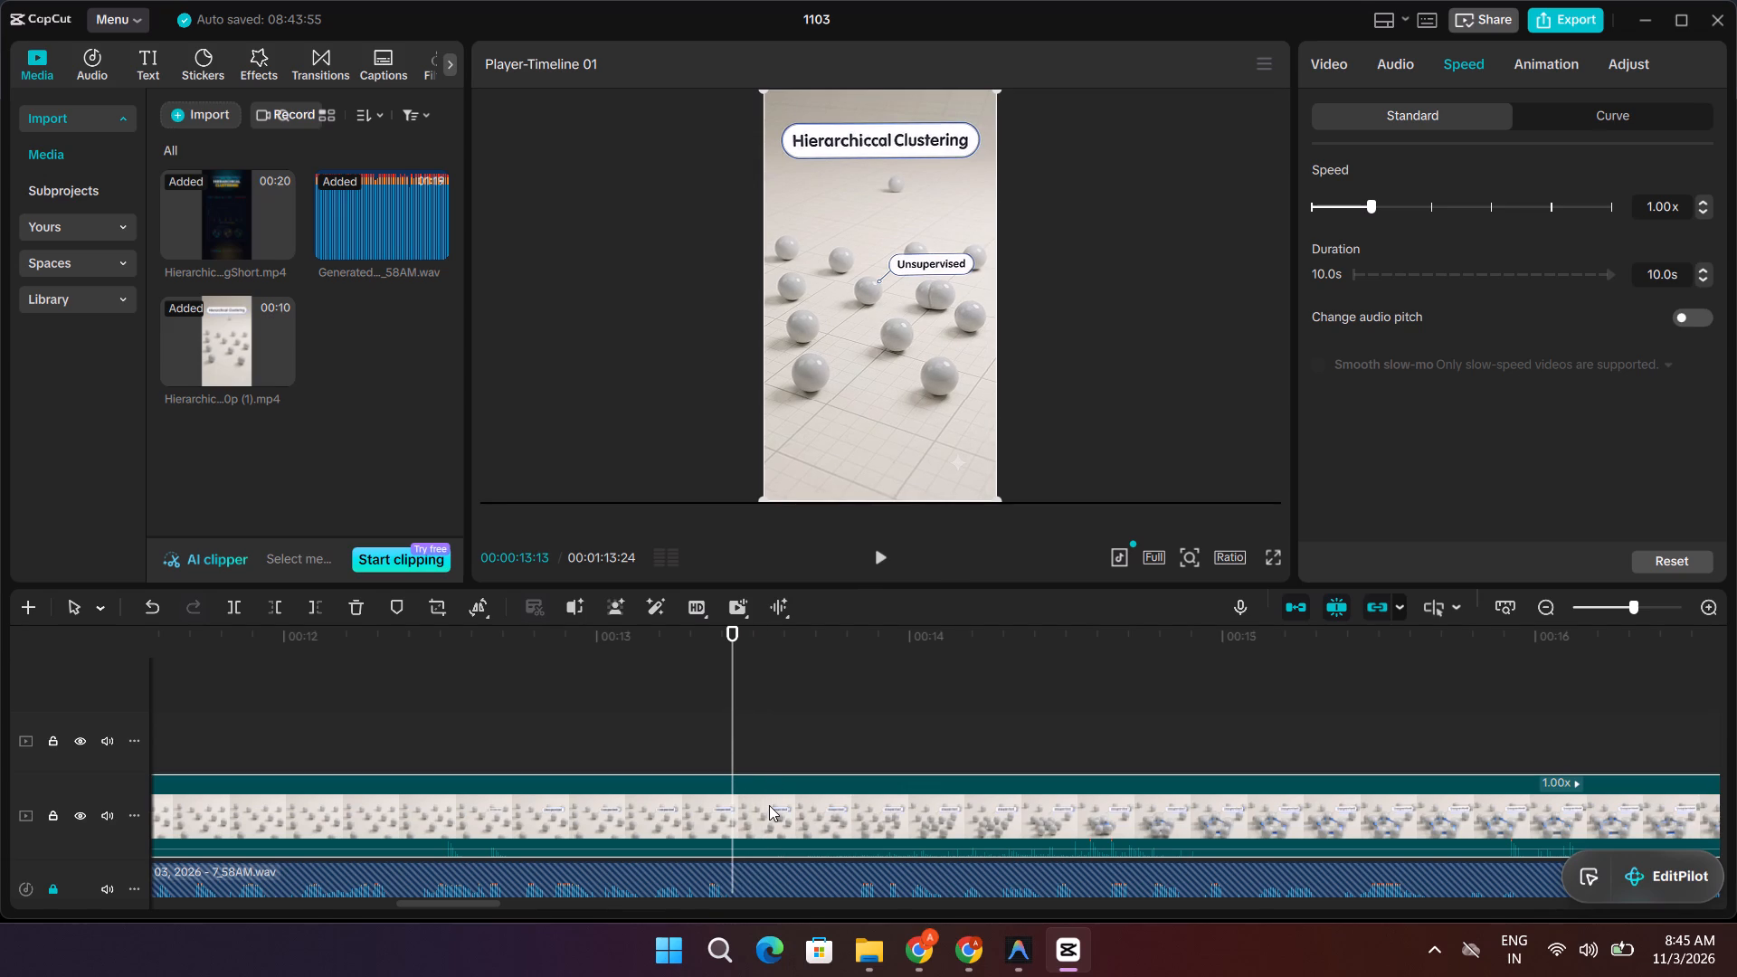
pyautogui.hotkey('ctrl', 'b')
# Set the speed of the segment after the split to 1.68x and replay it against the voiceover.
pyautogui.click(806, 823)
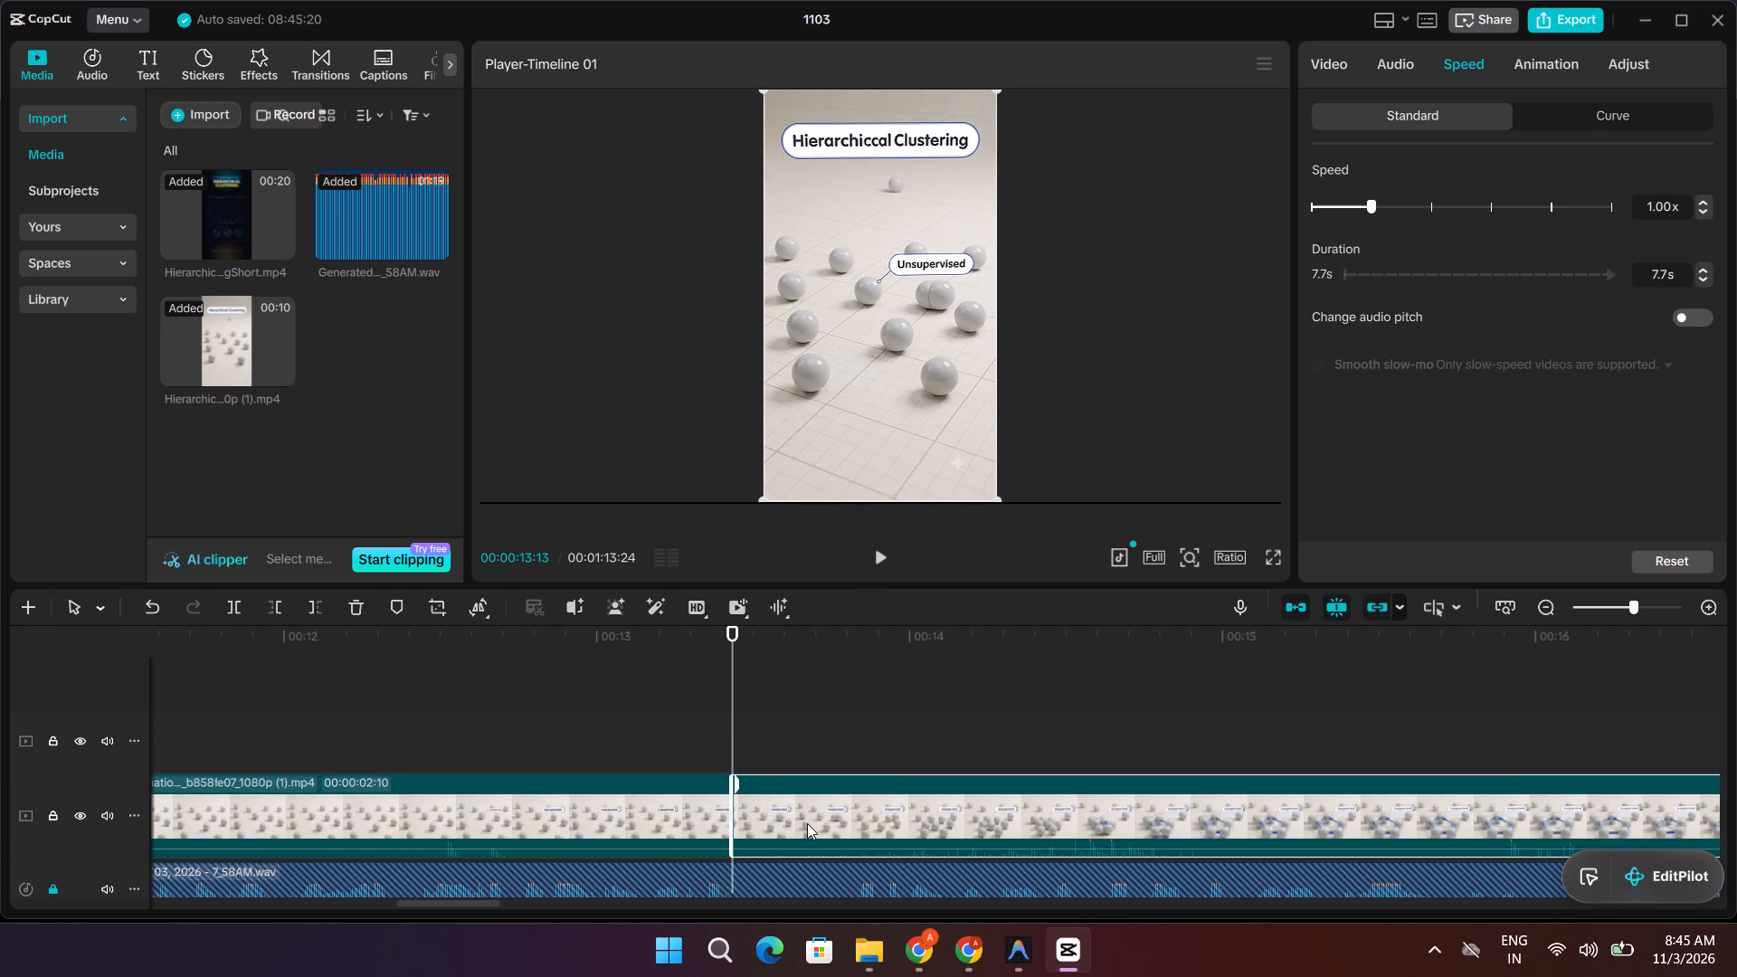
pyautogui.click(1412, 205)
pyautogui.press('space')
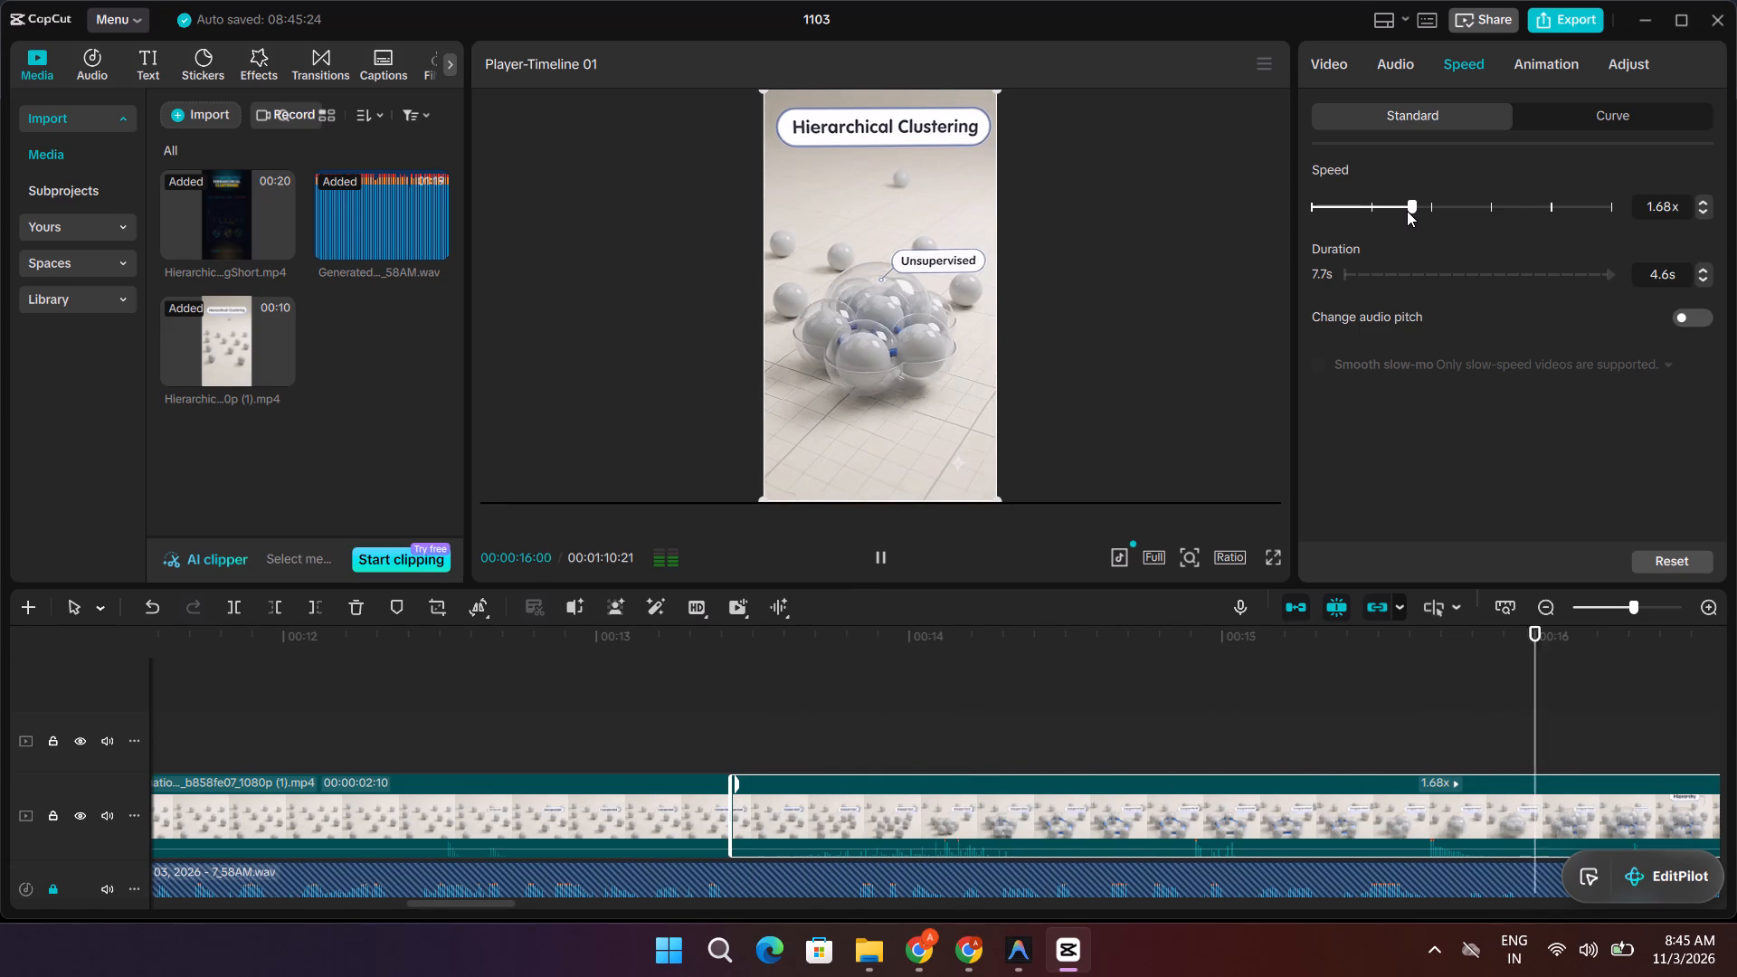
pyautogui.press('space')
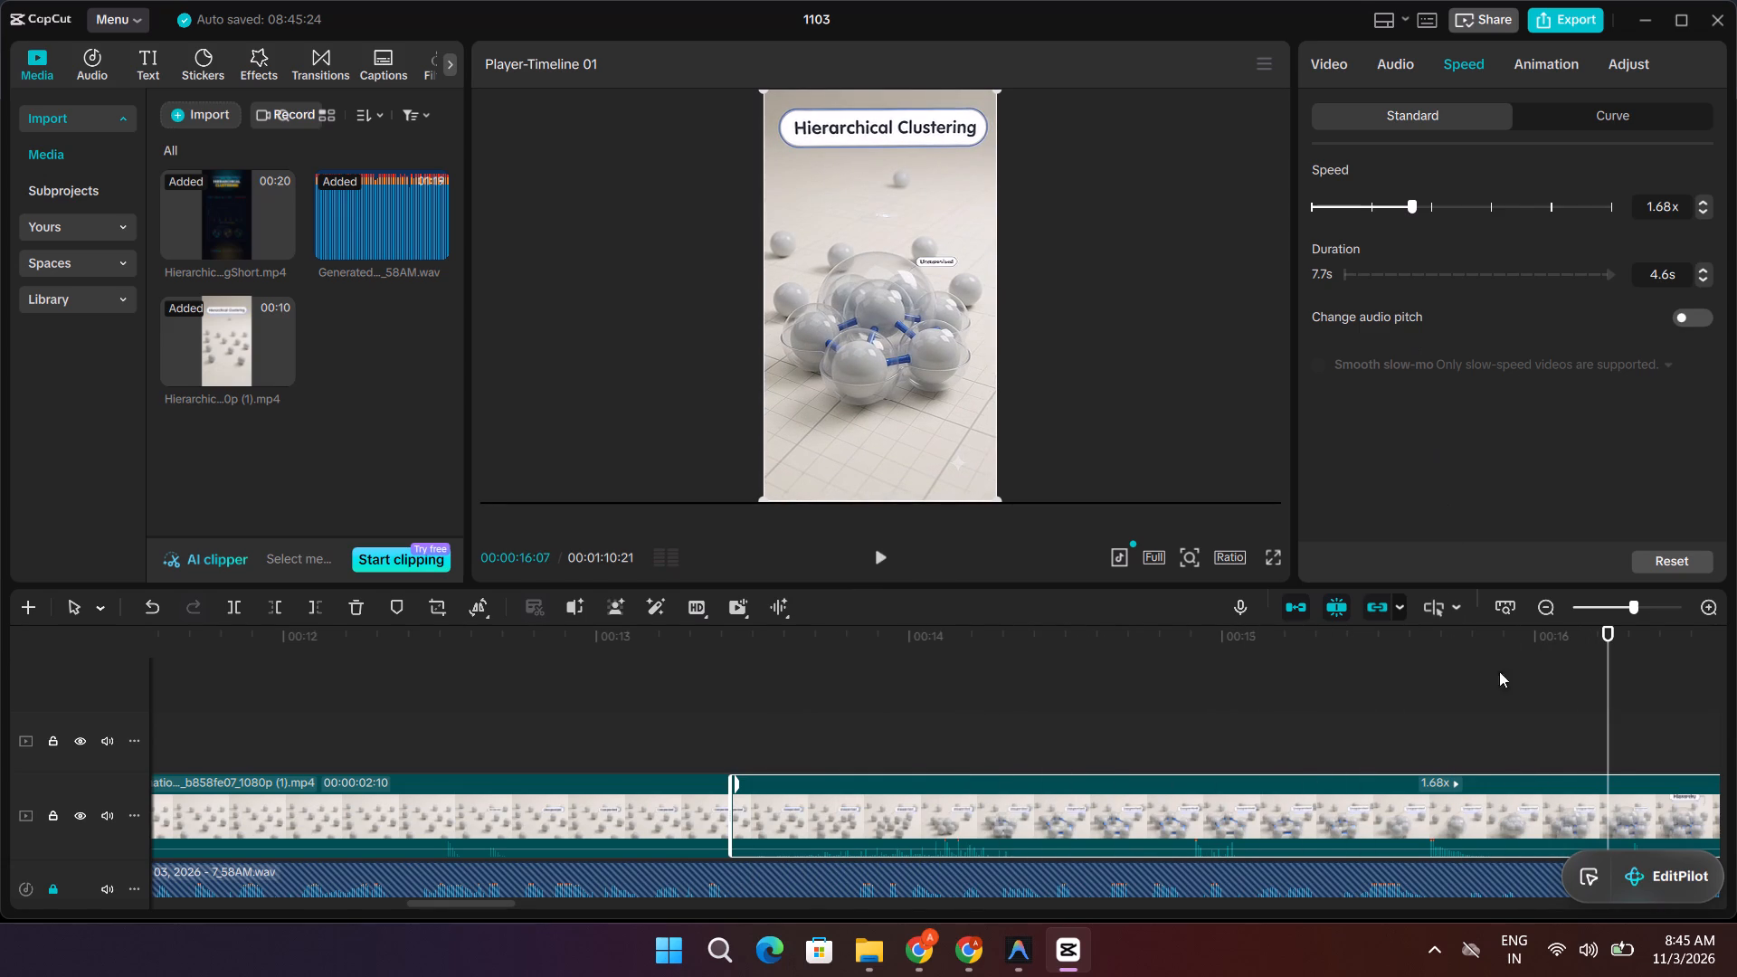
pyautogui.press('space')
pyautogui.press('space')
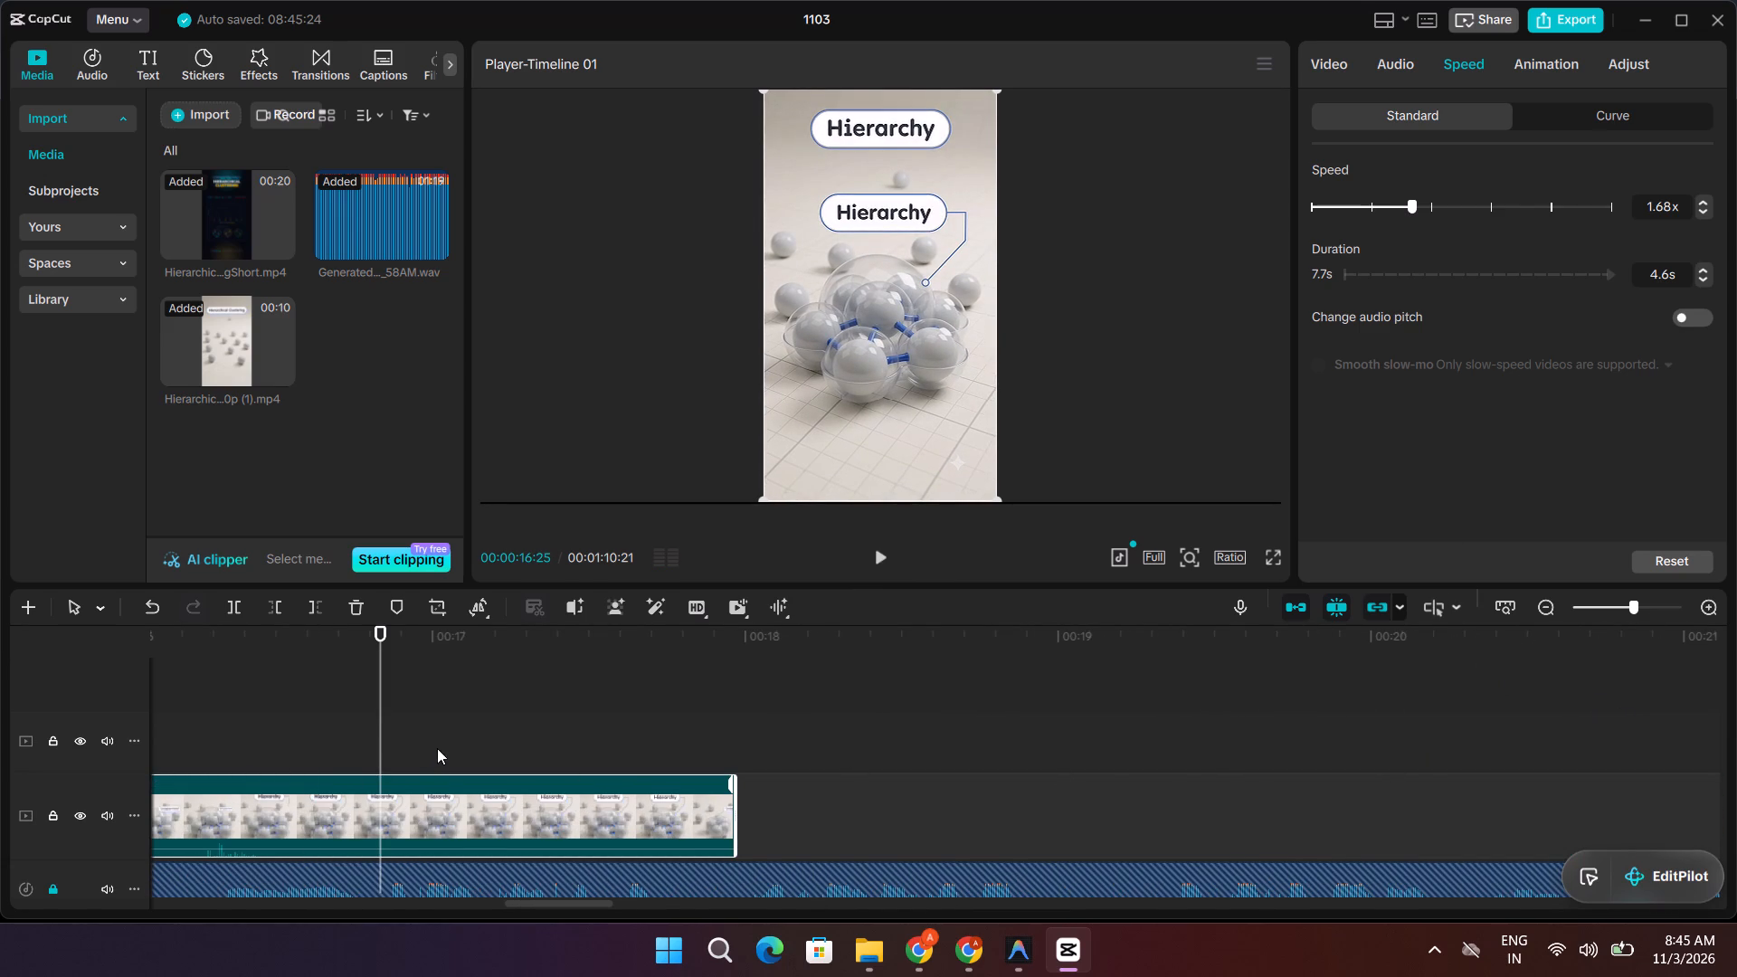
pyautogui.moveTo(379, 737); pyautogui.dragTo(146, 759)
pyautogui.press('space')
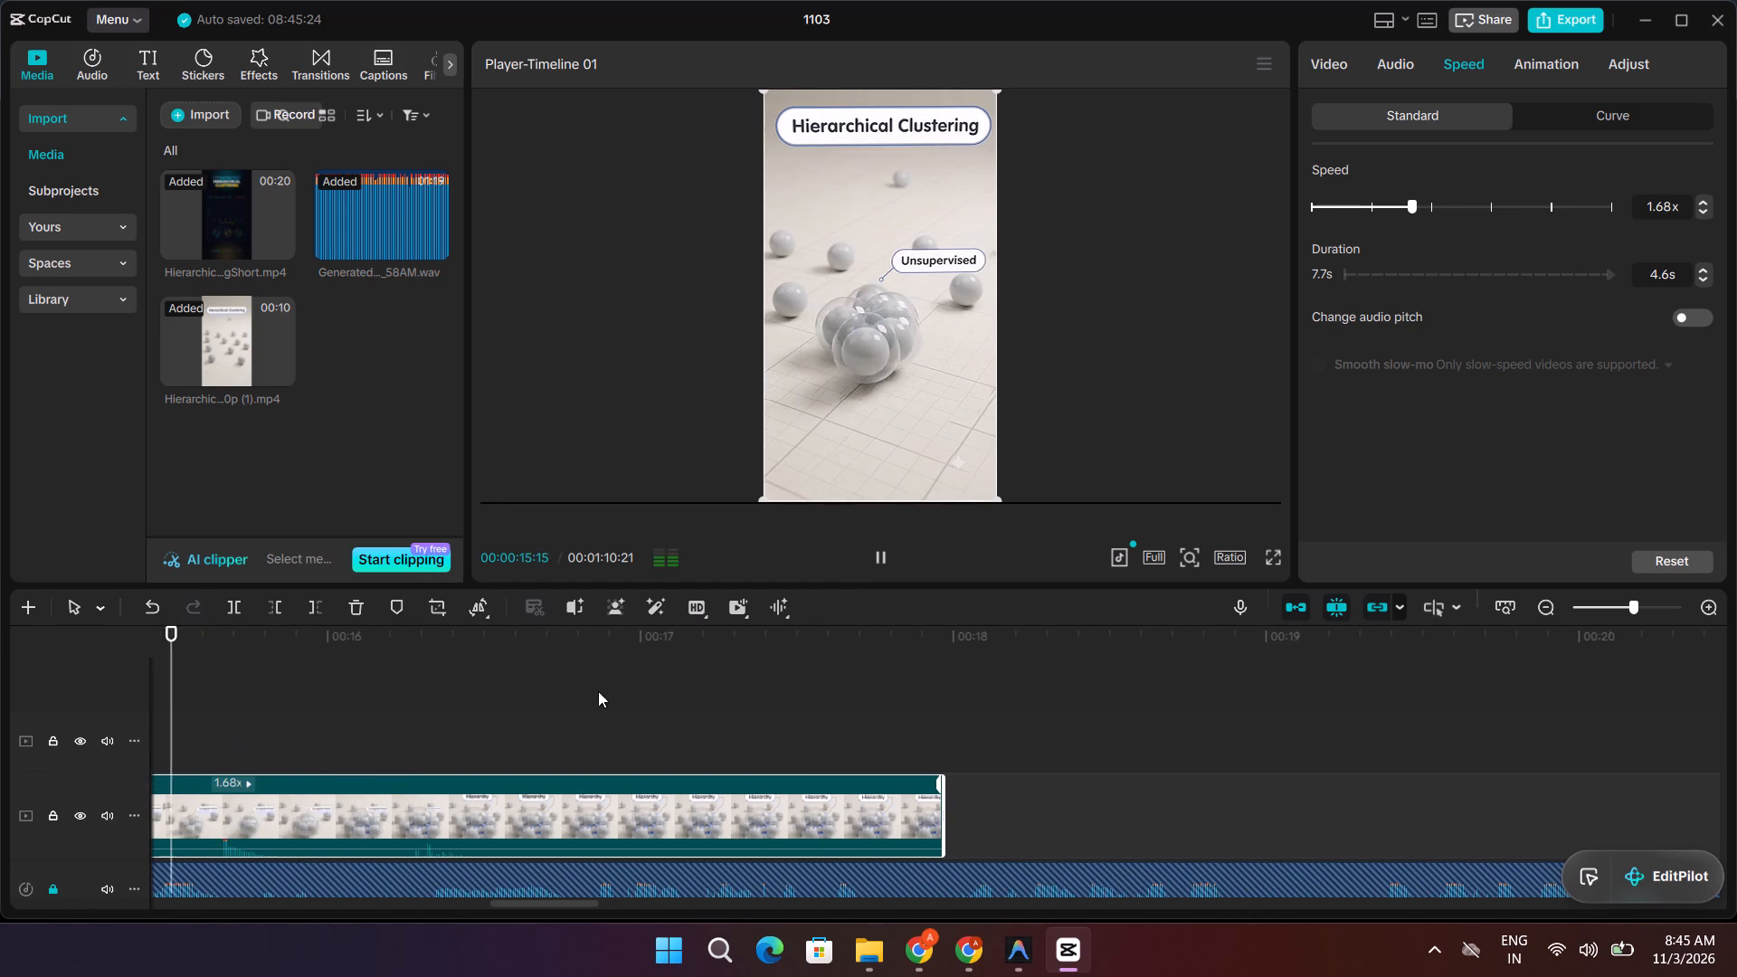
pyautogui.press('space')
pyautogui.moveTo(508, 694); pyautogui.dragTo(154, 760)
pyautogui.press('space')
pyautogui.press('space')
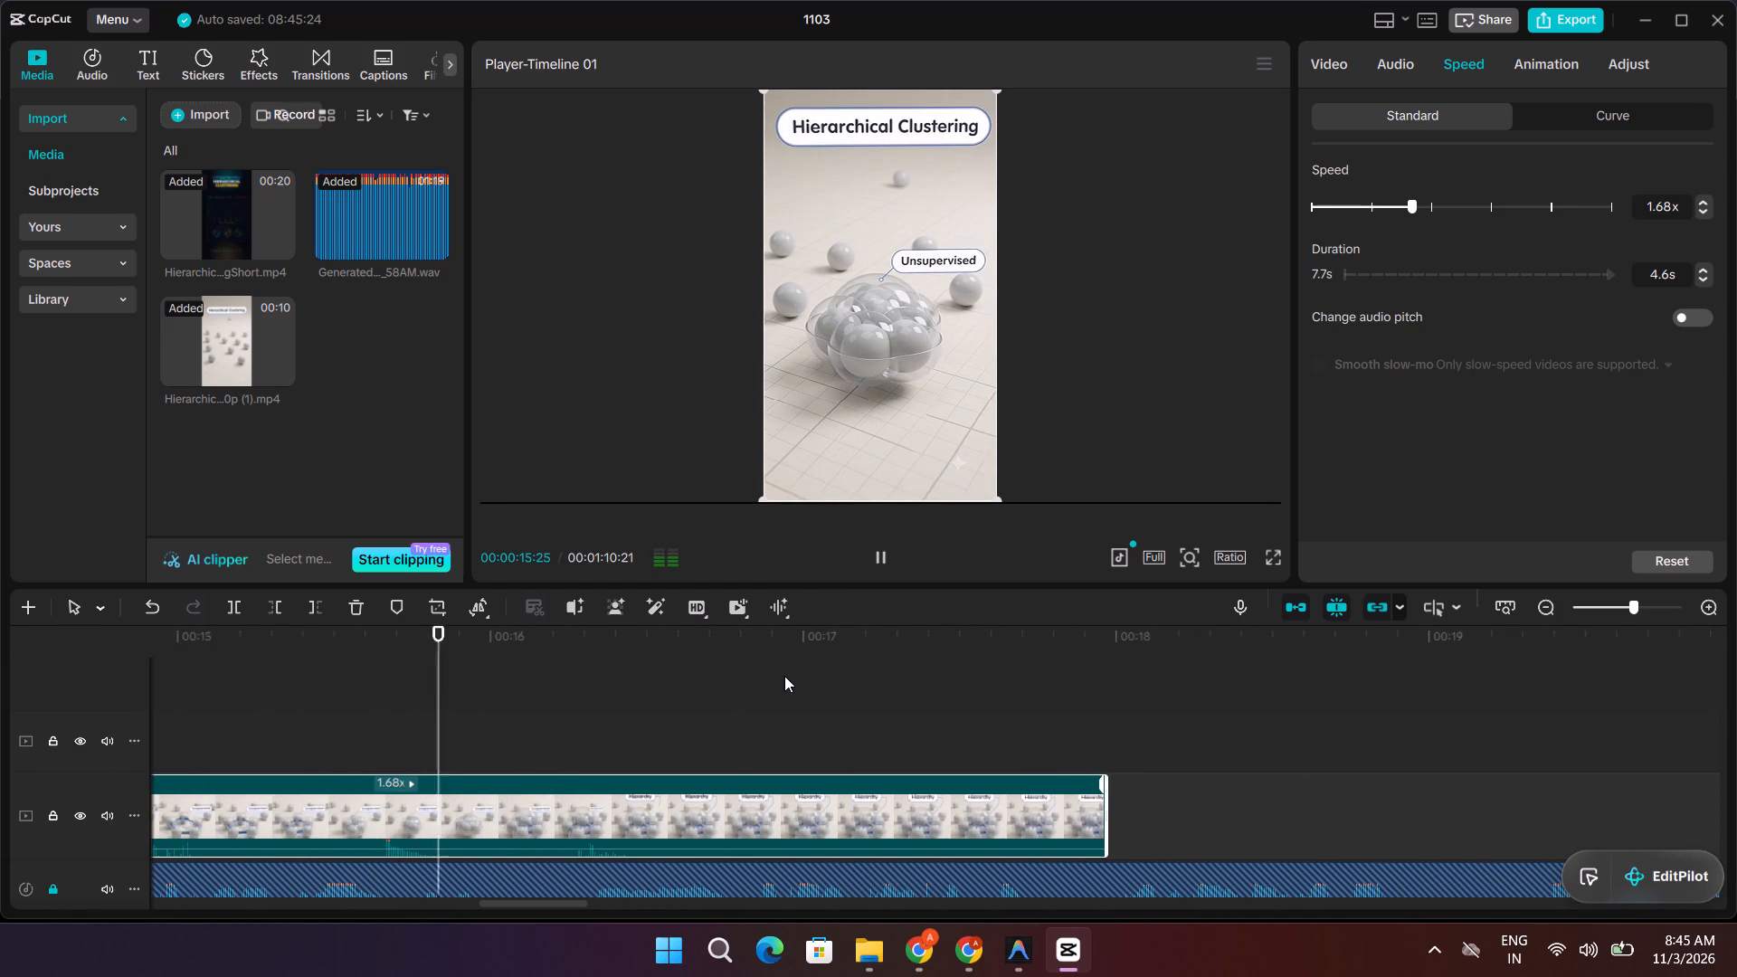
# Set the speed of the segment after the split to 2.00x and play it through the Hierarchy labels with the voiceover.
pyautogui.click(1427, 213)
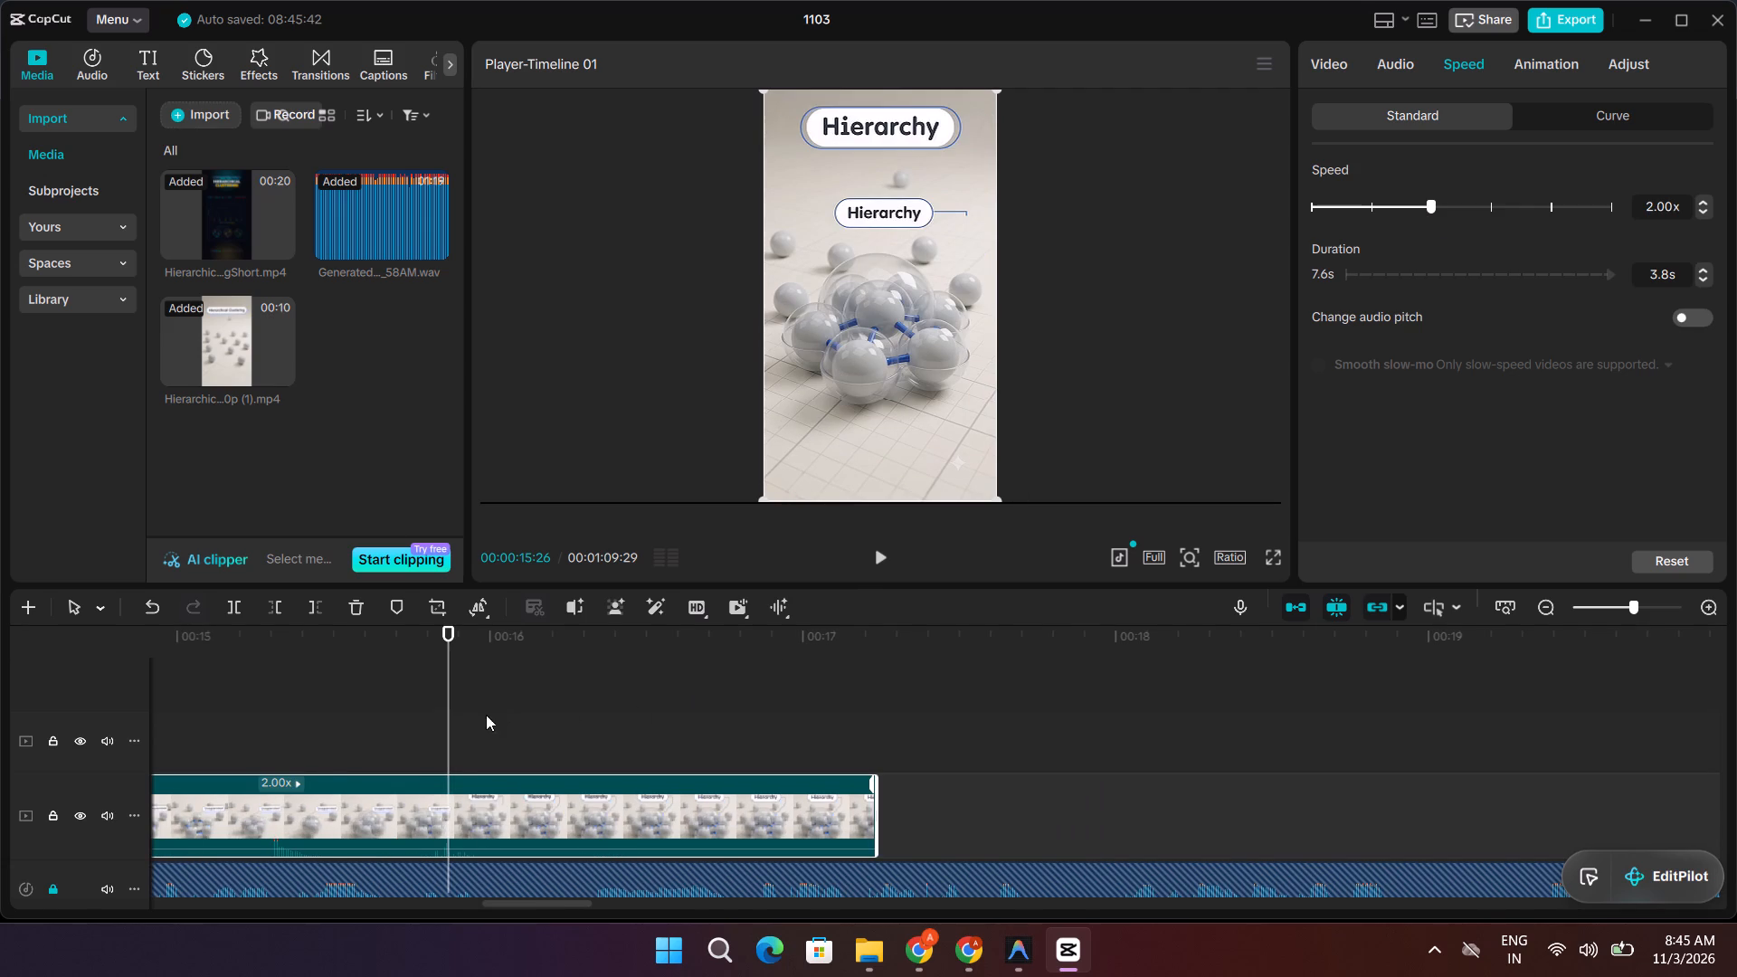
pyautogui.moveTo(450, 715); pyautogui.dragTo(130, 773)
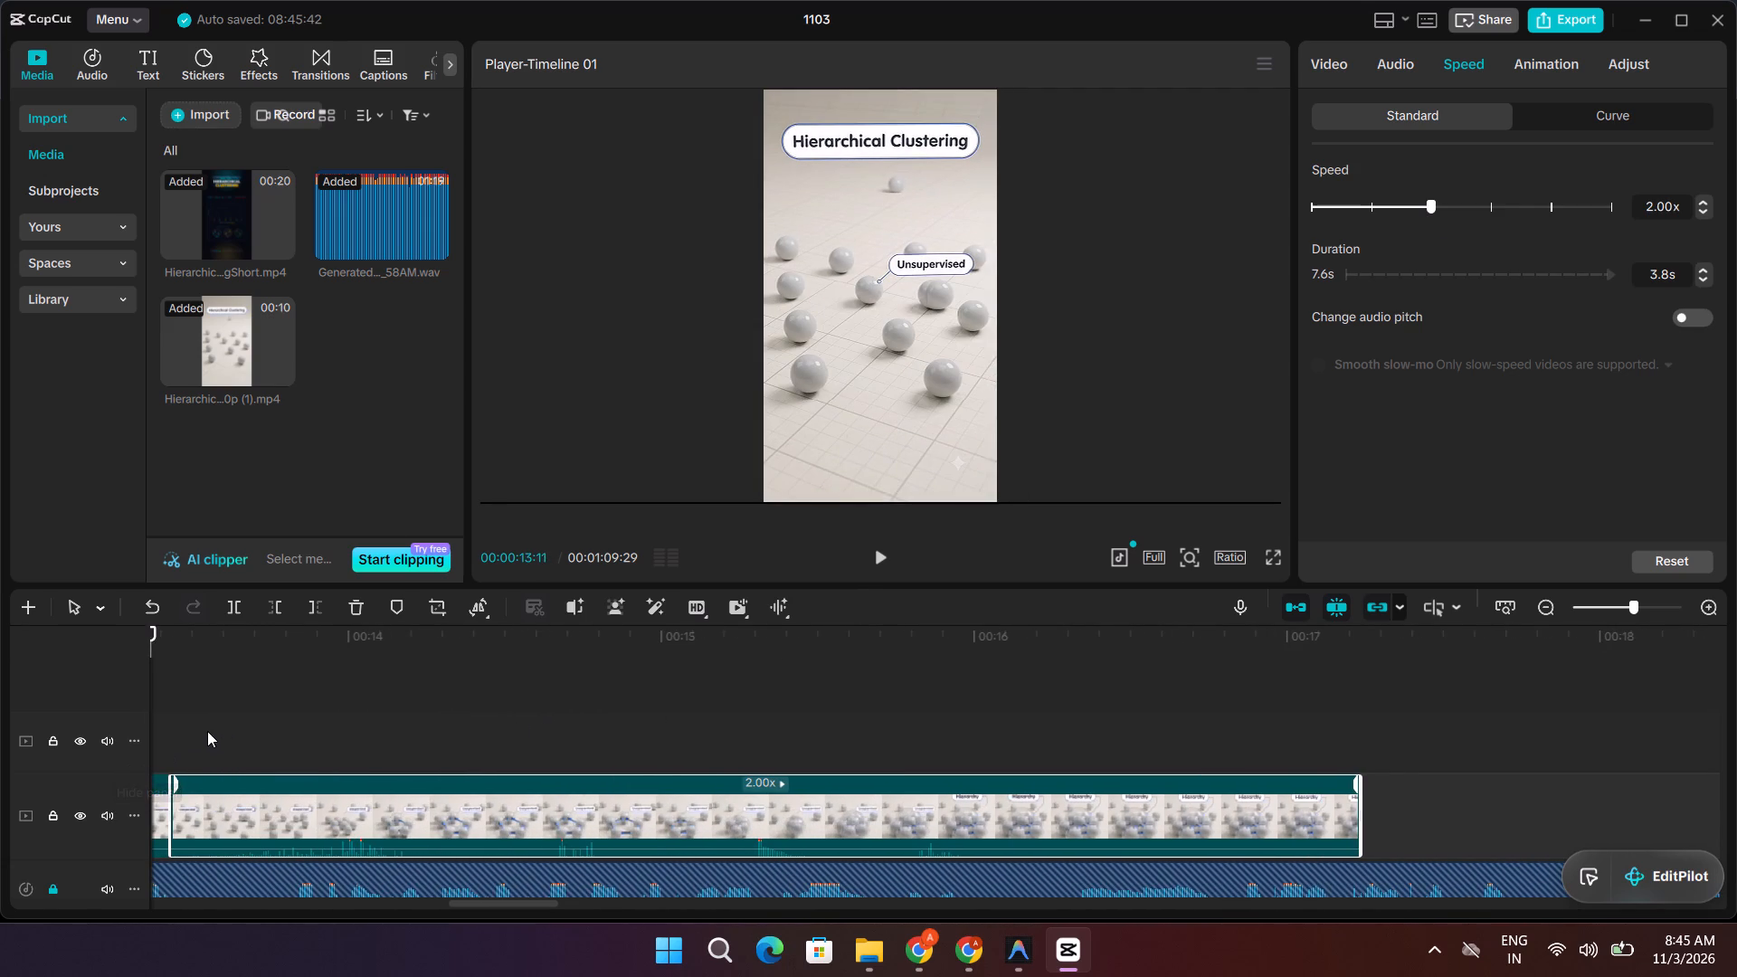
pyautogui.press('space')
pyautogui.press('space')
pyautogui.moveTo(445, 707); pyautogui.dragTo(187, 753)
pyautogui.press('space')
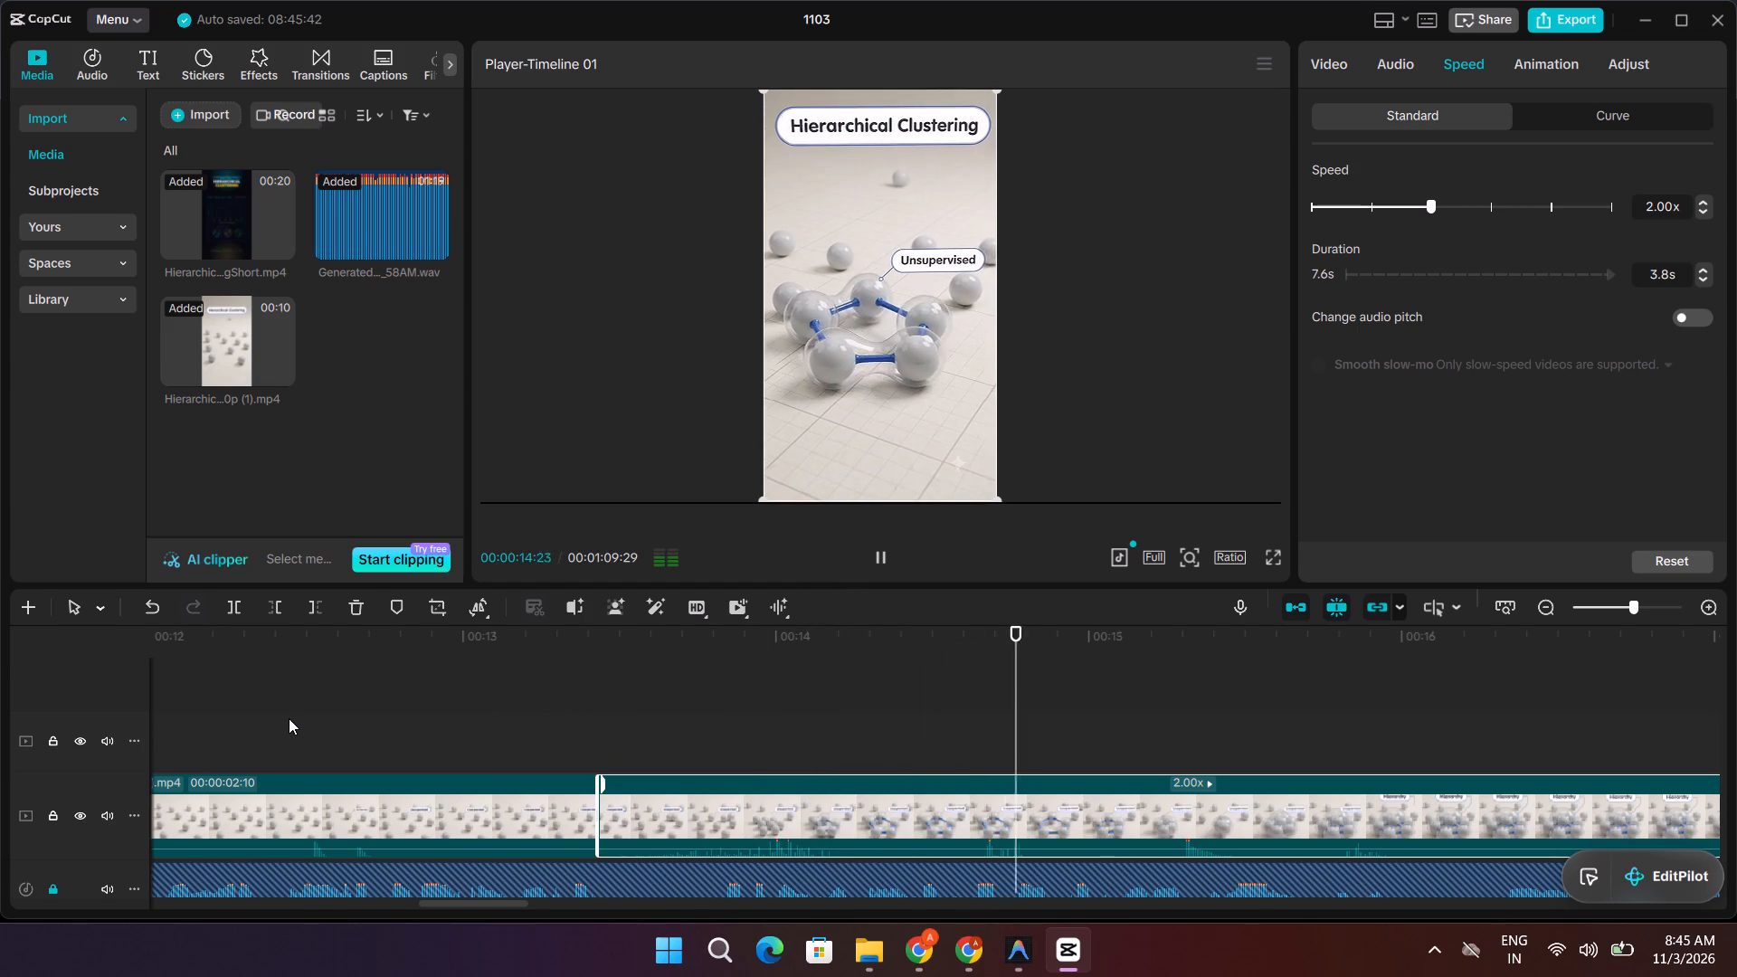
pyautogui.press('space')
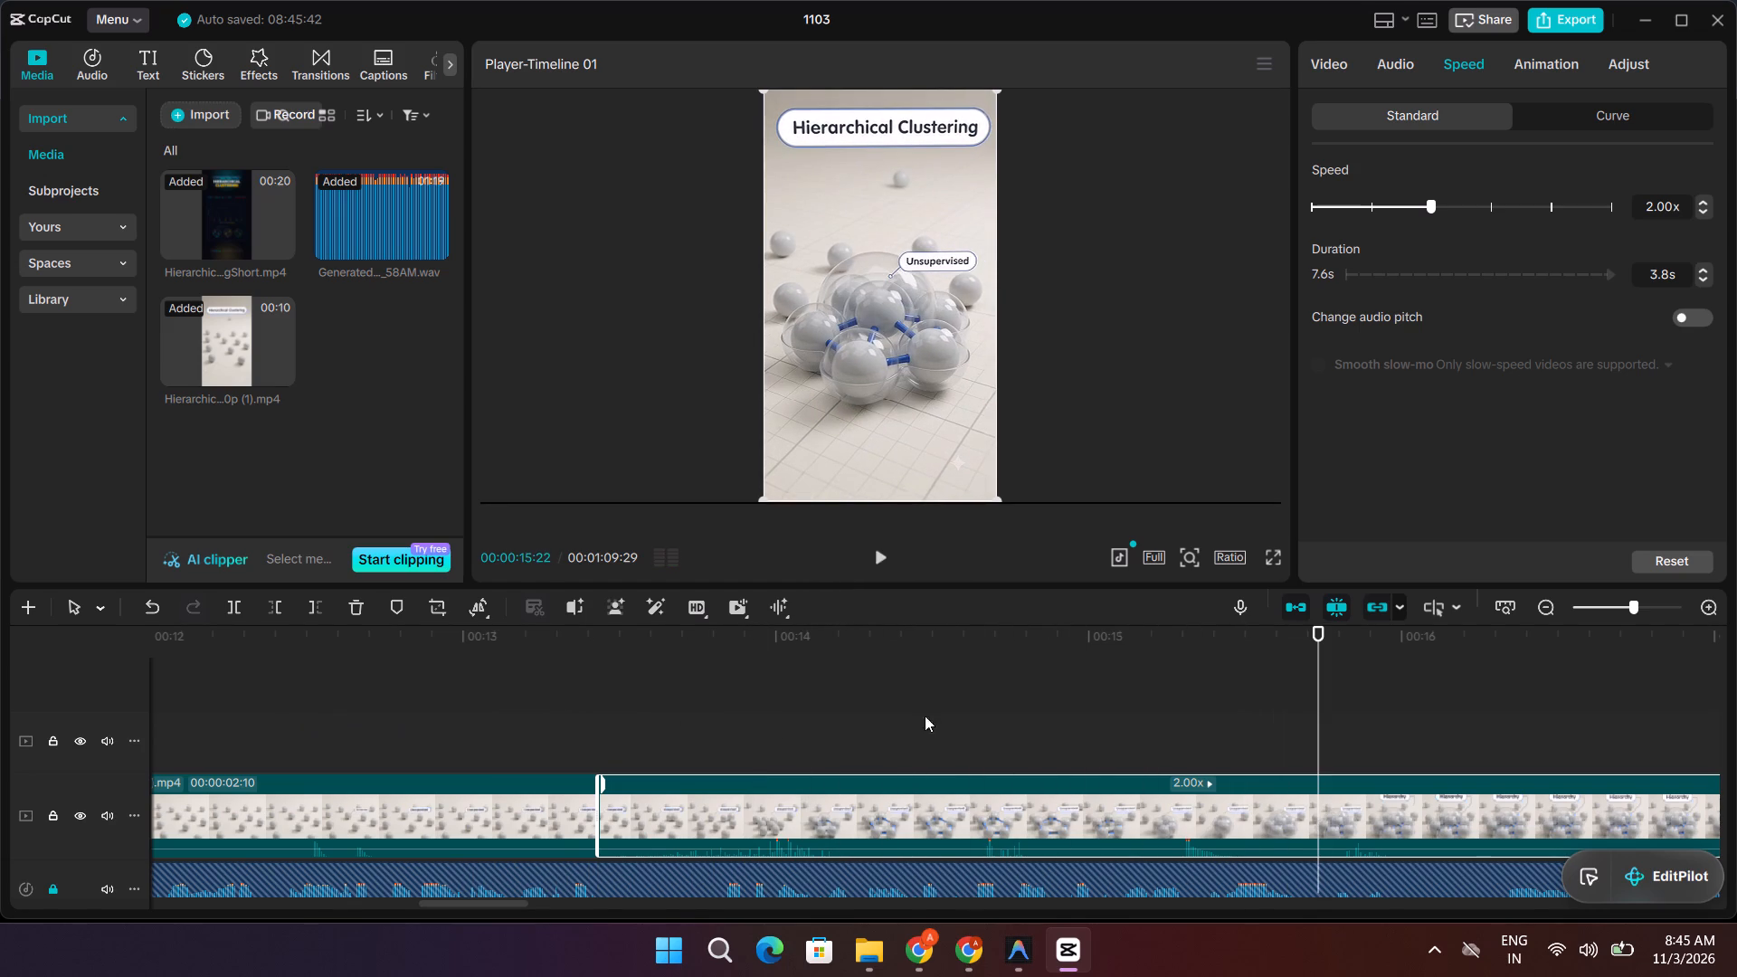
pyautogui.press('space')
pyautogui.press('space')
pyautogui.press('space')
pyautogui.press('space')
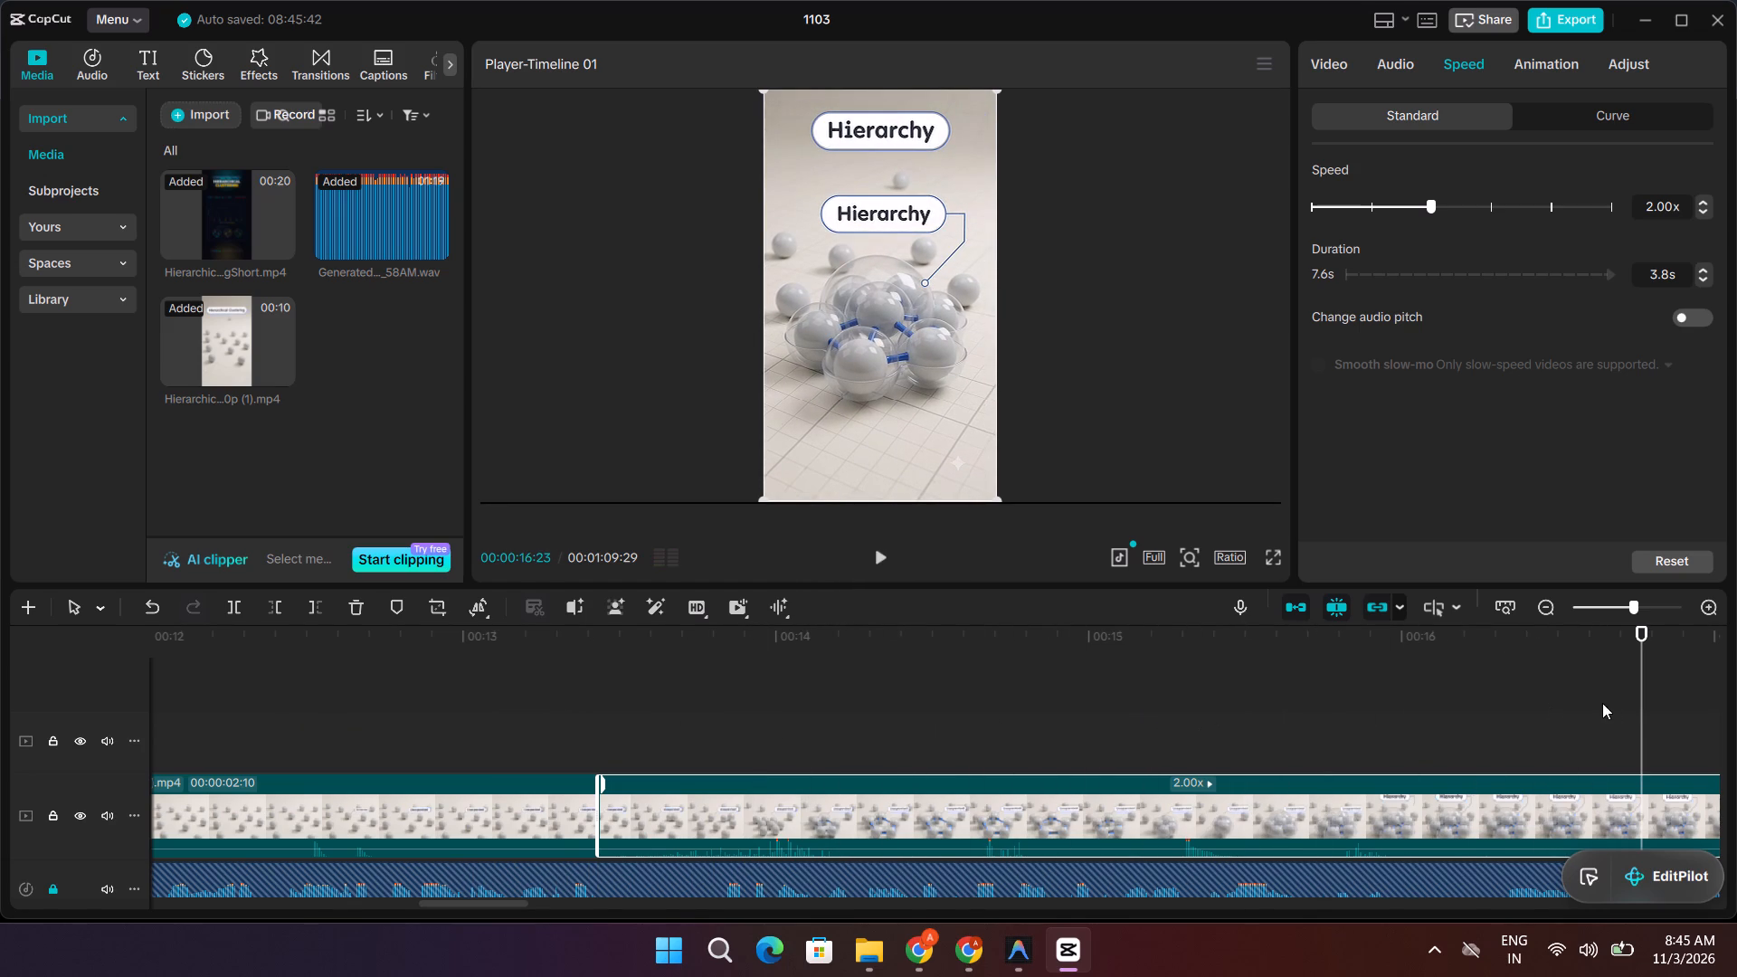
# Split the 2.00x segment at 00:00:16:09, after the Hierarchy labels appear, and delete the remainder after the cut.
pyautogui.moveTo(1643, 711); pyautogui.dragTo(1474, 712)
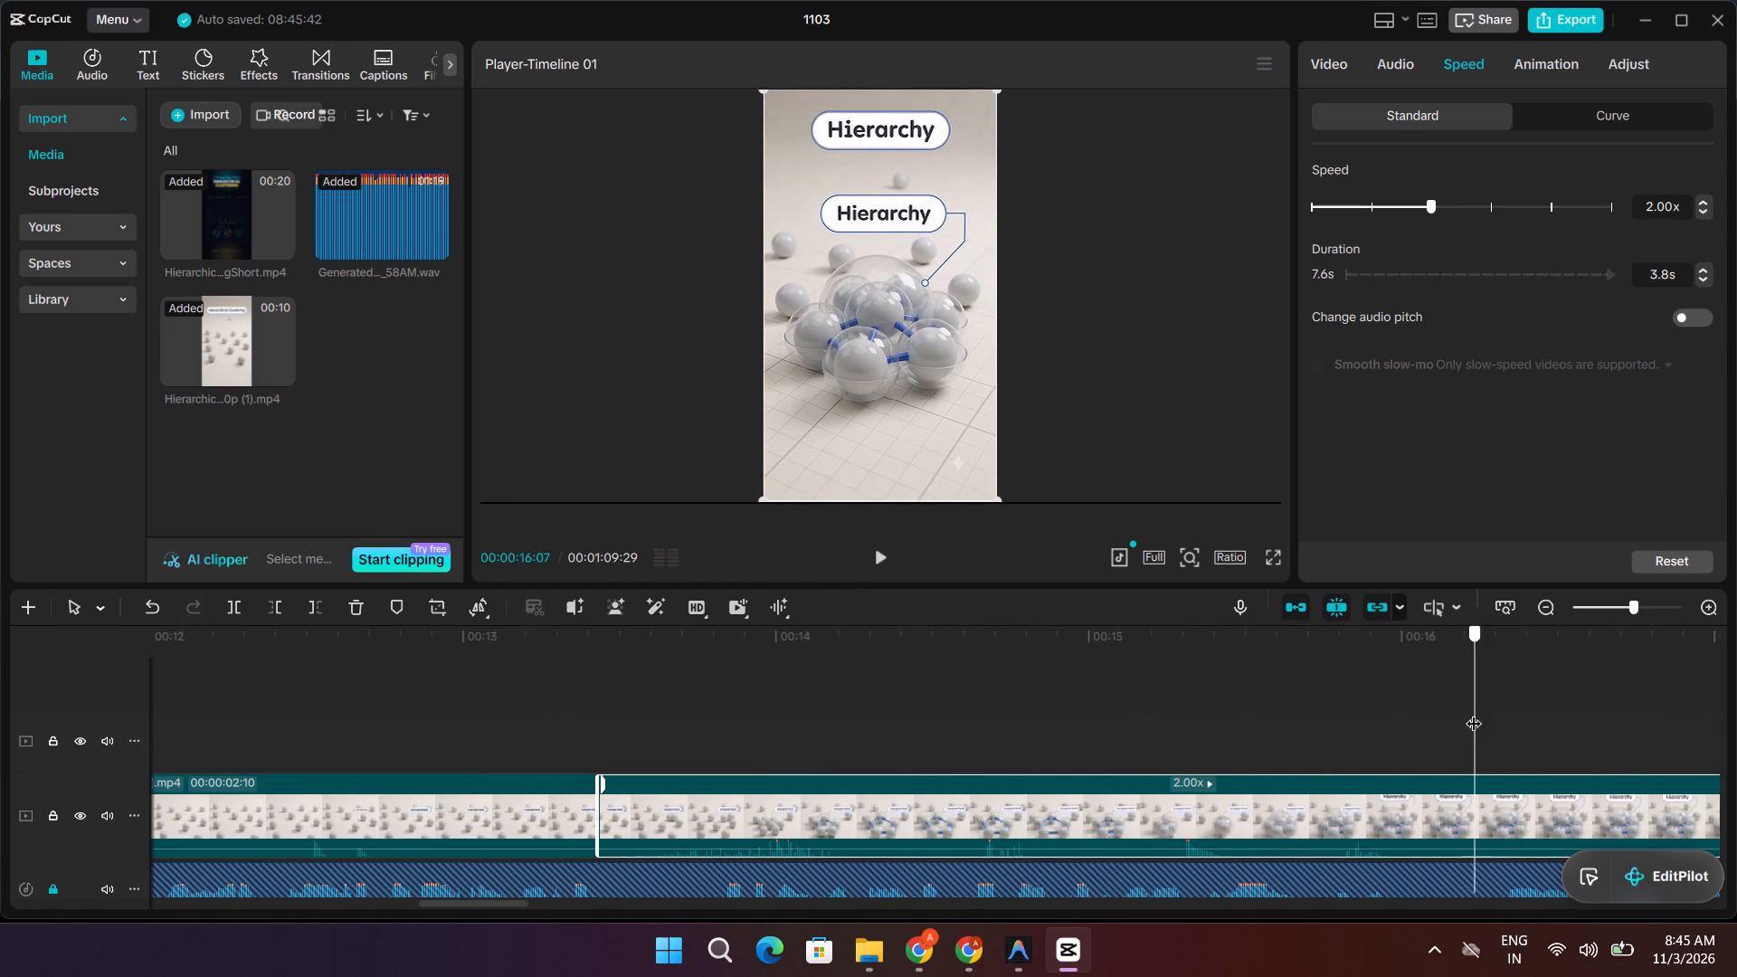
pyautogui.moveTo(1474, 712); pyautogui.dragTo(1450, 712)
pyautogui.moveTo(1457, 725); pyautogui.dragTo(1500, 731)
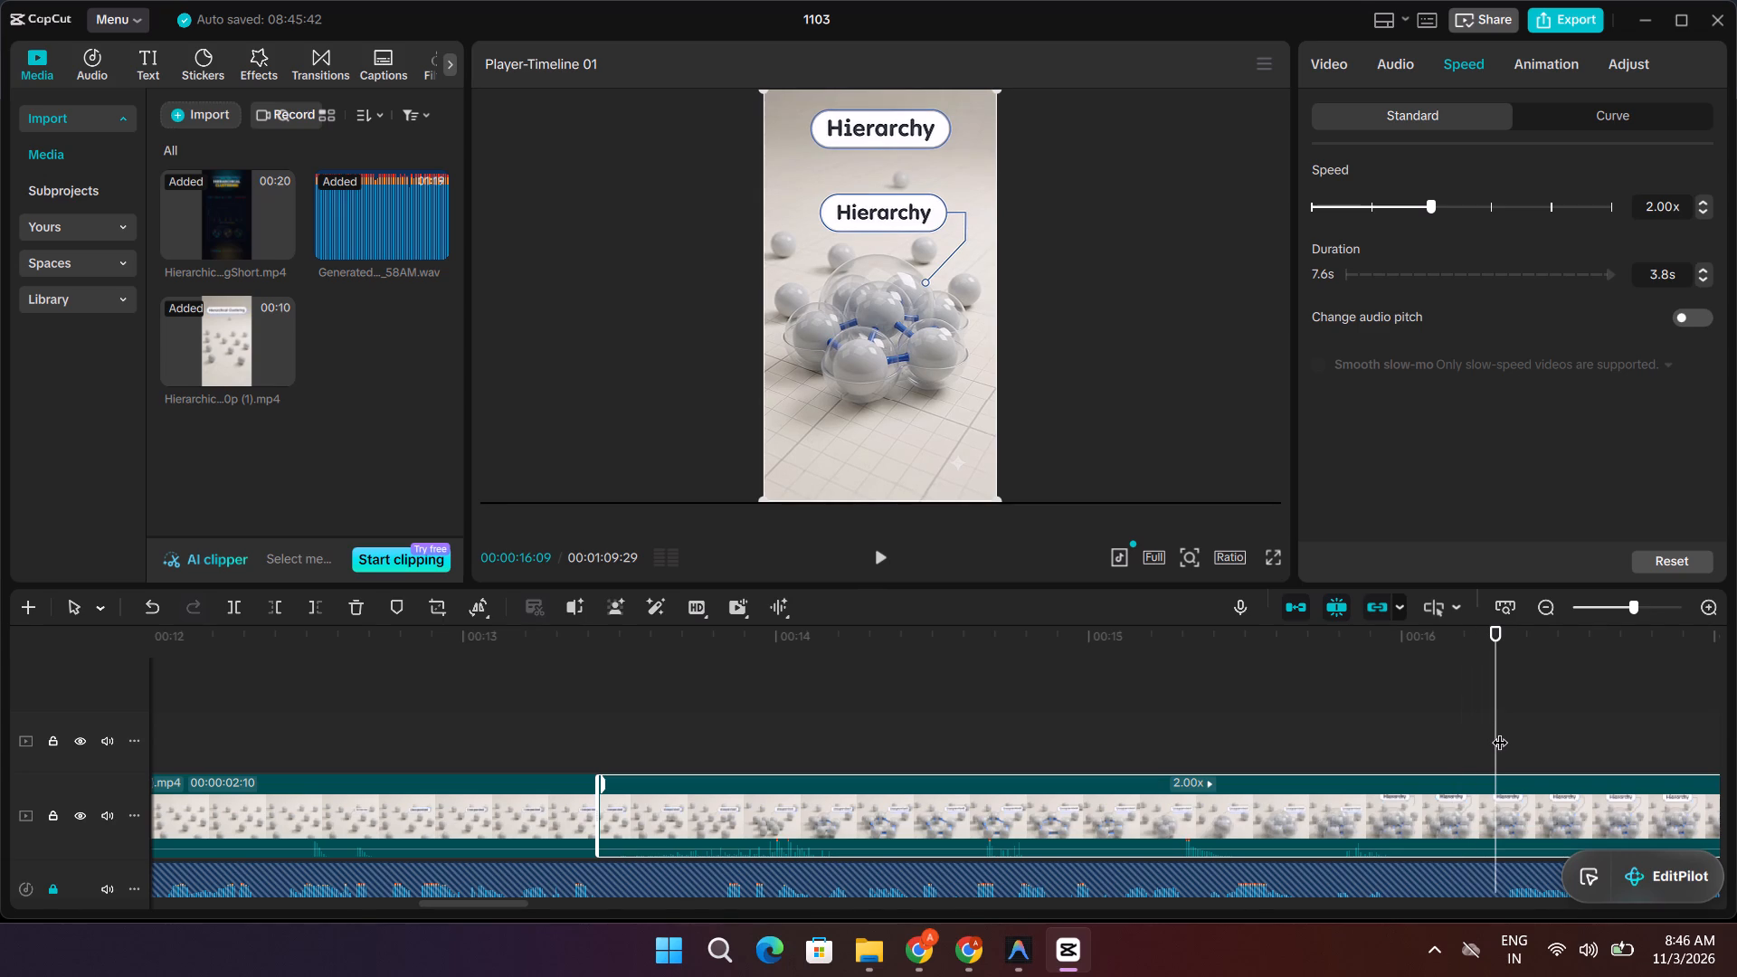
pyautogui.moveTo(1500, 731); pyautogui.dragTo(908, 774)
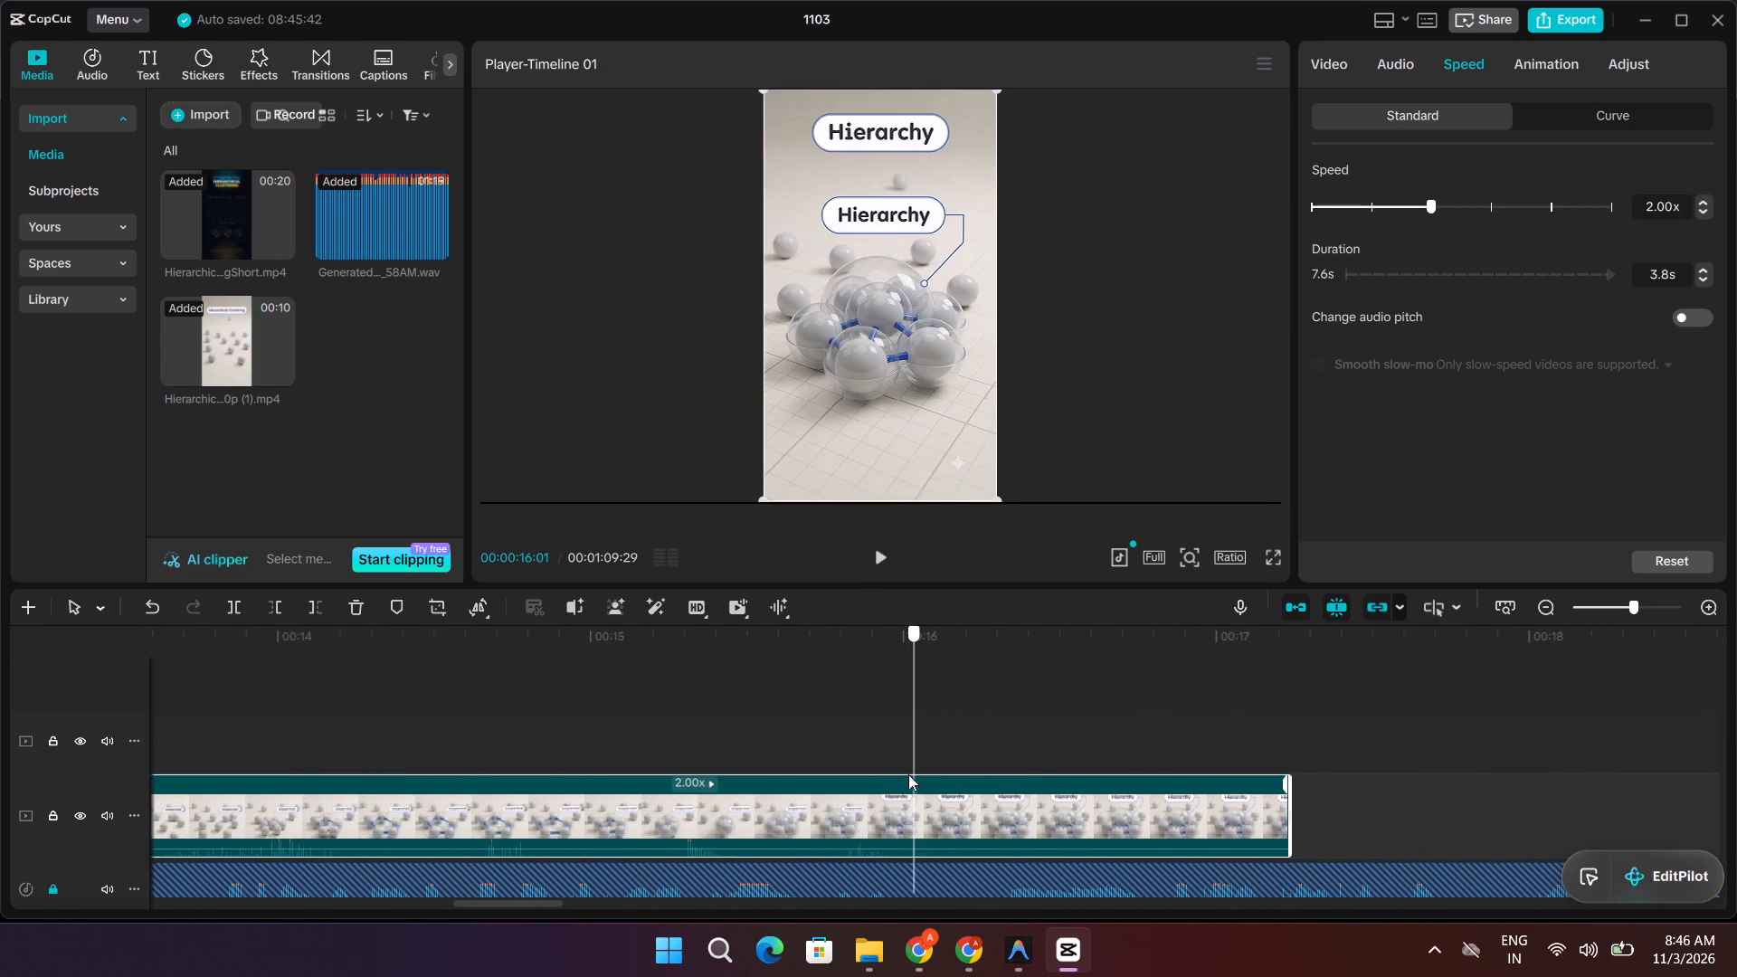
pyautogui.moveTo(908, 774); pyautogui.dragTo(992, 777)
pyautogui.press('space')
pyautogui.press('space')
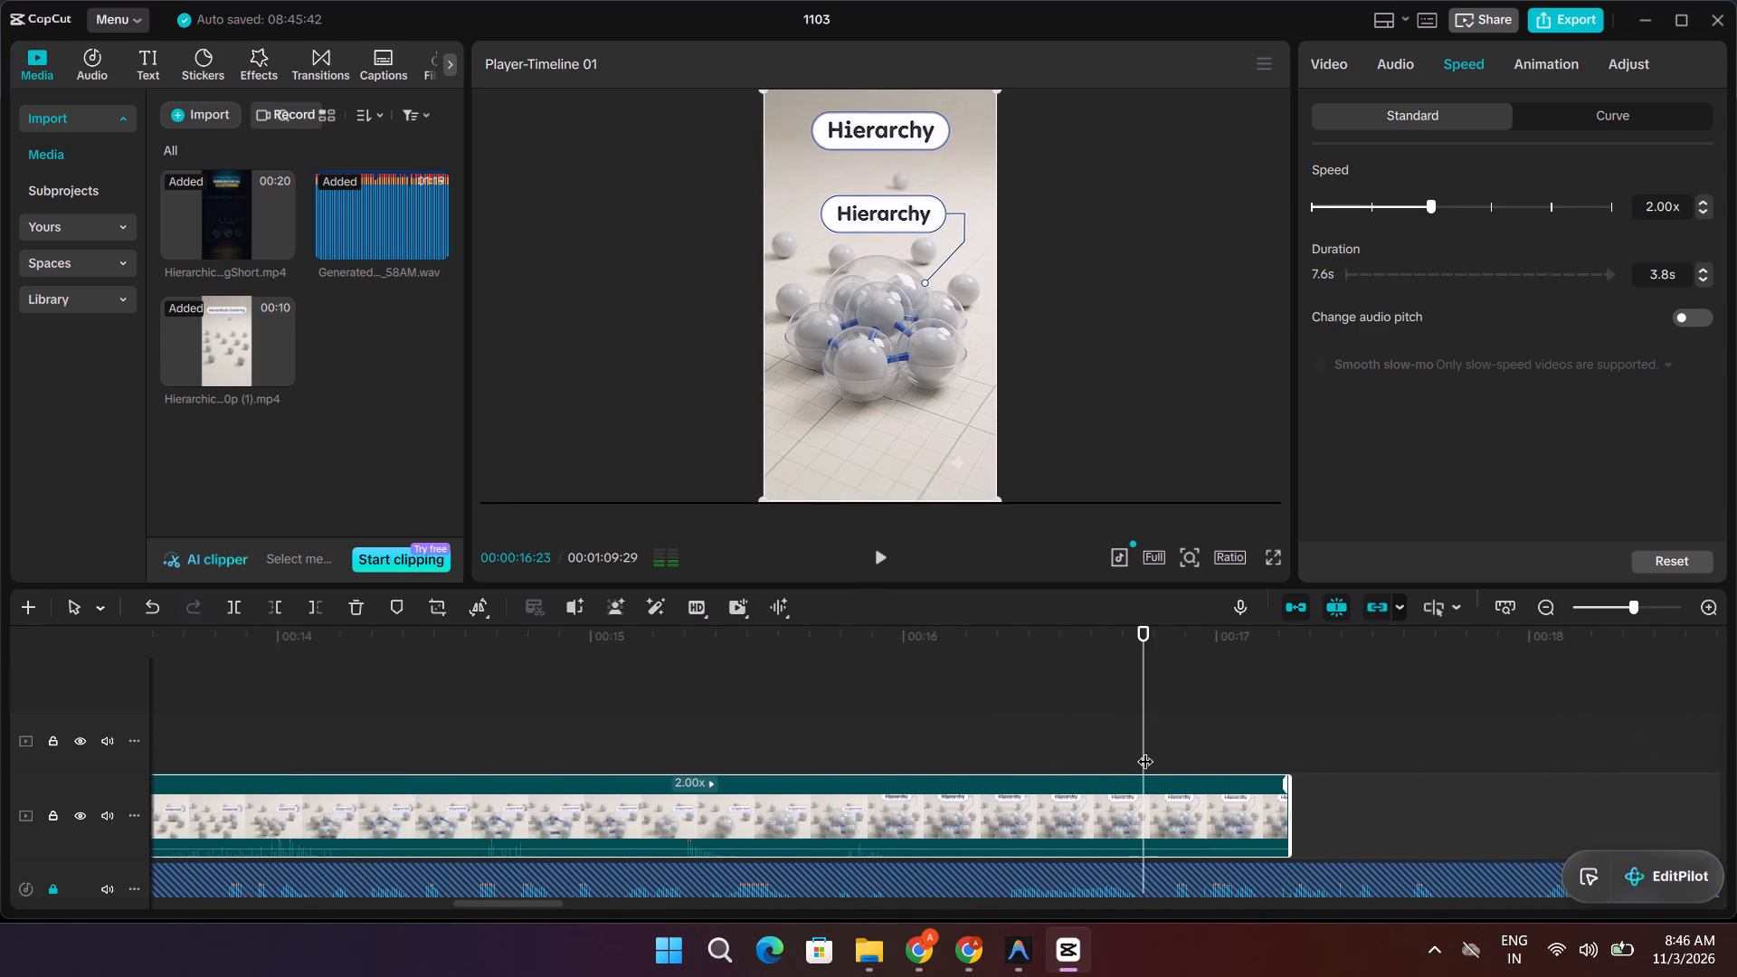
pyautogui.moveTo(1140, 731); pyautogui.dragTo(996, 732)
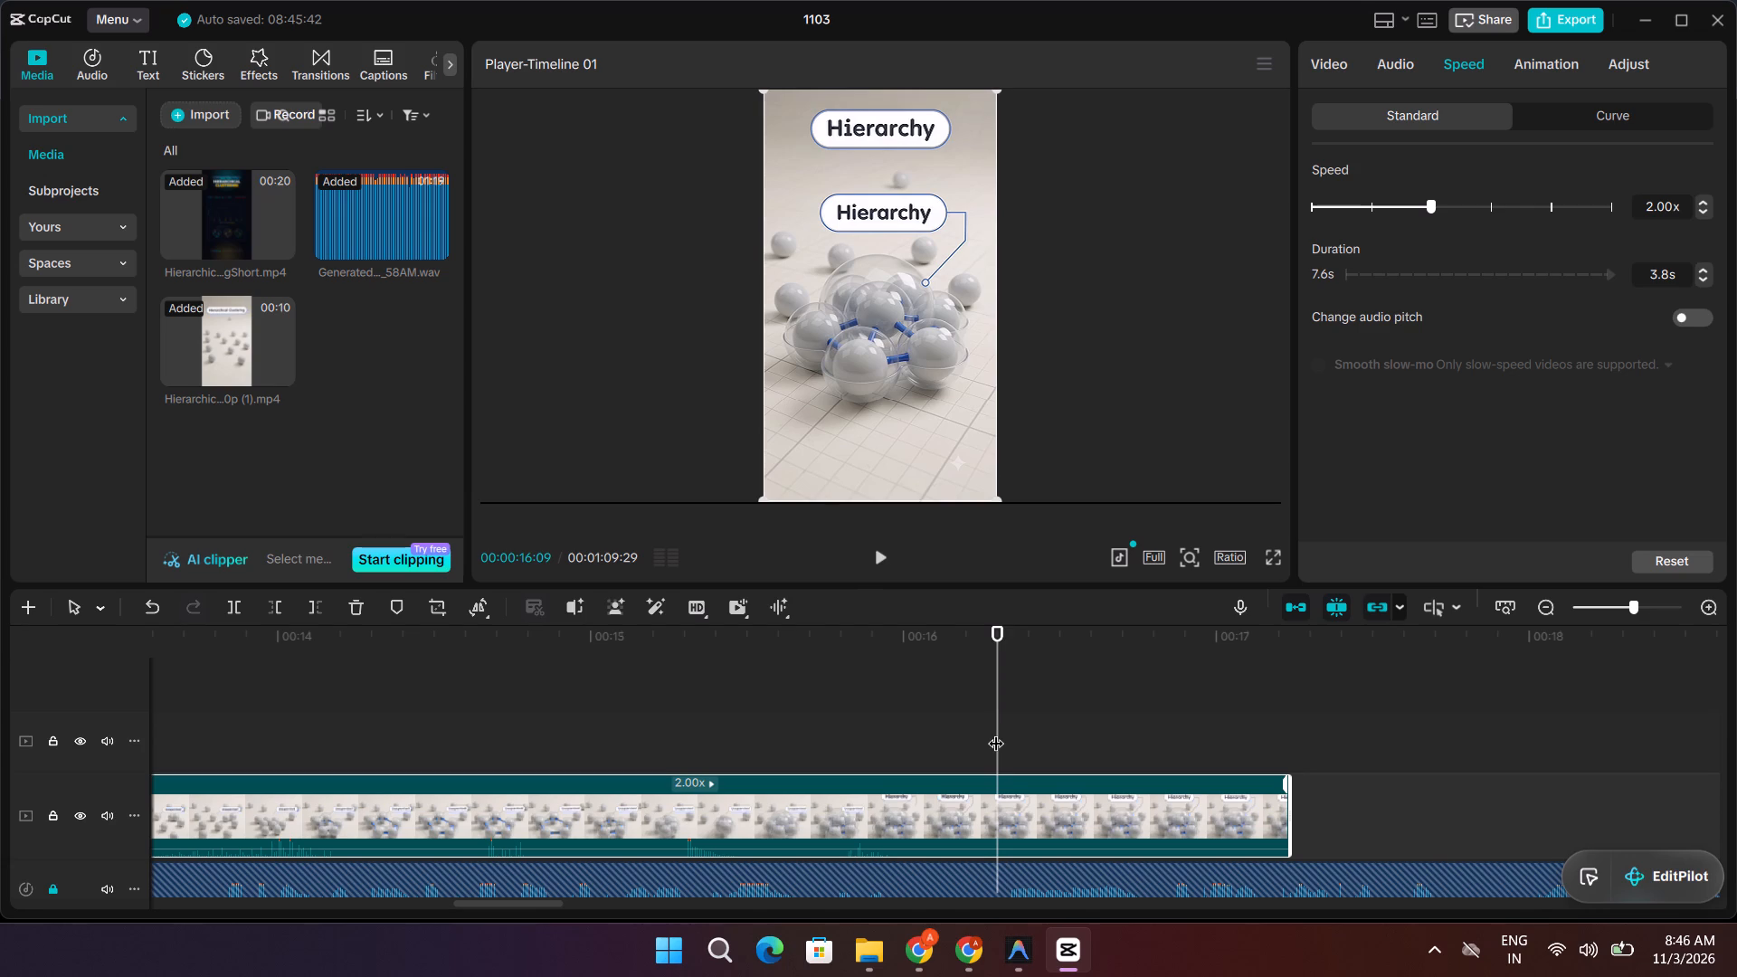
pyautogui.click(1015, 799)
pyautogui.click(1015, 799)
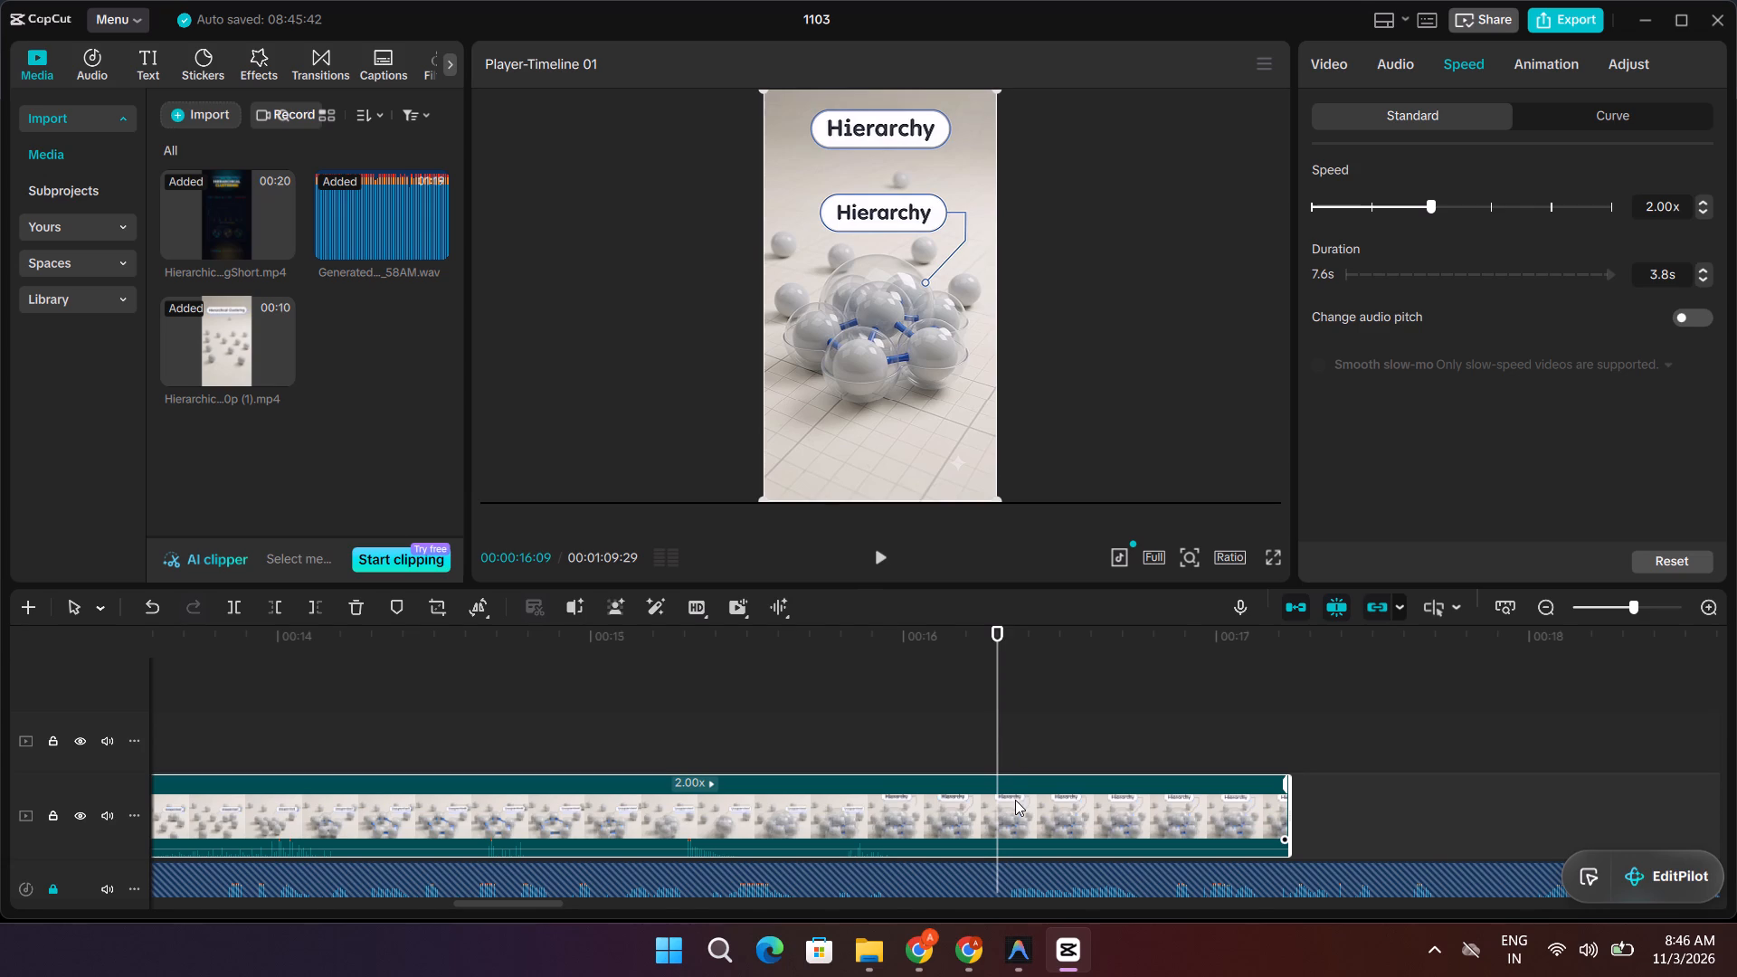
pyautogui.hotkey('ctrl', 'b')
pyautogui.click(1017, 799)
pyautogui.press('BackSpace')
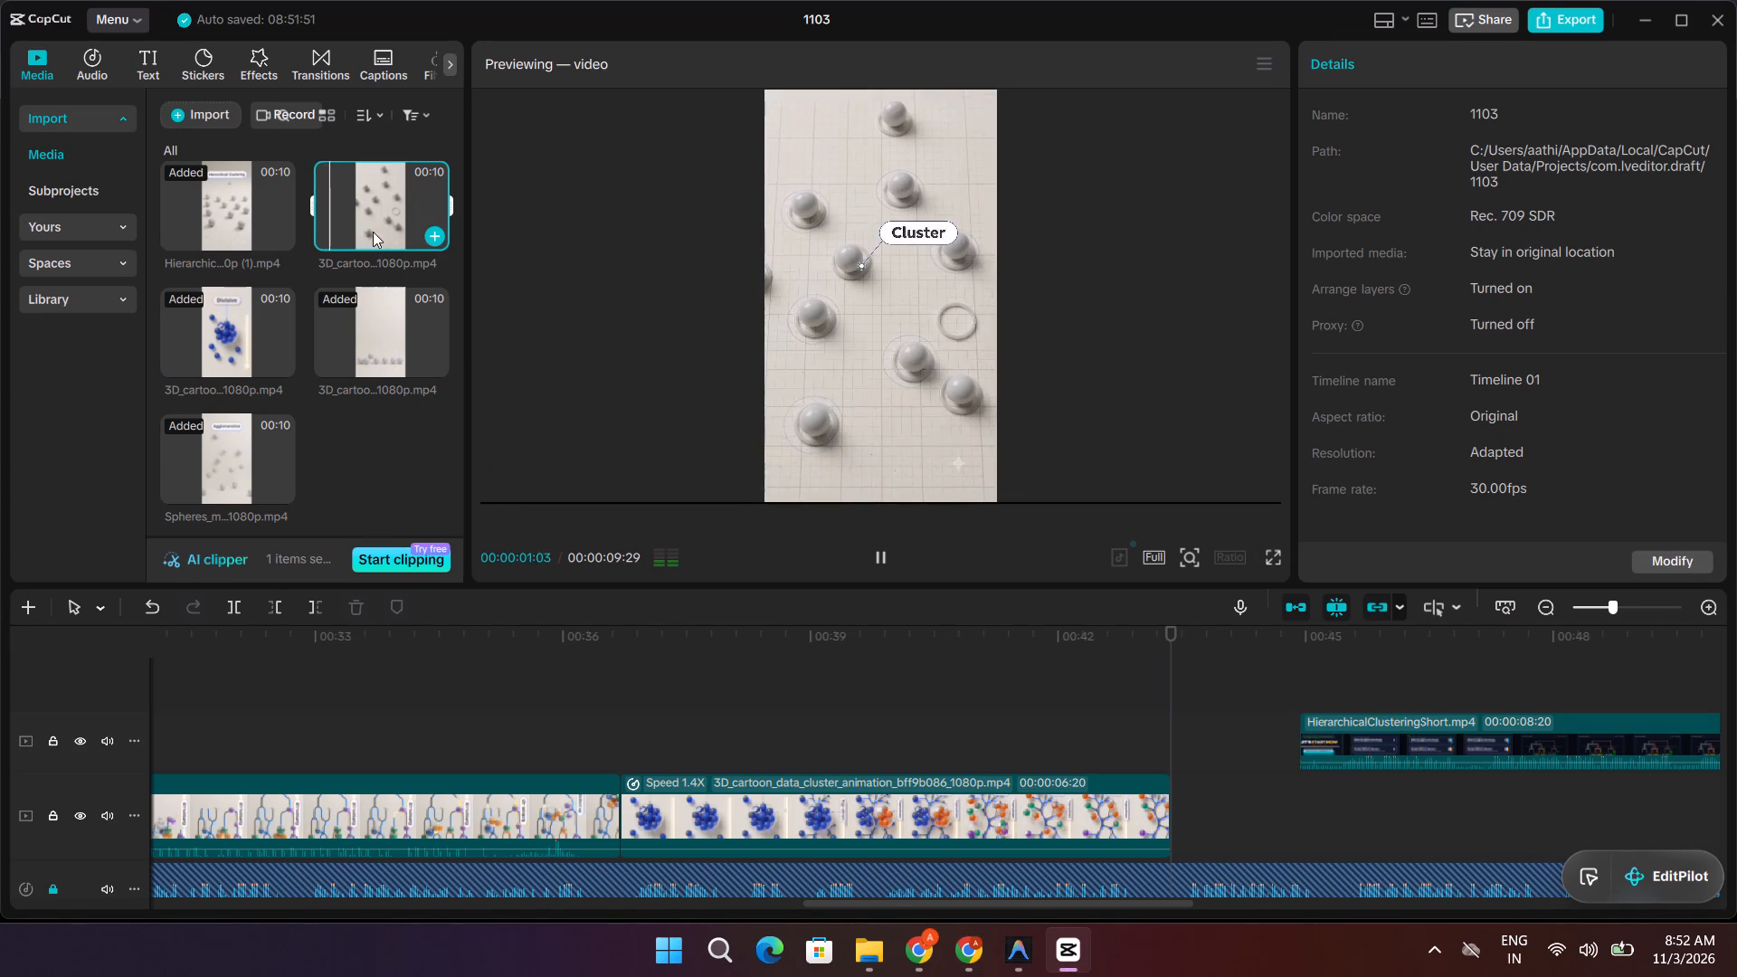
pyautogui.moveTo(374, 211); pyautogui.dragTo(1116, 727)
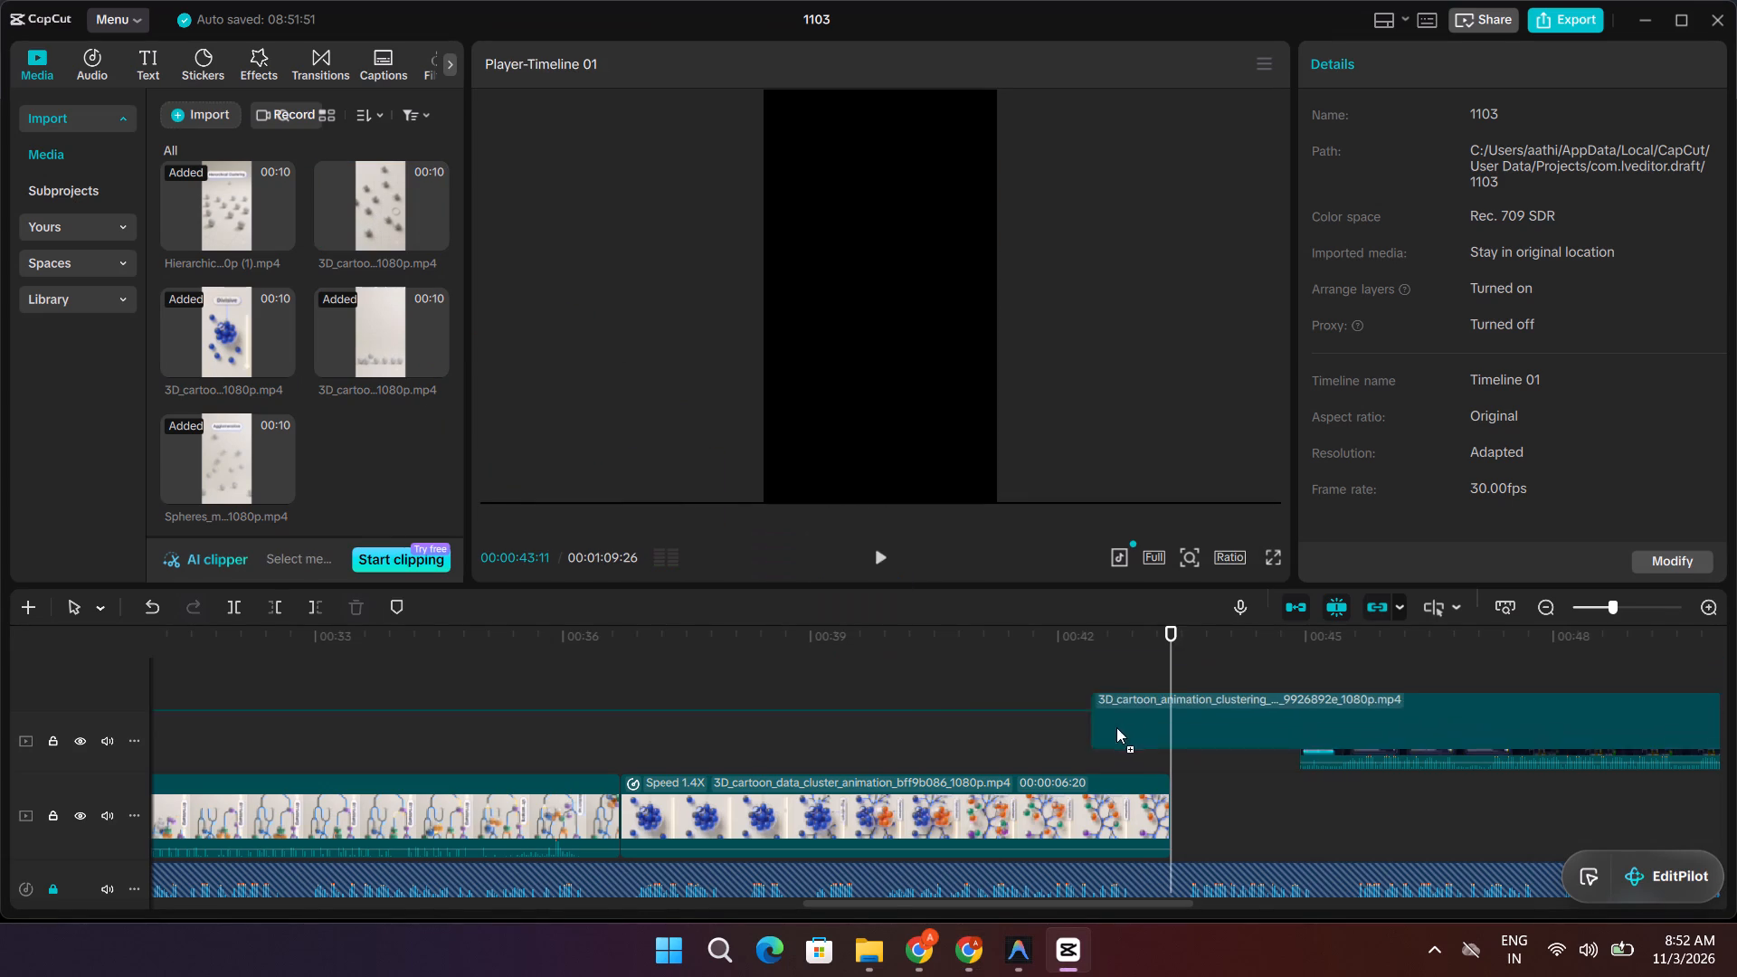
pyautogui.moveTo(1116, 727); pyautogui.dragTo(1166, 810)
pyautogui.press('space')
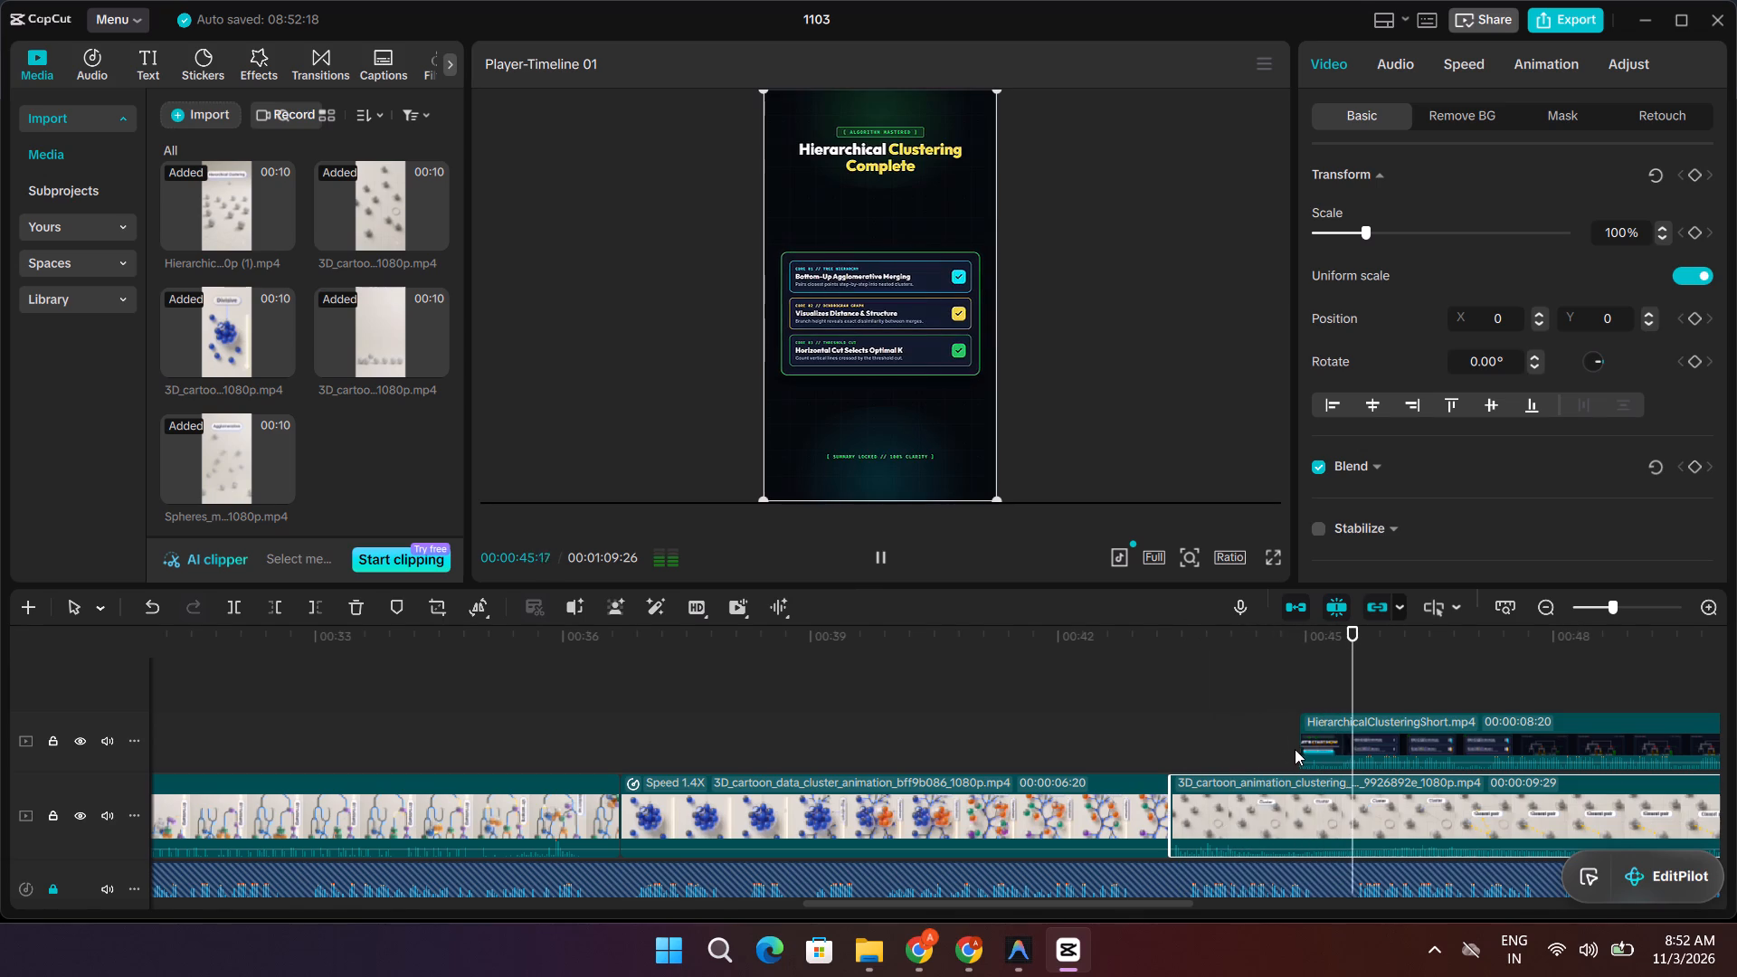
pyautogui.press('space')
# Move the HierarchicalClusteringShort.mp4 outro clip so it starts where the voiceover ends, unlocking the voiceover track for alignment.
pyautogui.click(1504, 735)
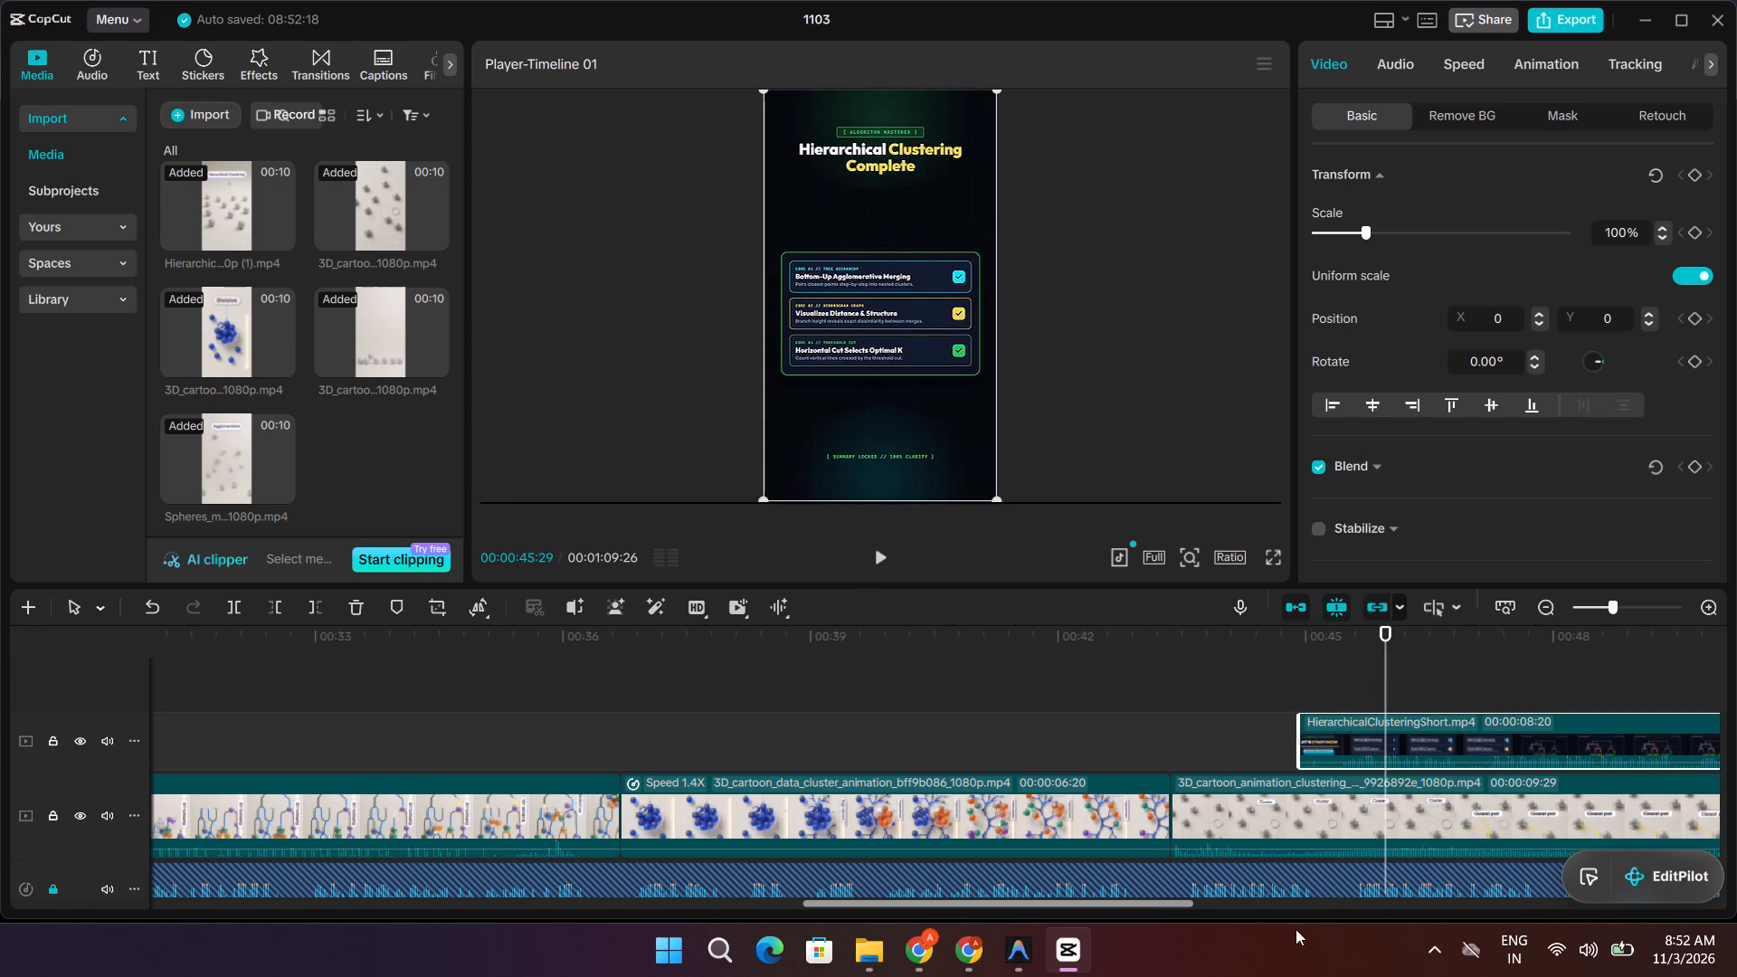
pyautogui.moveTo(1153, 899); pyautogui.dragTo(1277, 907)
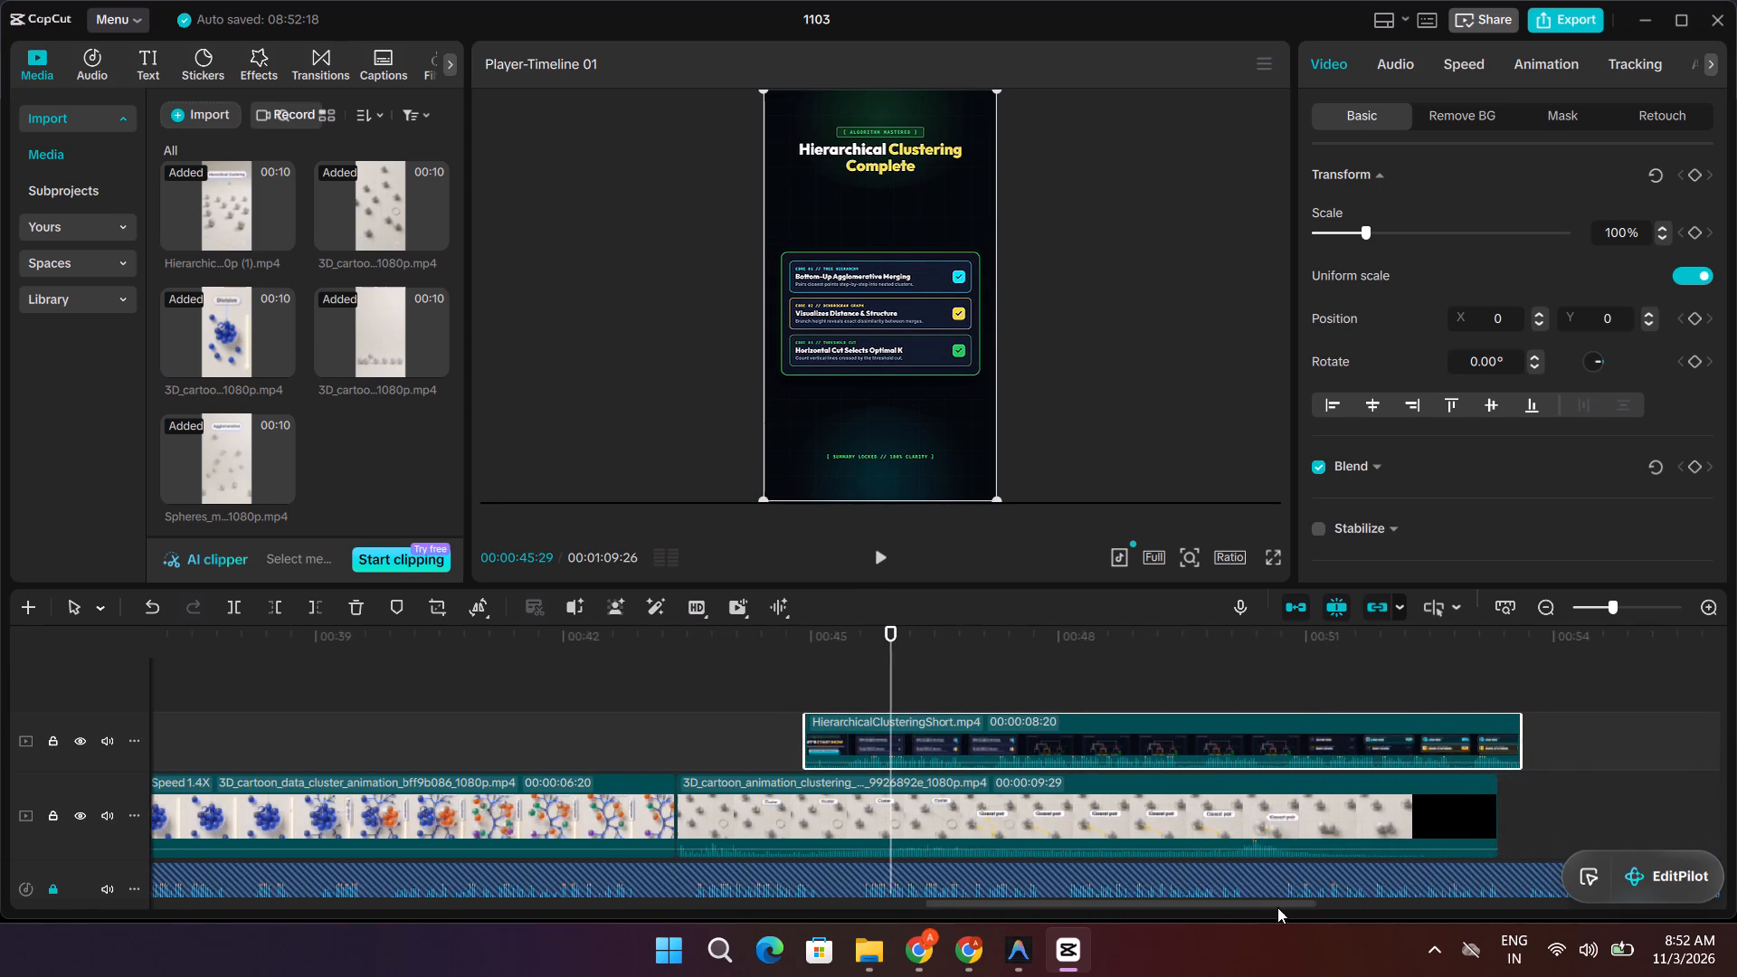
pyautogui.moveTo(1277, 907); pyautogui.dragTo(1353, 923)
pyautogui.moveTo(1039, 745); pyautogui.dragTo(1069, 745)
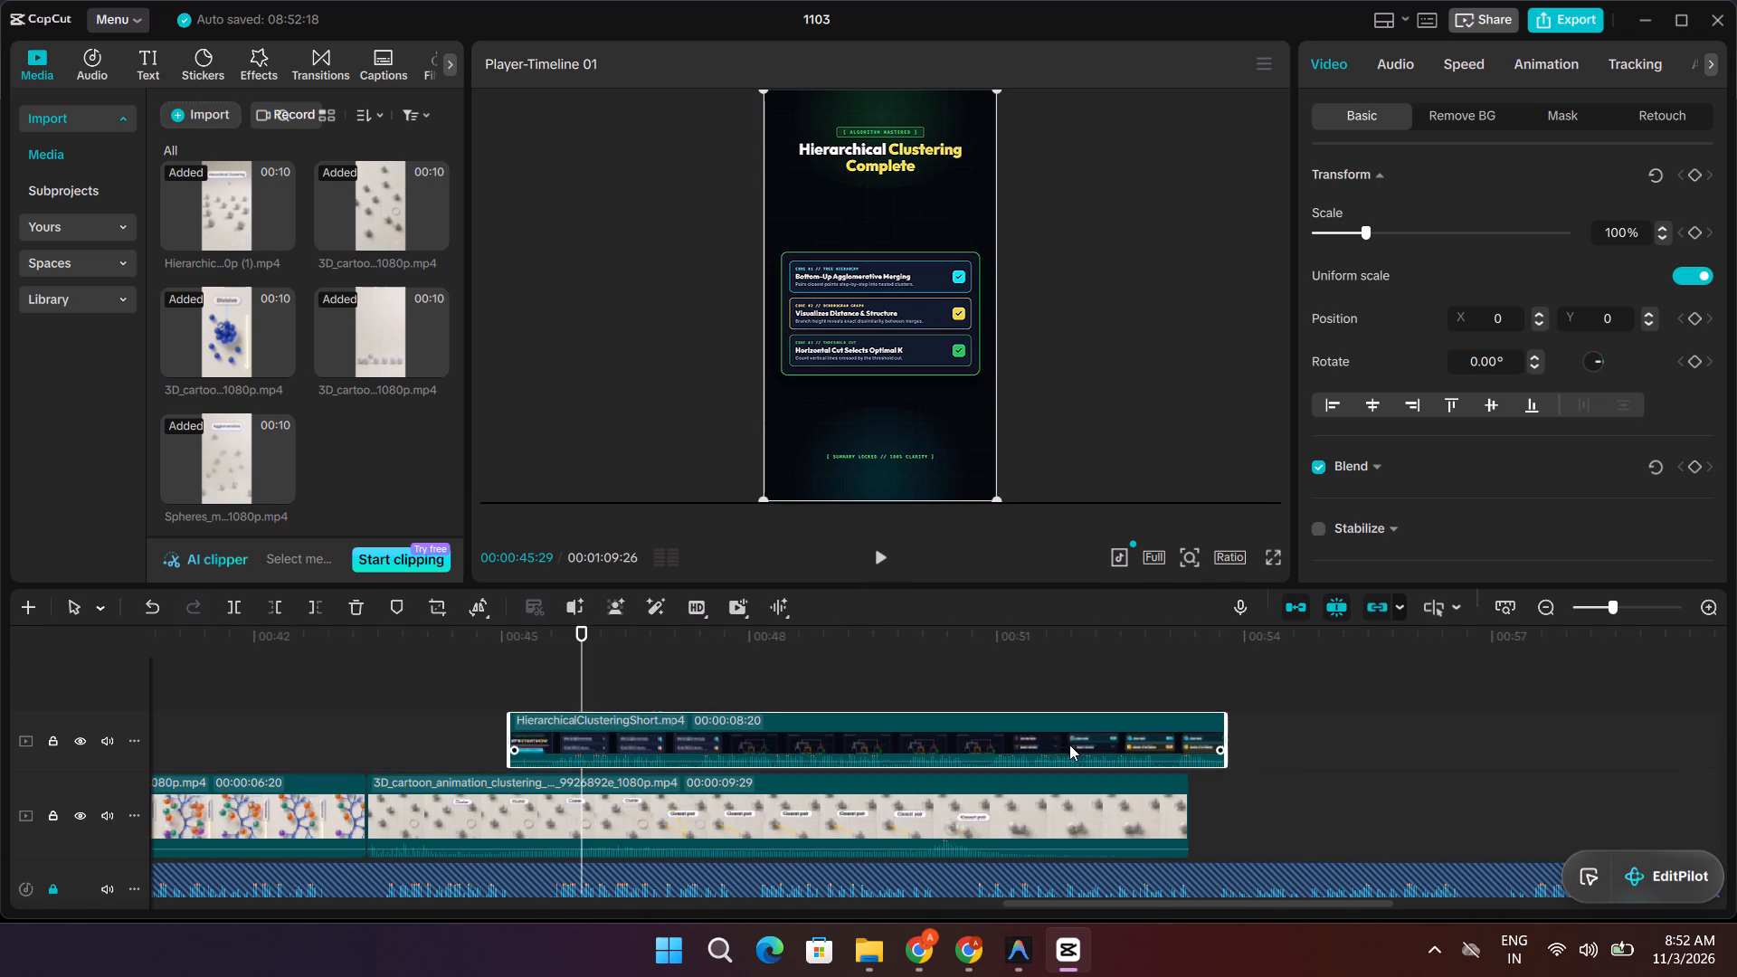
pyautogui.moveTo(1069, 745); pyautogui.dragTo(1736, 745)
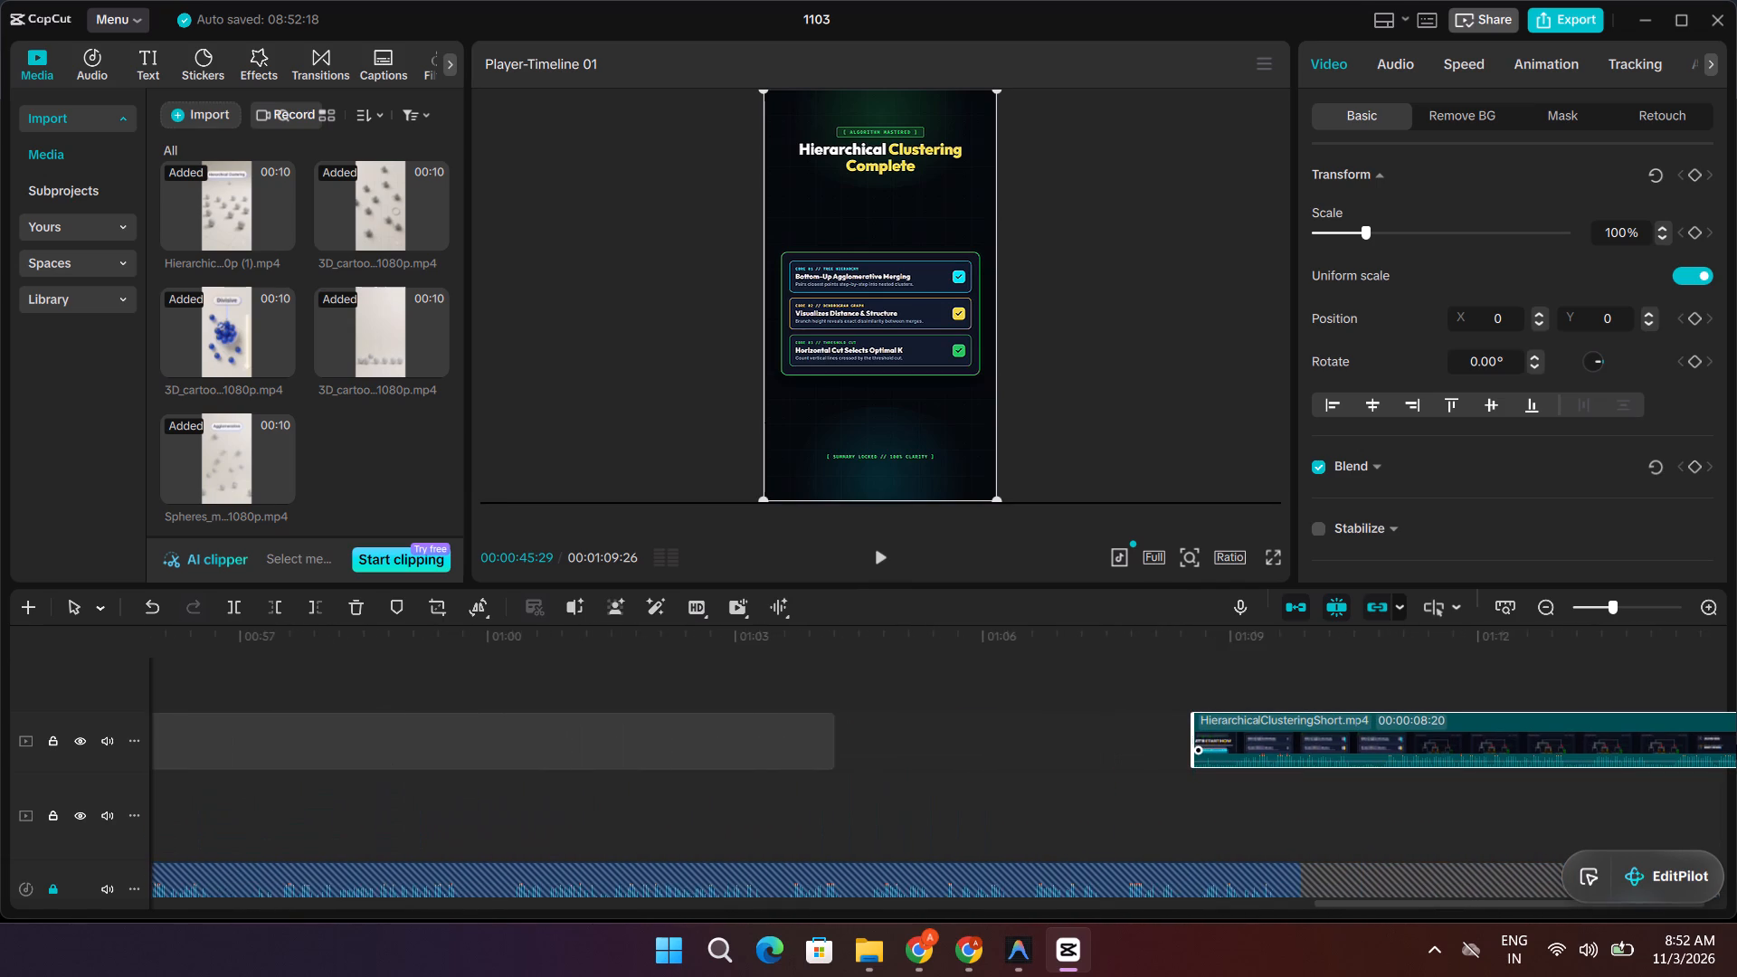
pyautogui.moveTo(1736, 745); pyautogui.dragTo(1736, 761)
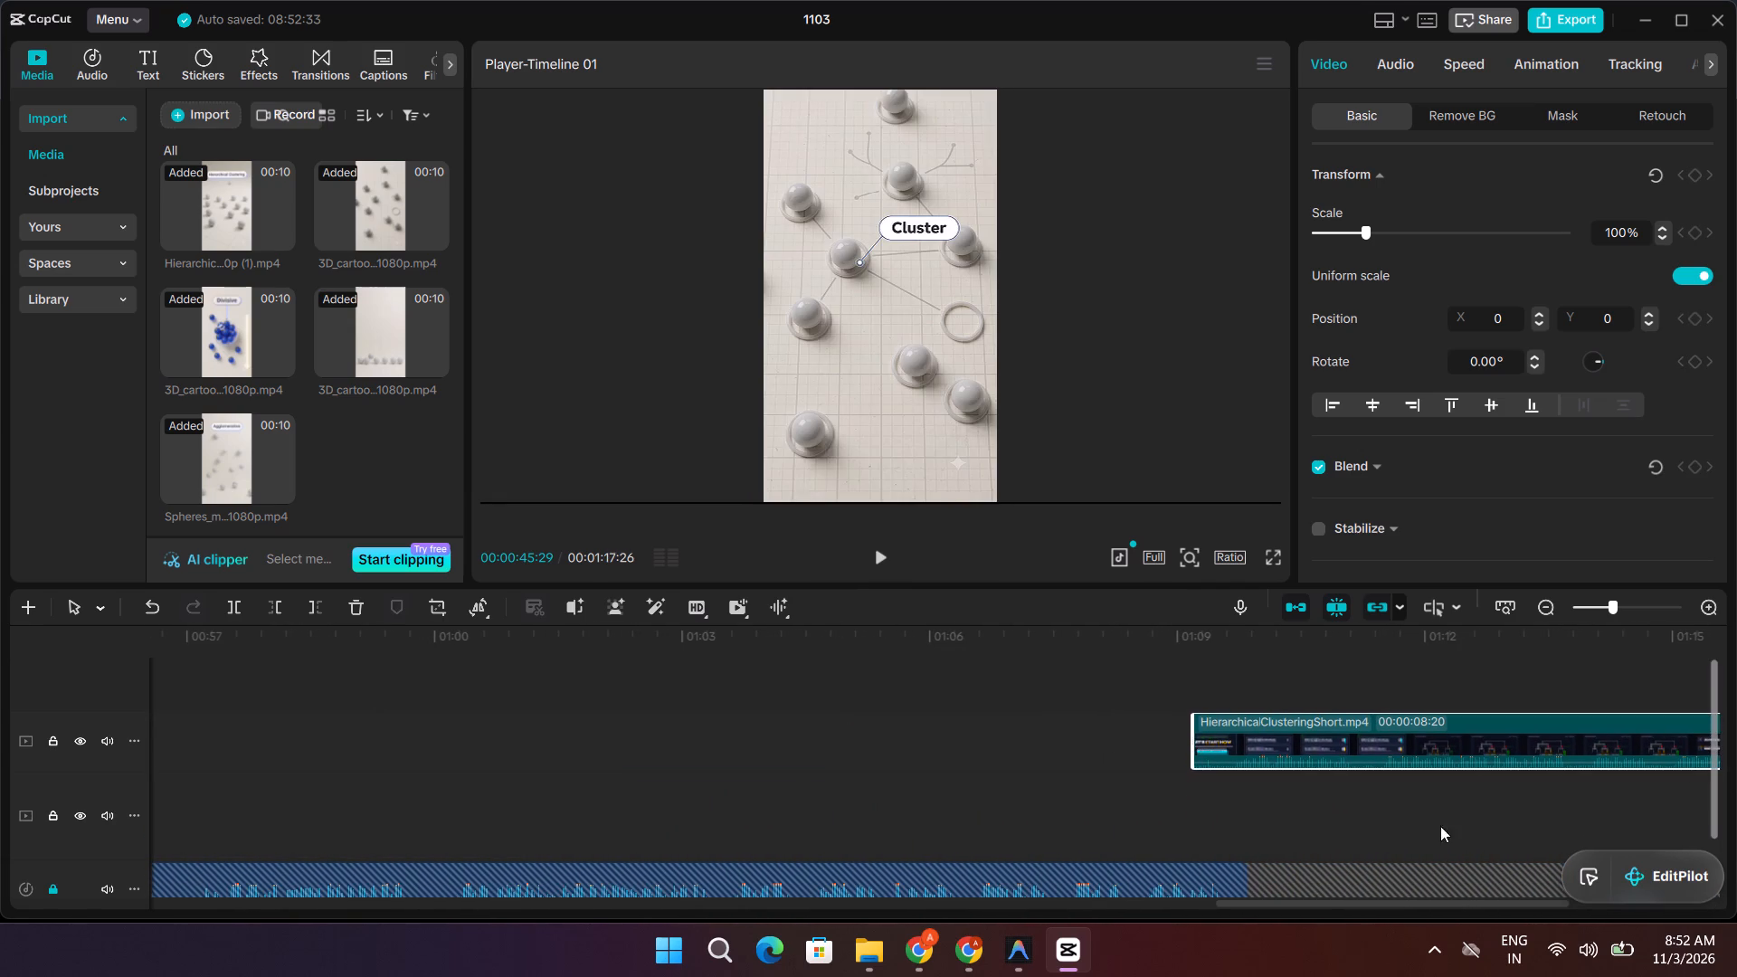
pyautogui.moveTo(1357, 906); pyautogui.dragTo(1402, 906)
pyautogui.moveTo(1026, 725); pyautogui.dragTo(1092, 840)
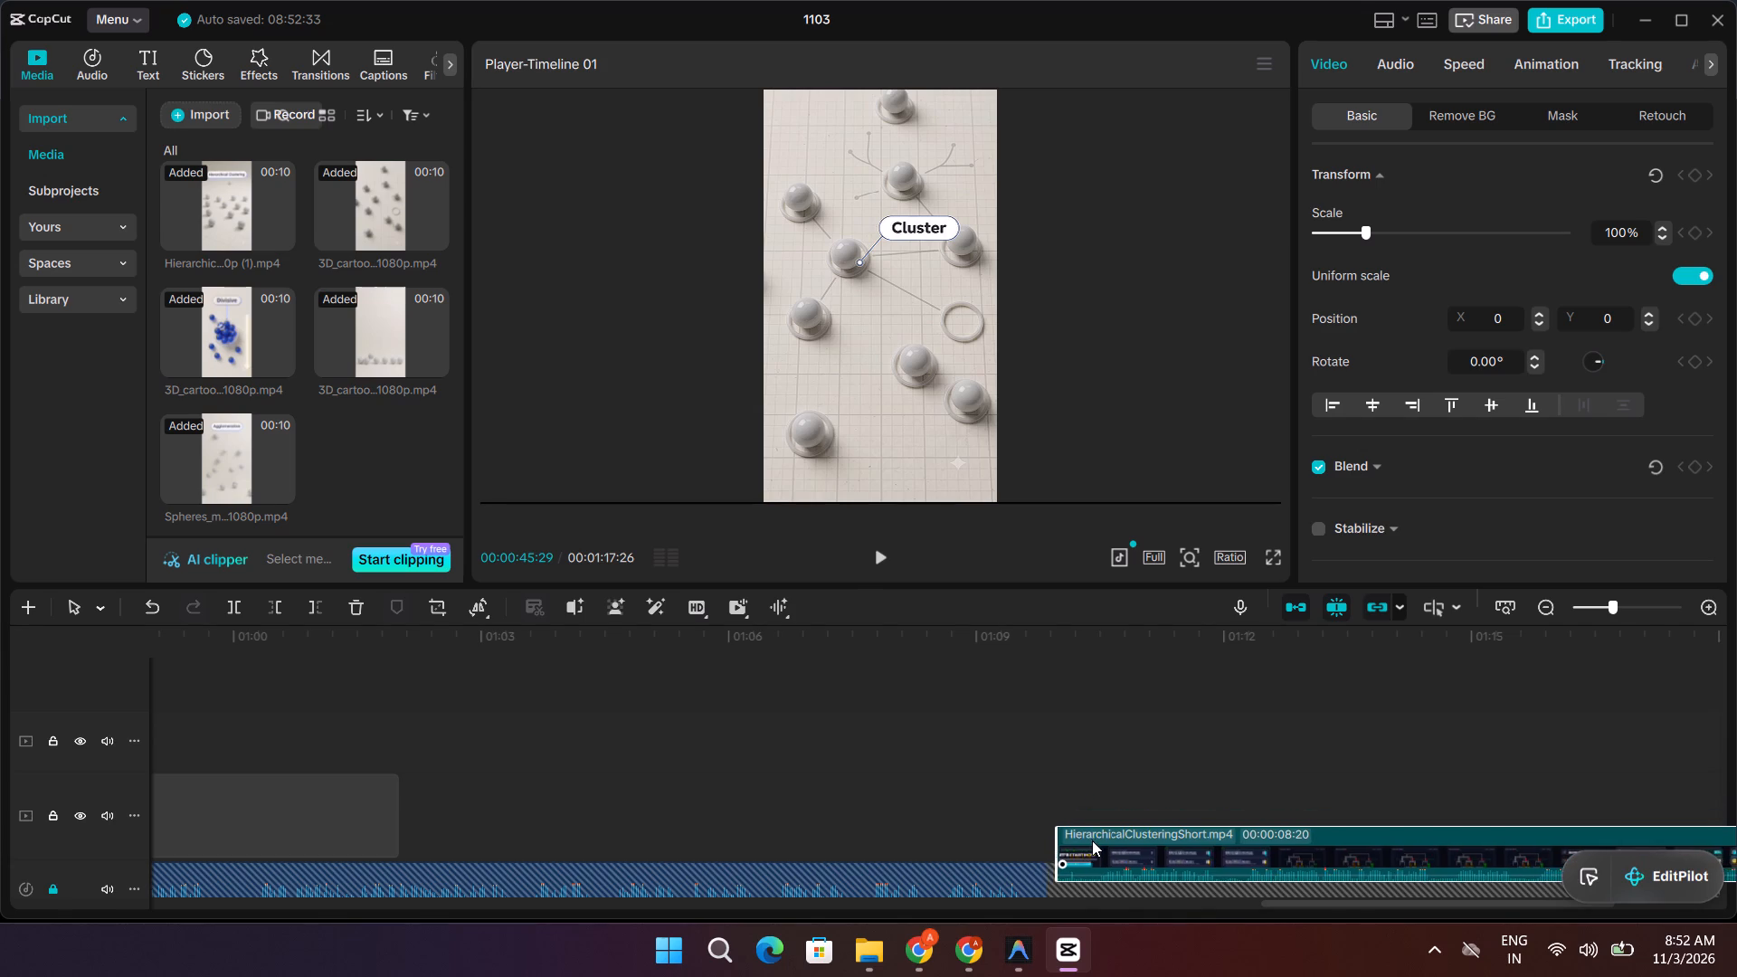
pyautogui.moveTo(1092, 840); pyautogui.dragTo(1090, 865)
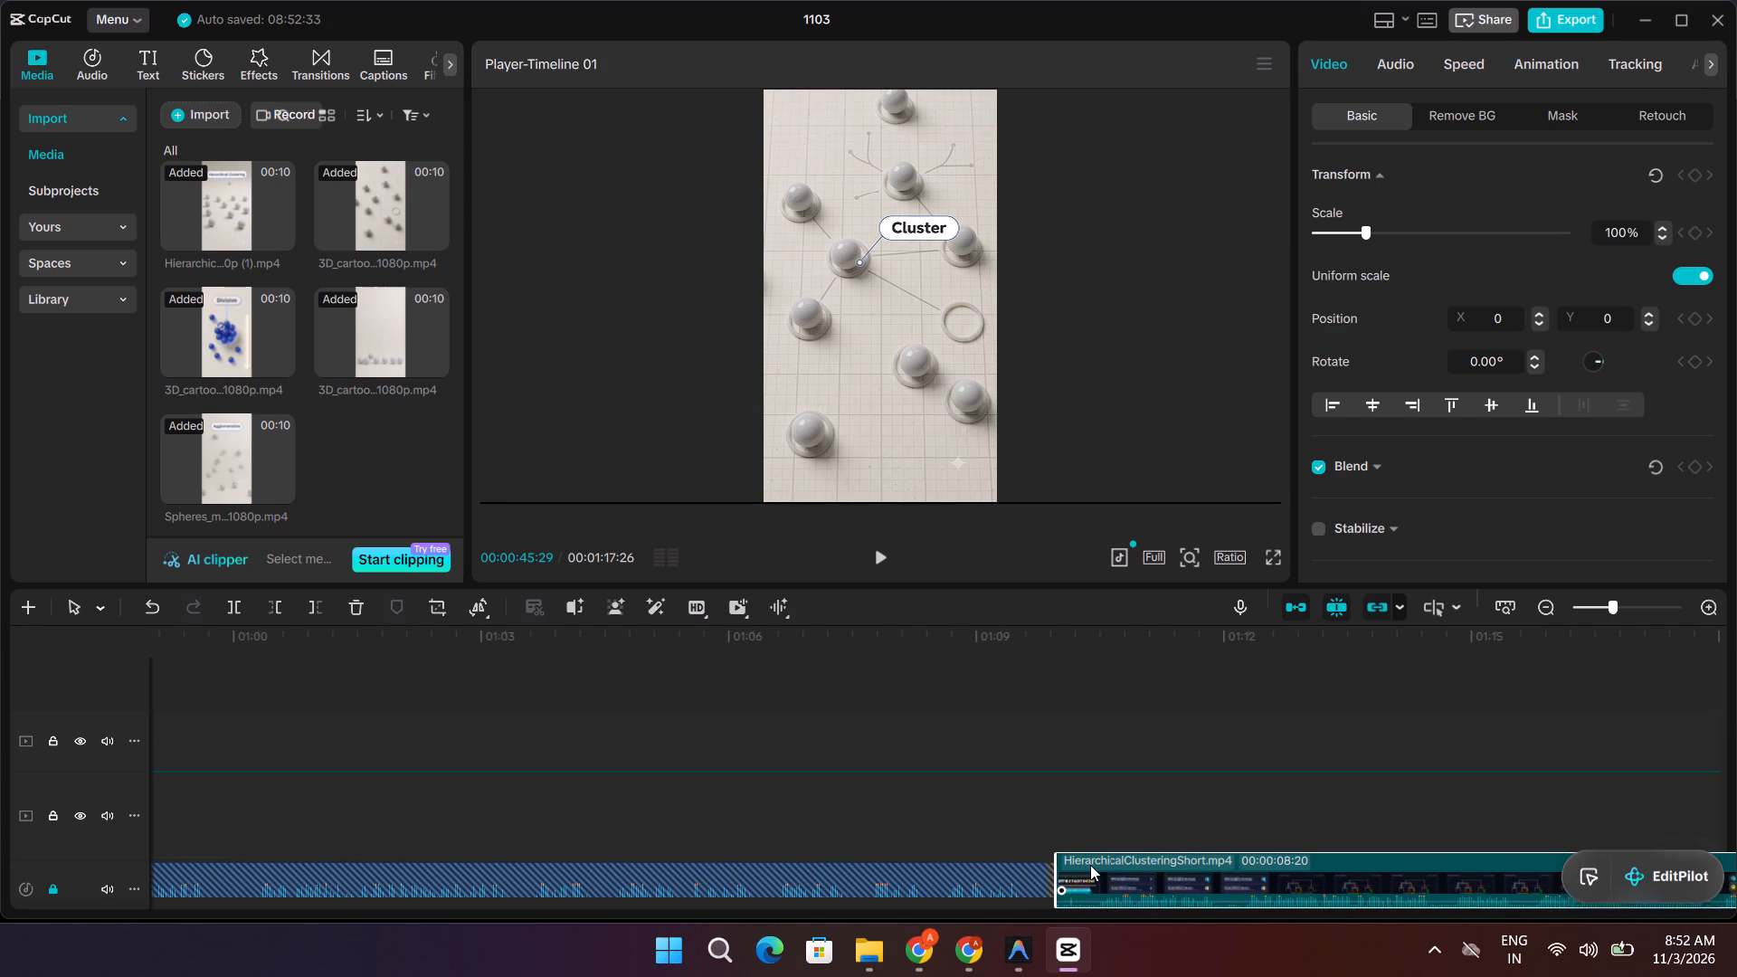
pyautogui.moveTo(1090, 865); pyautogui.dragTo(1542, 846)
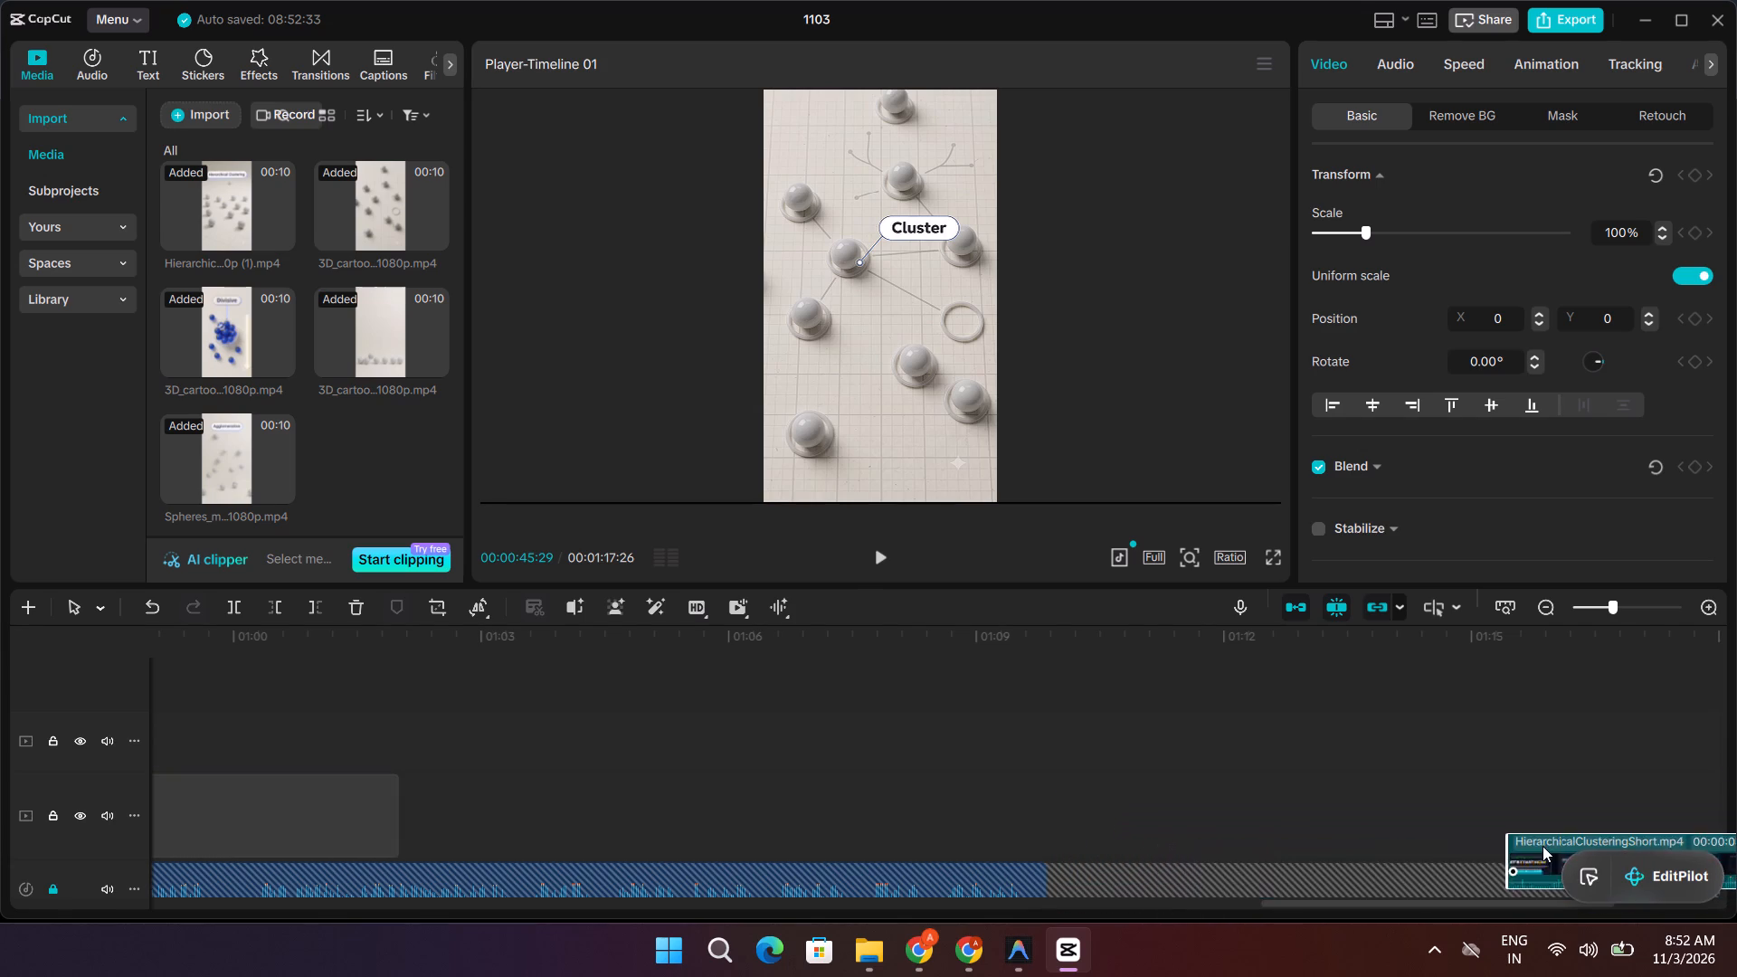
pyautogui.moveTo(1542, 846); pyautogui.dragTo(1125, 729)
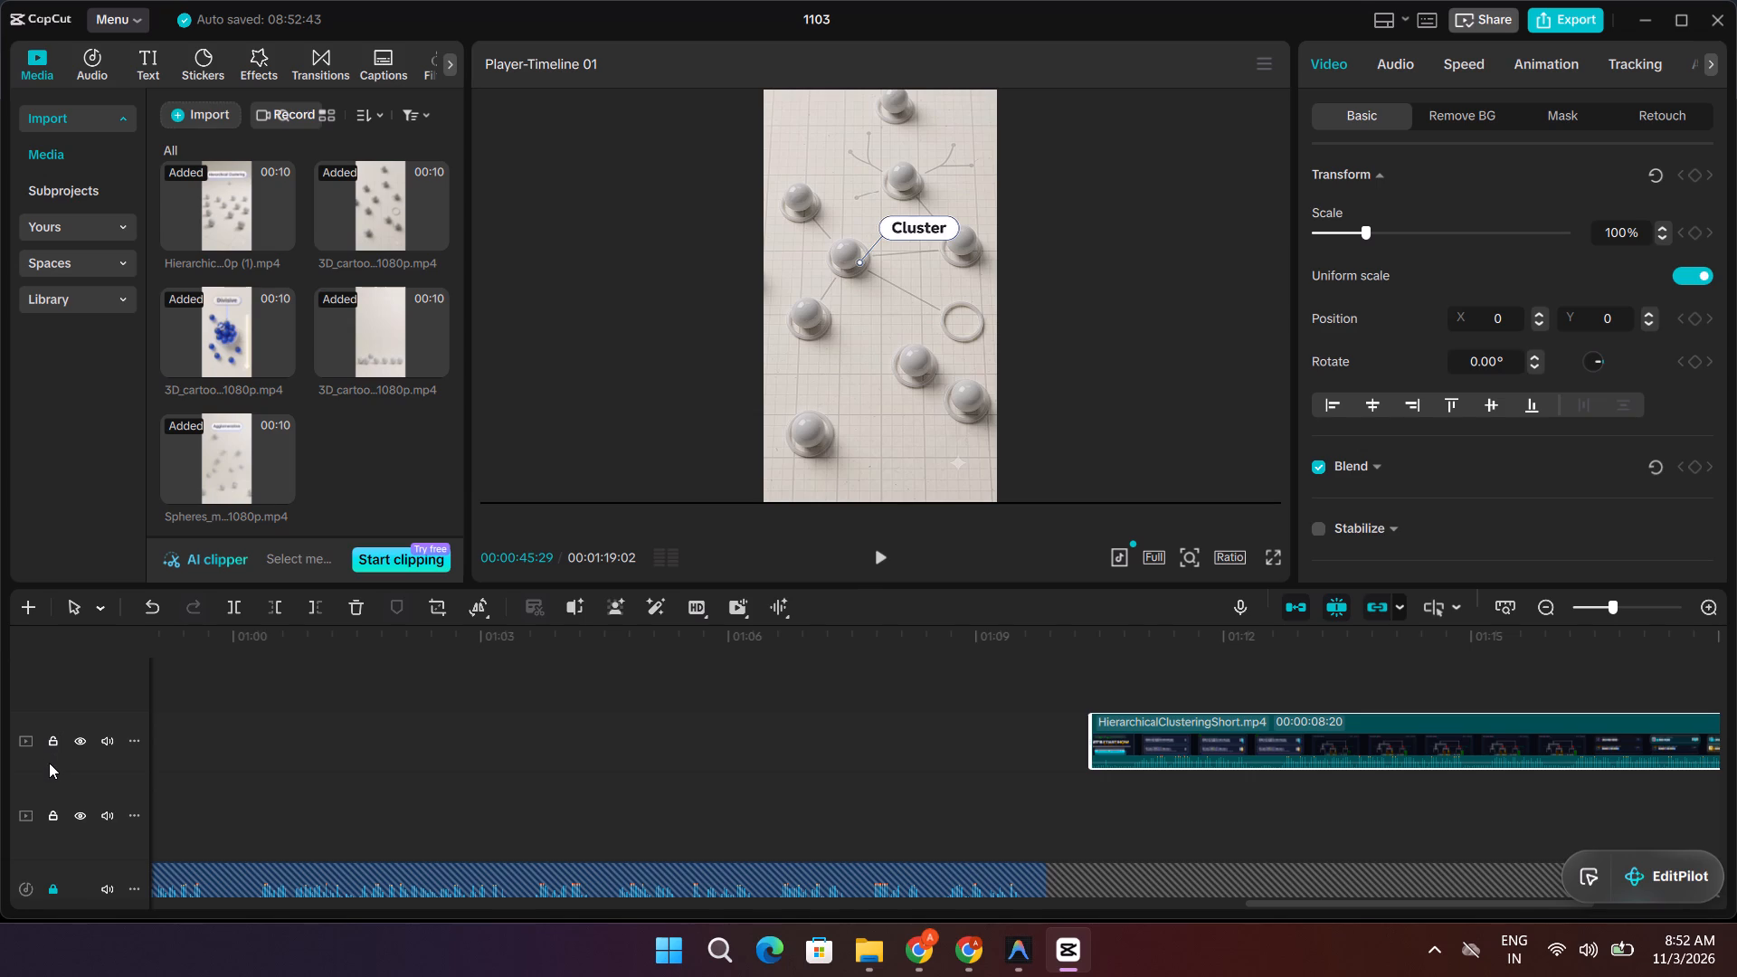
pyautogui.click(51, 887)
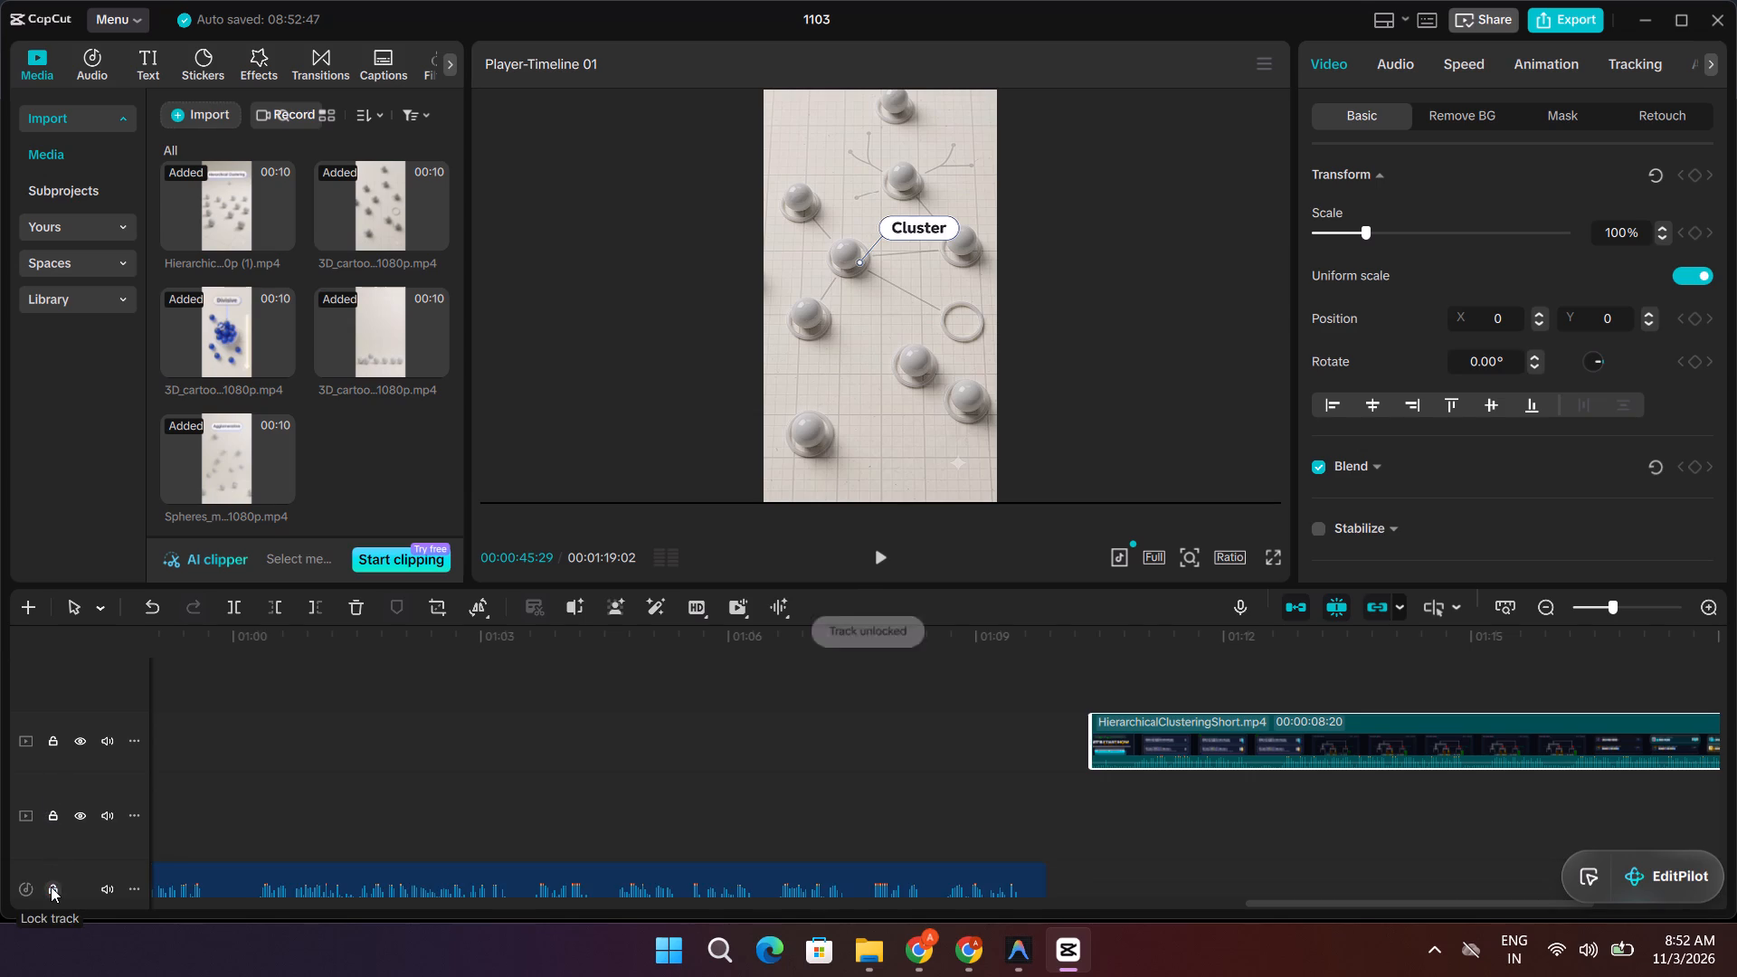
pyautogui.moveTo(1158, 748); pyautogui.dragTo(1111, 879)
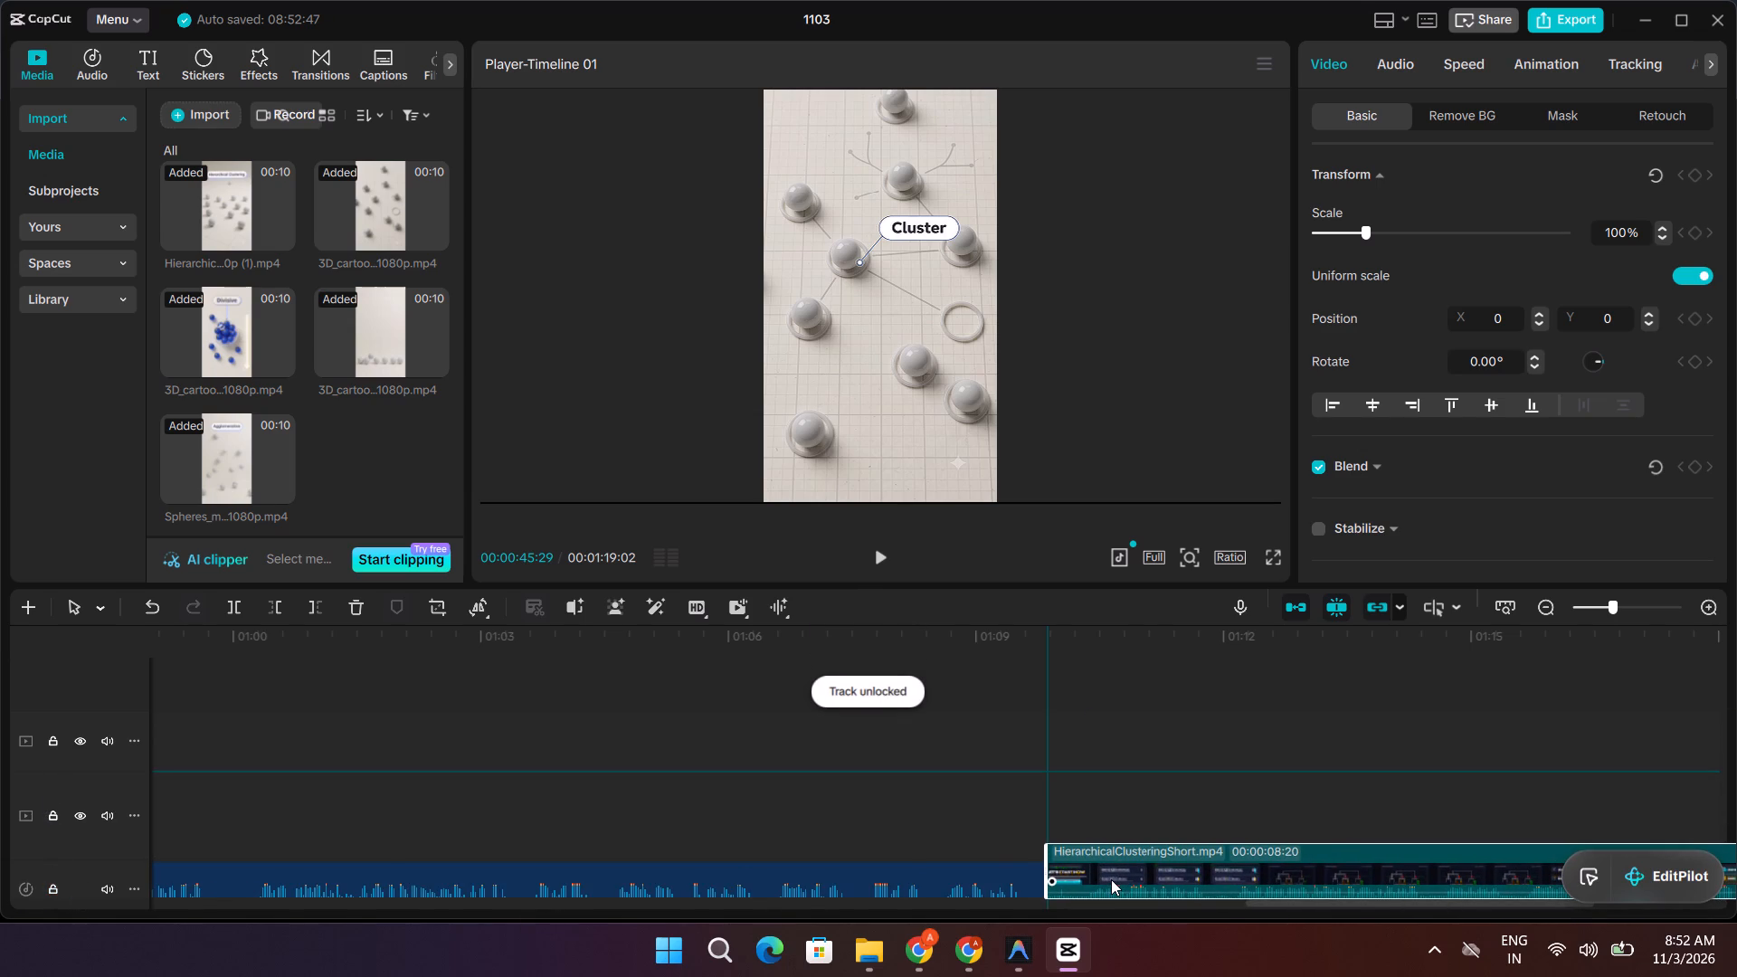
pyautogui.moveTo(1111, 879); pyautogui.dragTo(1112, 877)
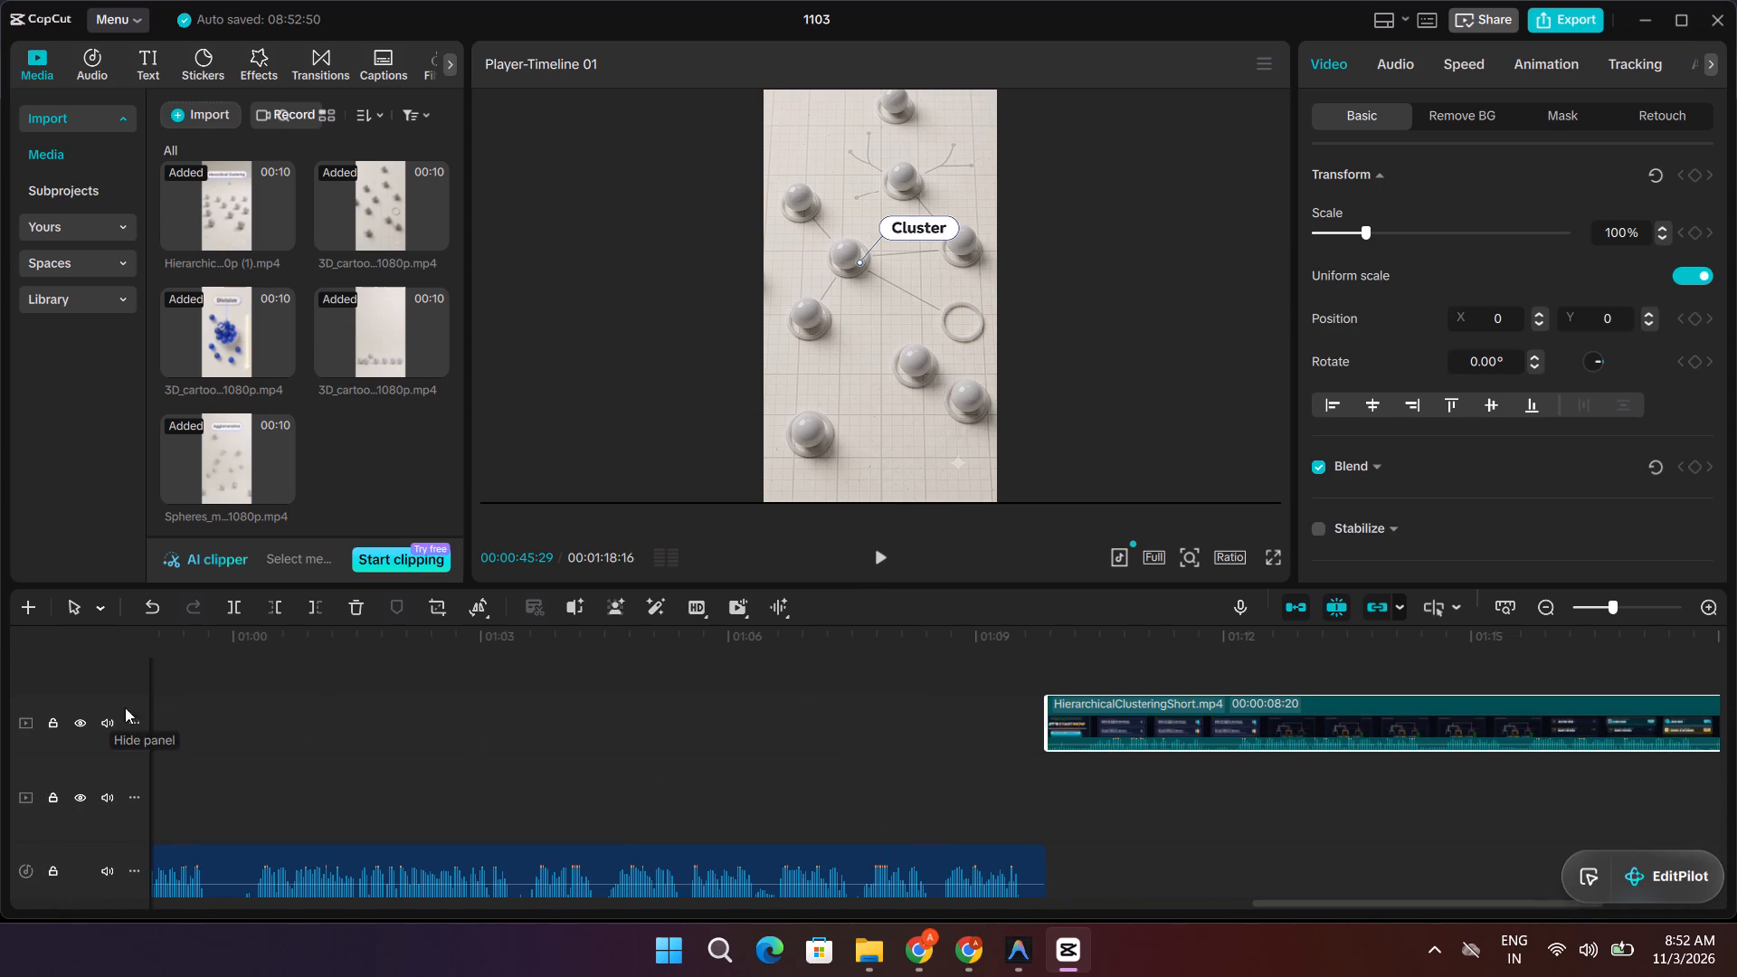
# Lock the outro clip's track.
pyautogui.click(55, 721)
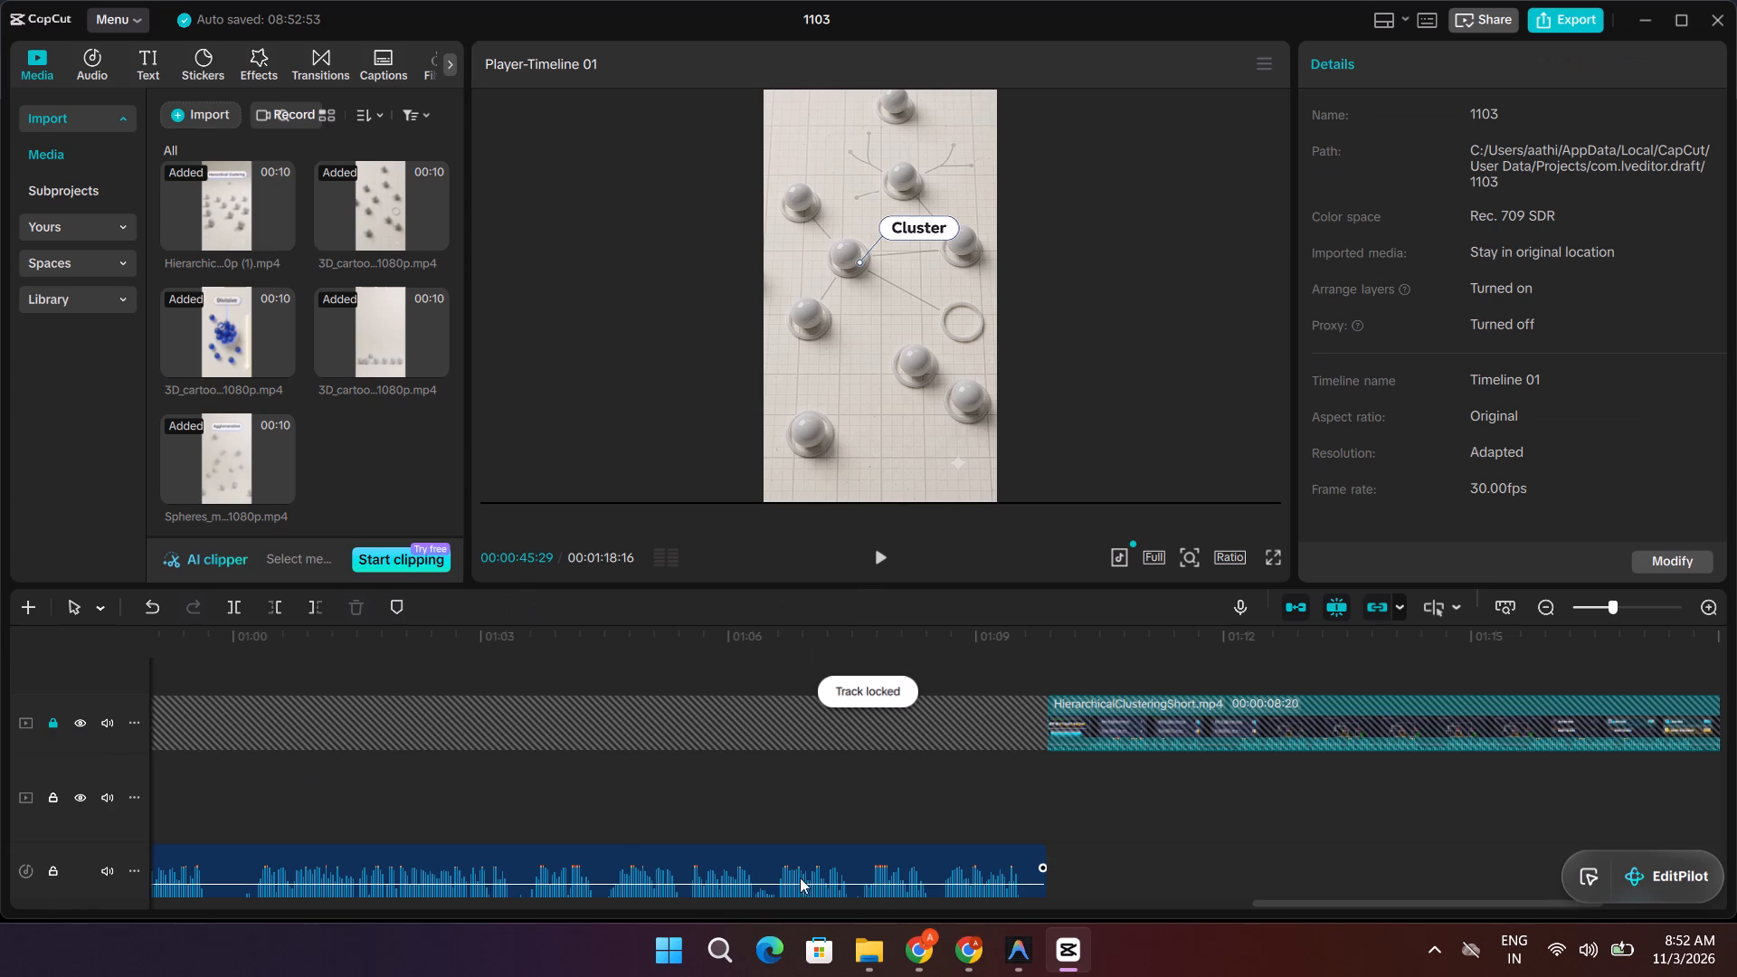
# Play the Cluster clip against the voiceover, replaying from about 00:00:42, to check how it matches the narration.
pyautogui.moveTo(1276, 902); pyautogui.dragTo(777, 906)
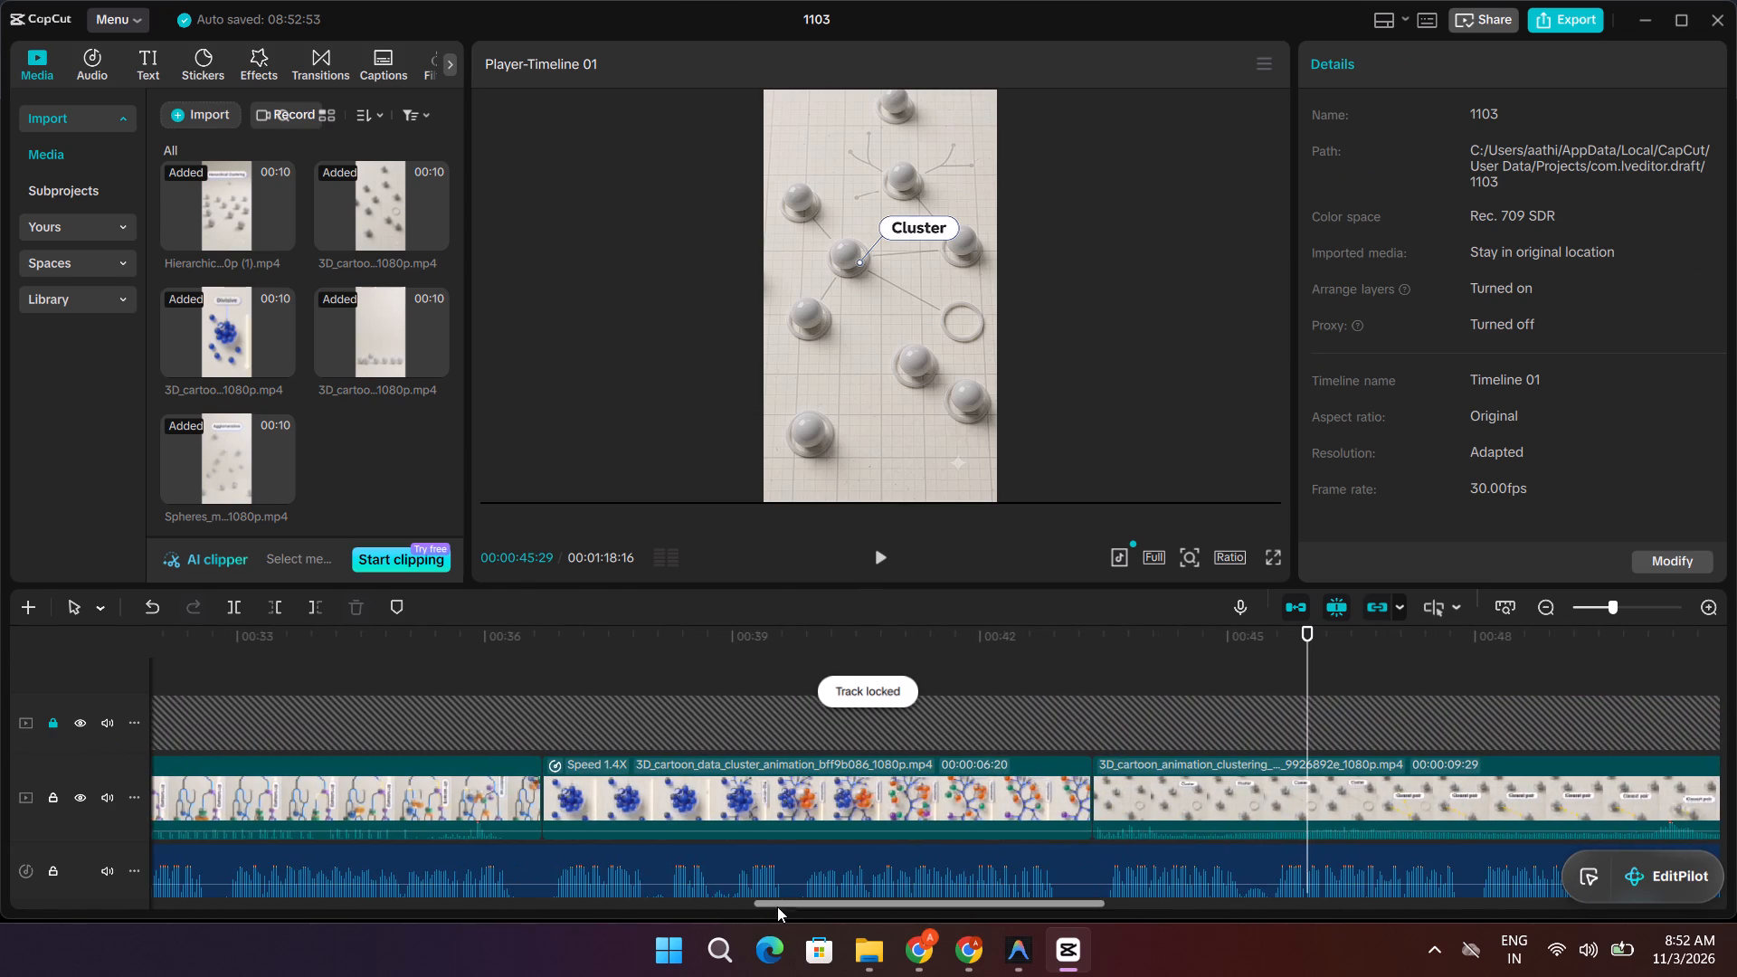
pyautogui.press('space')
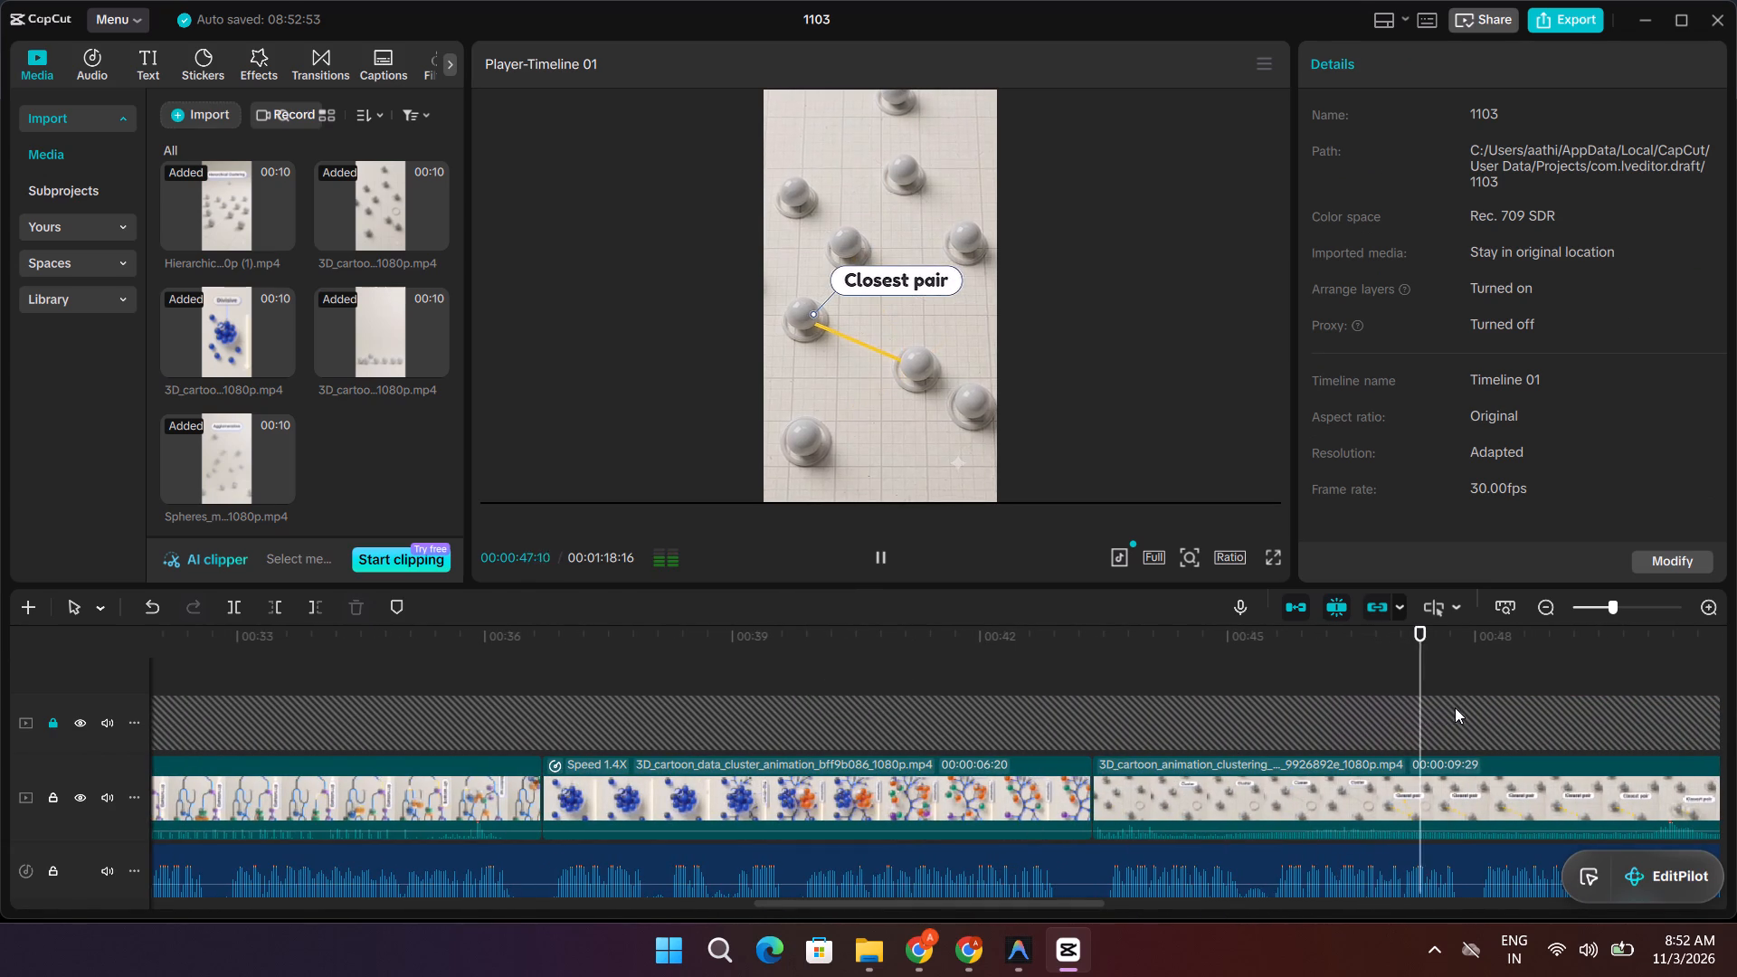
pyautogui.press('space')
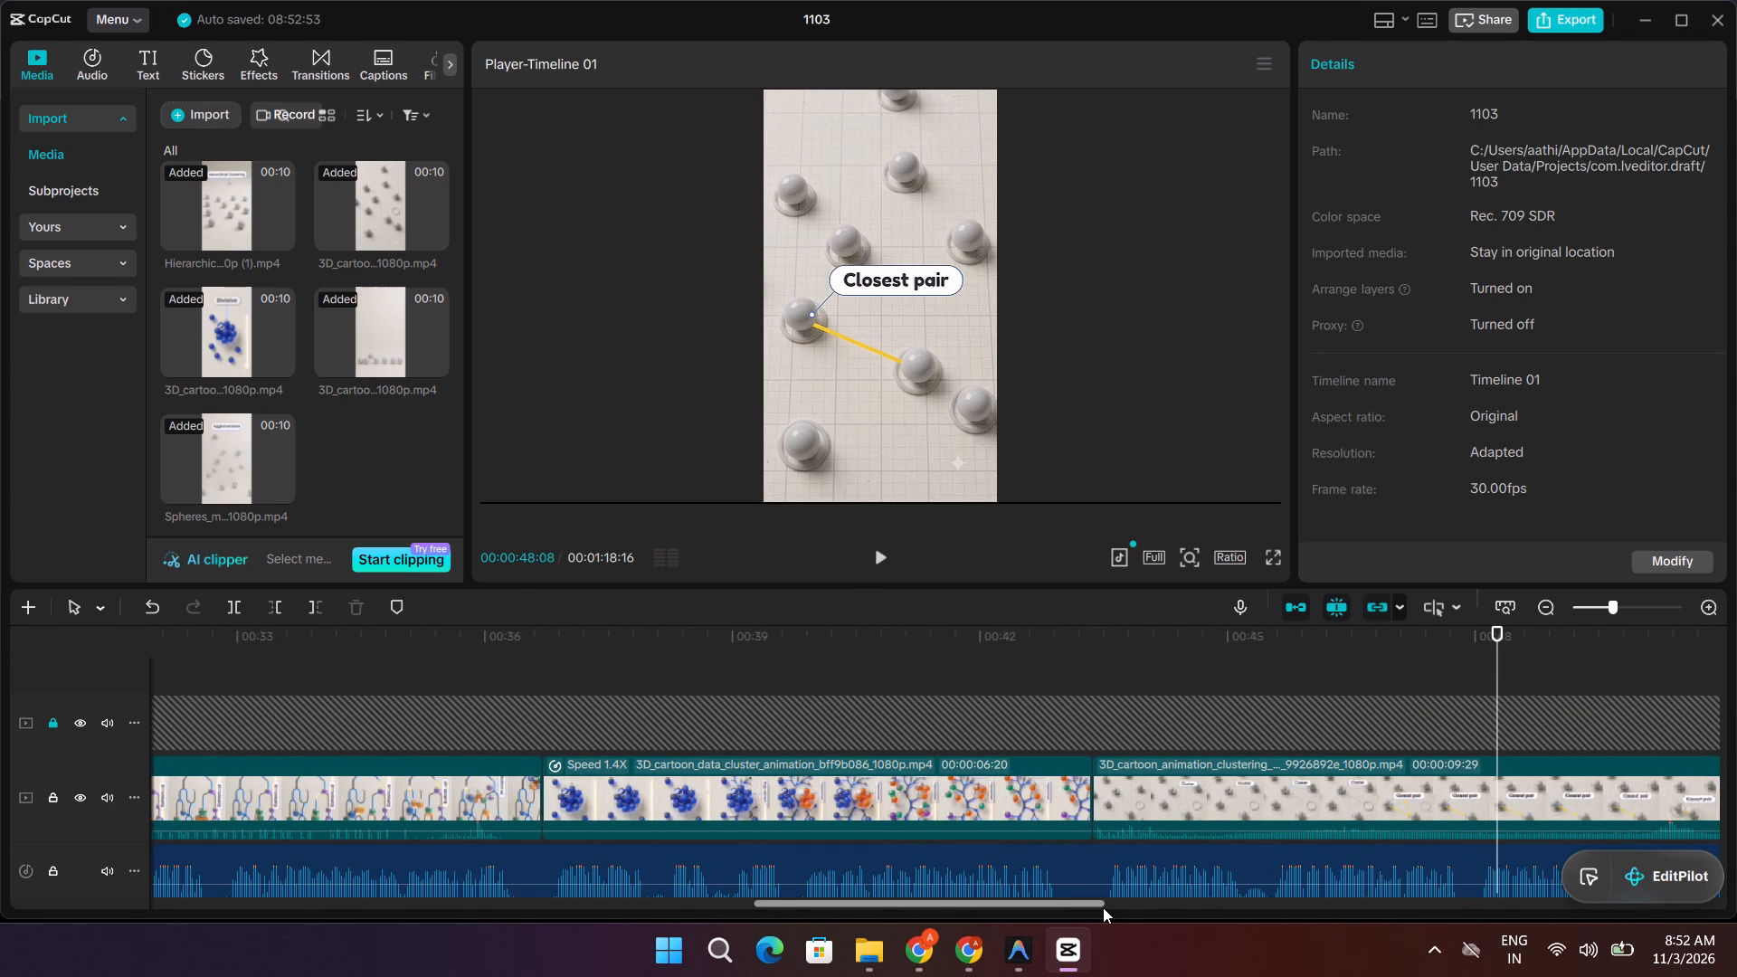
pyautogui.moveTo(1091, 907); pyautogui.dragTo(1184, 910)
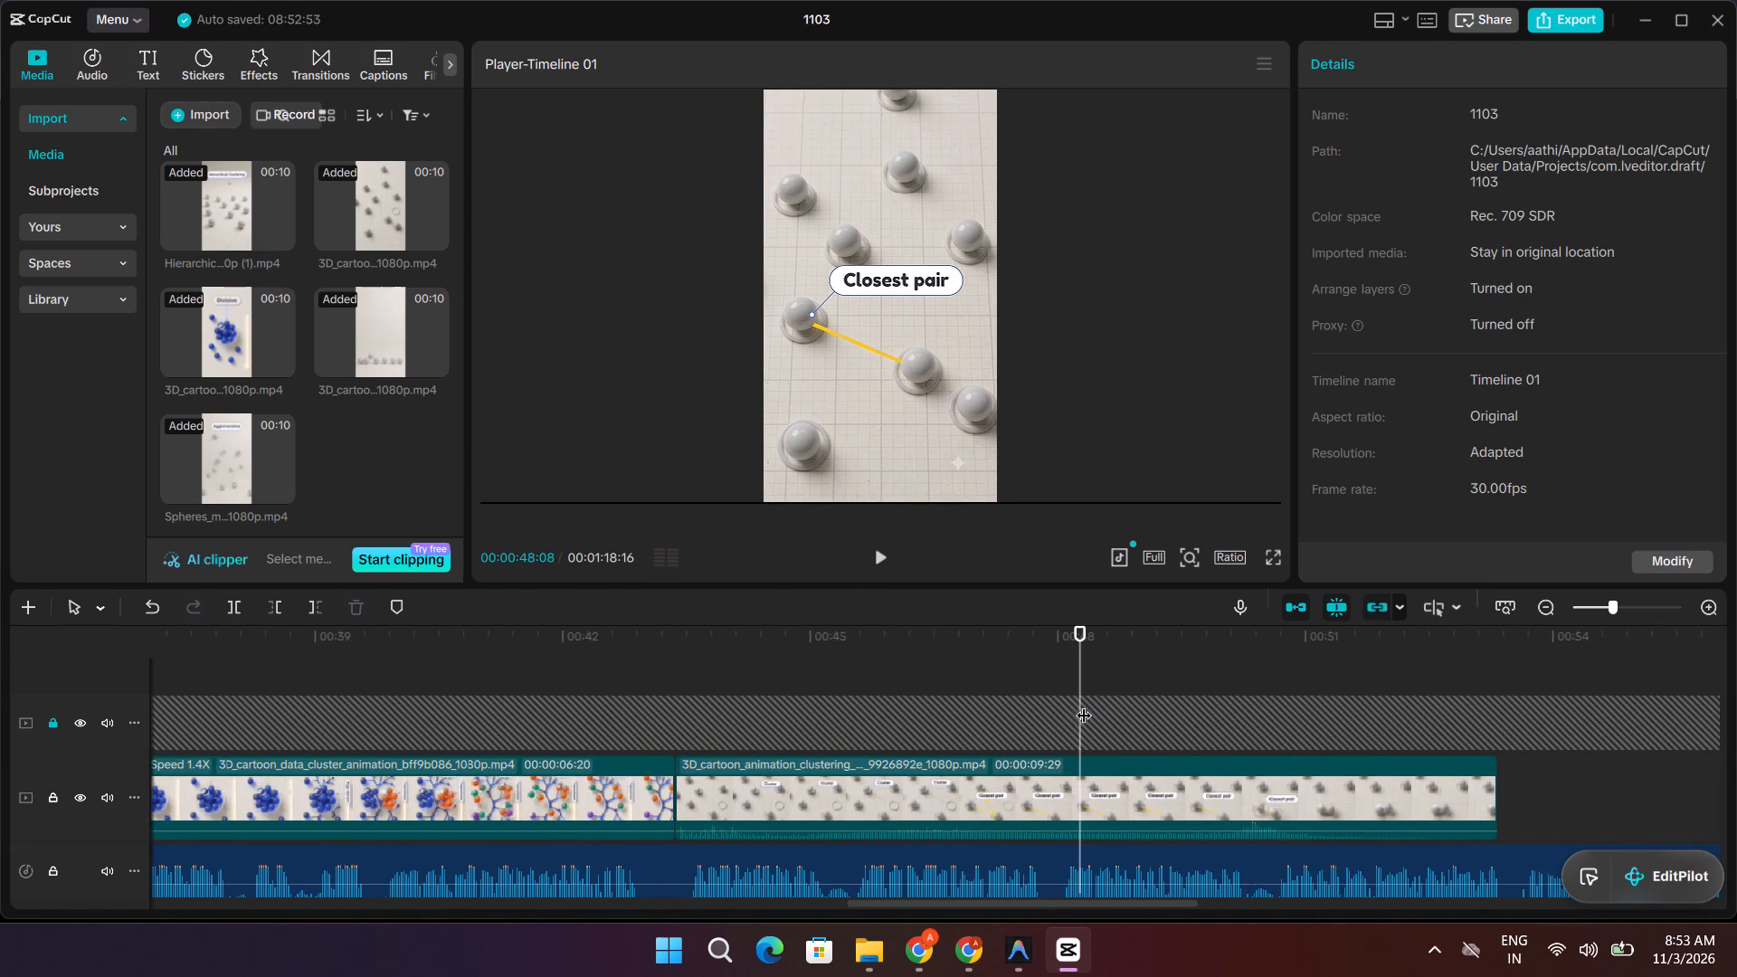
pyautogui.moveTo(1081, 704); pyautogui.dragTo(567, 721)
pyautogui.press('space')
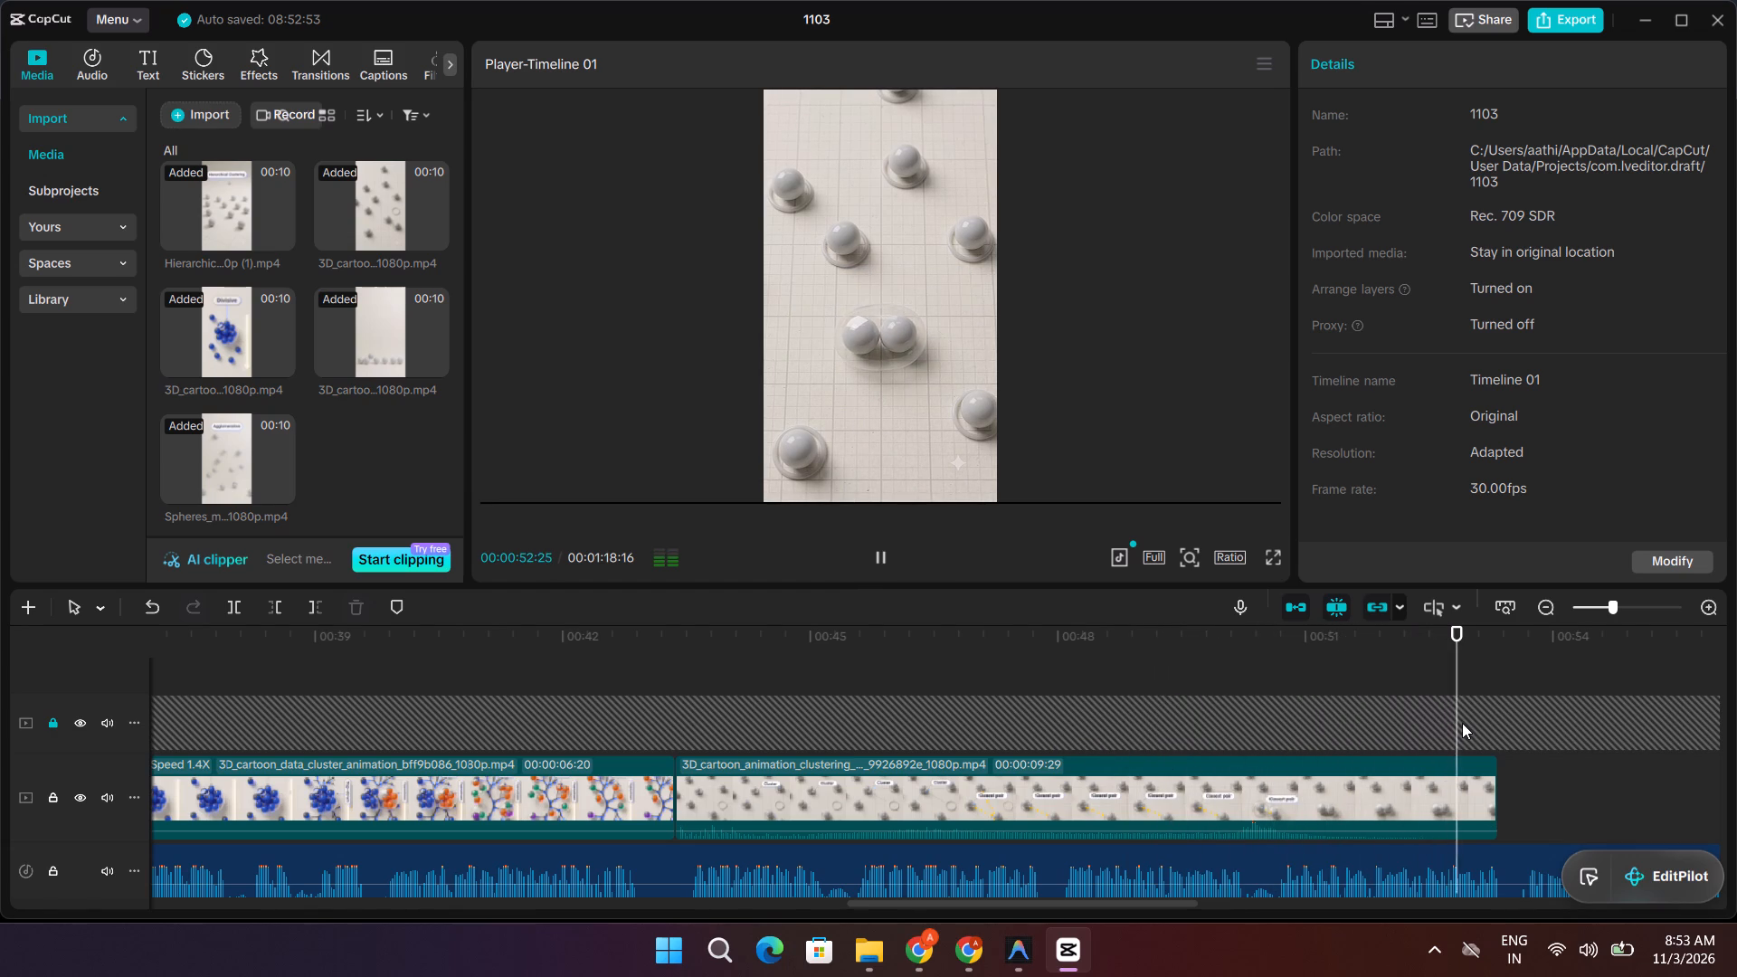
pyautogui.press('space')
pyautogui.moveTo(1465, 662); pyautogui.dragTo(1137, 732)
pyautogui.hotkey('alt', 'Tab')
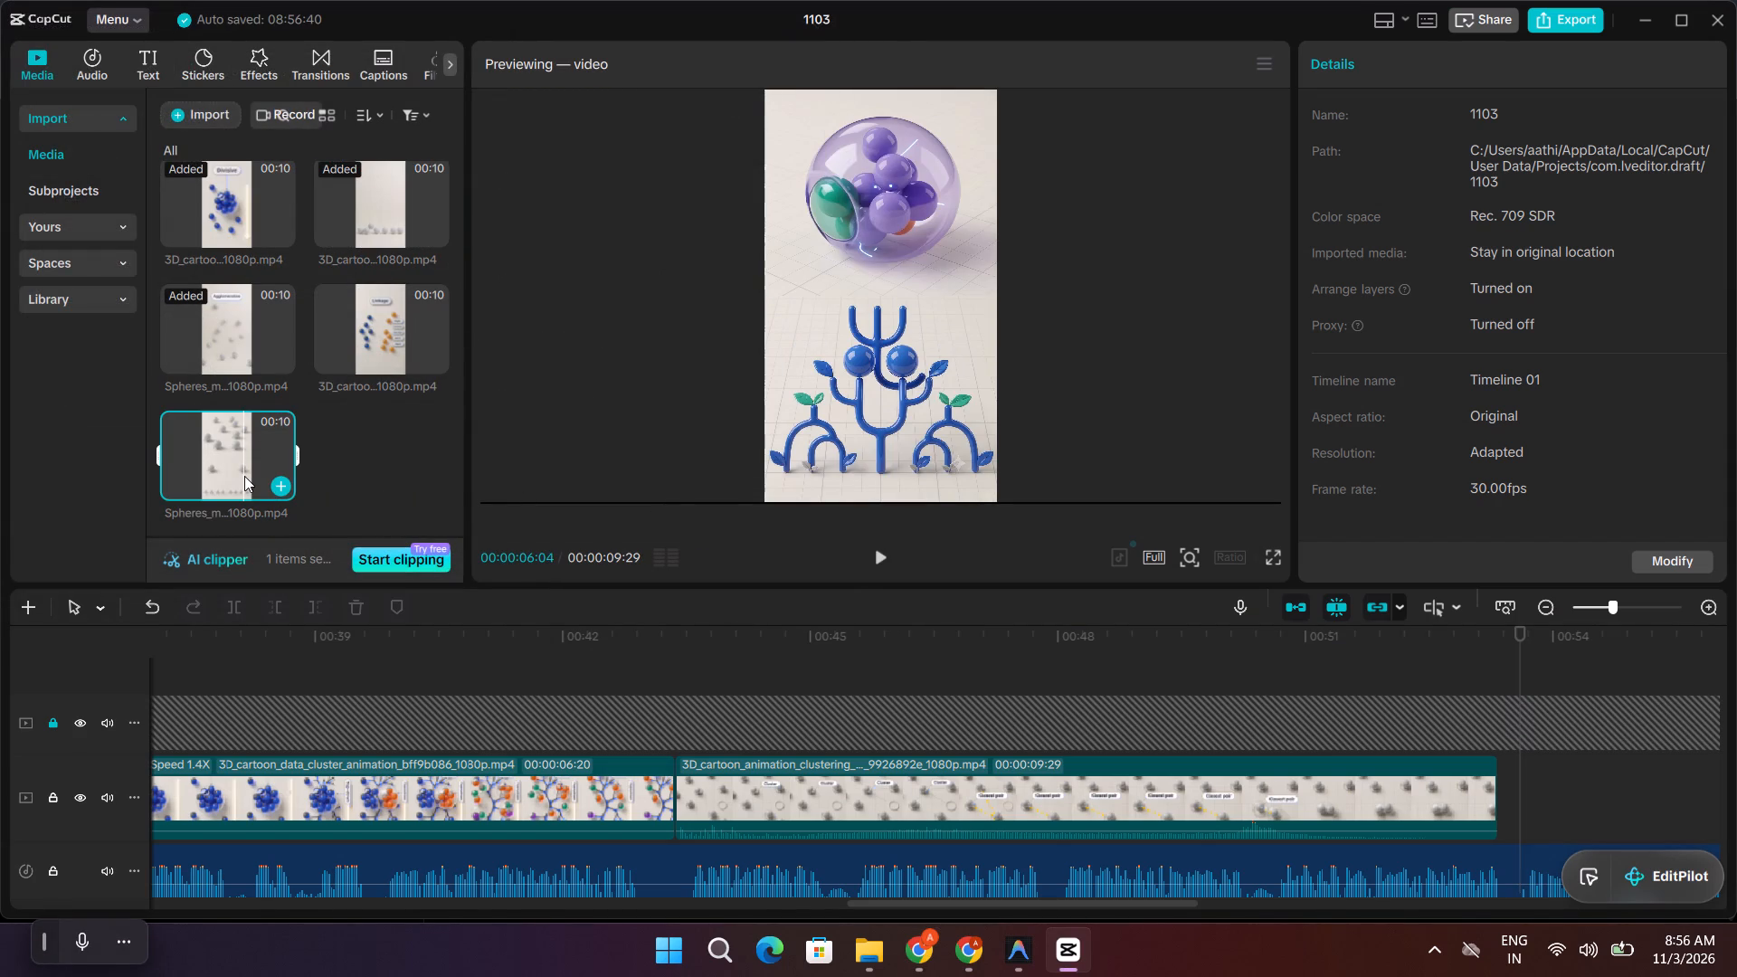
pyautogui.click(215, 467)
pyautogui.click(198, 460)
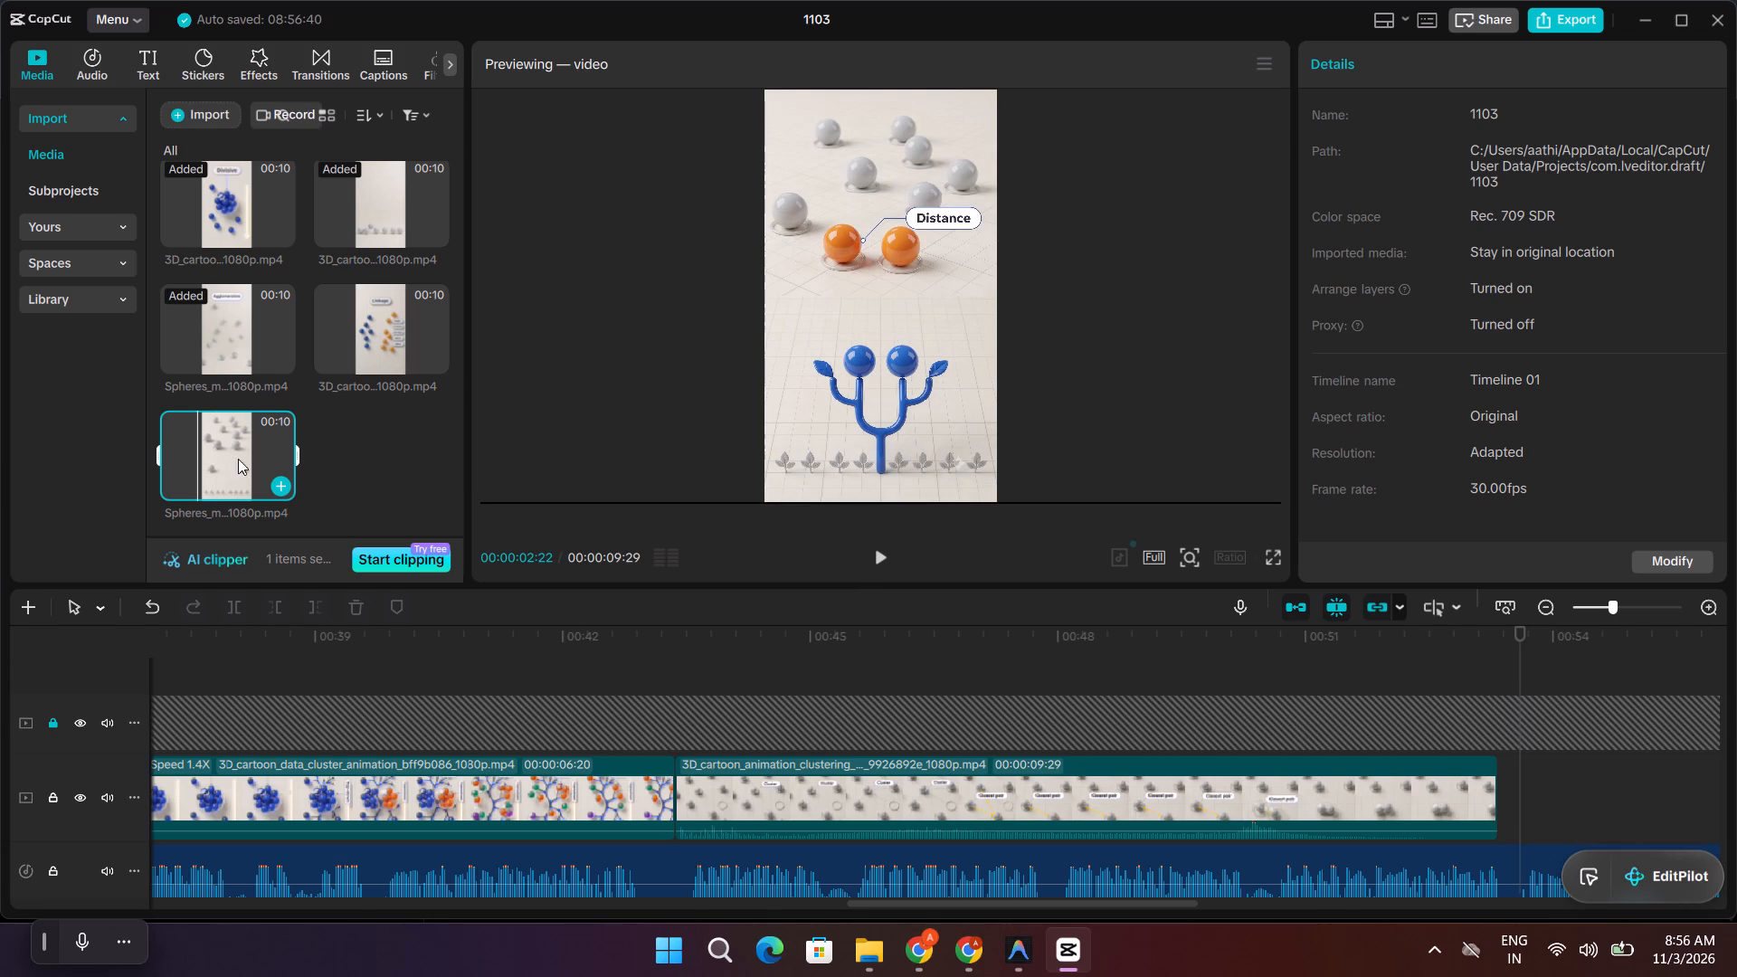
pyautogui.moveTo(240, 456); pyautogui.dragTo(1500, 785)
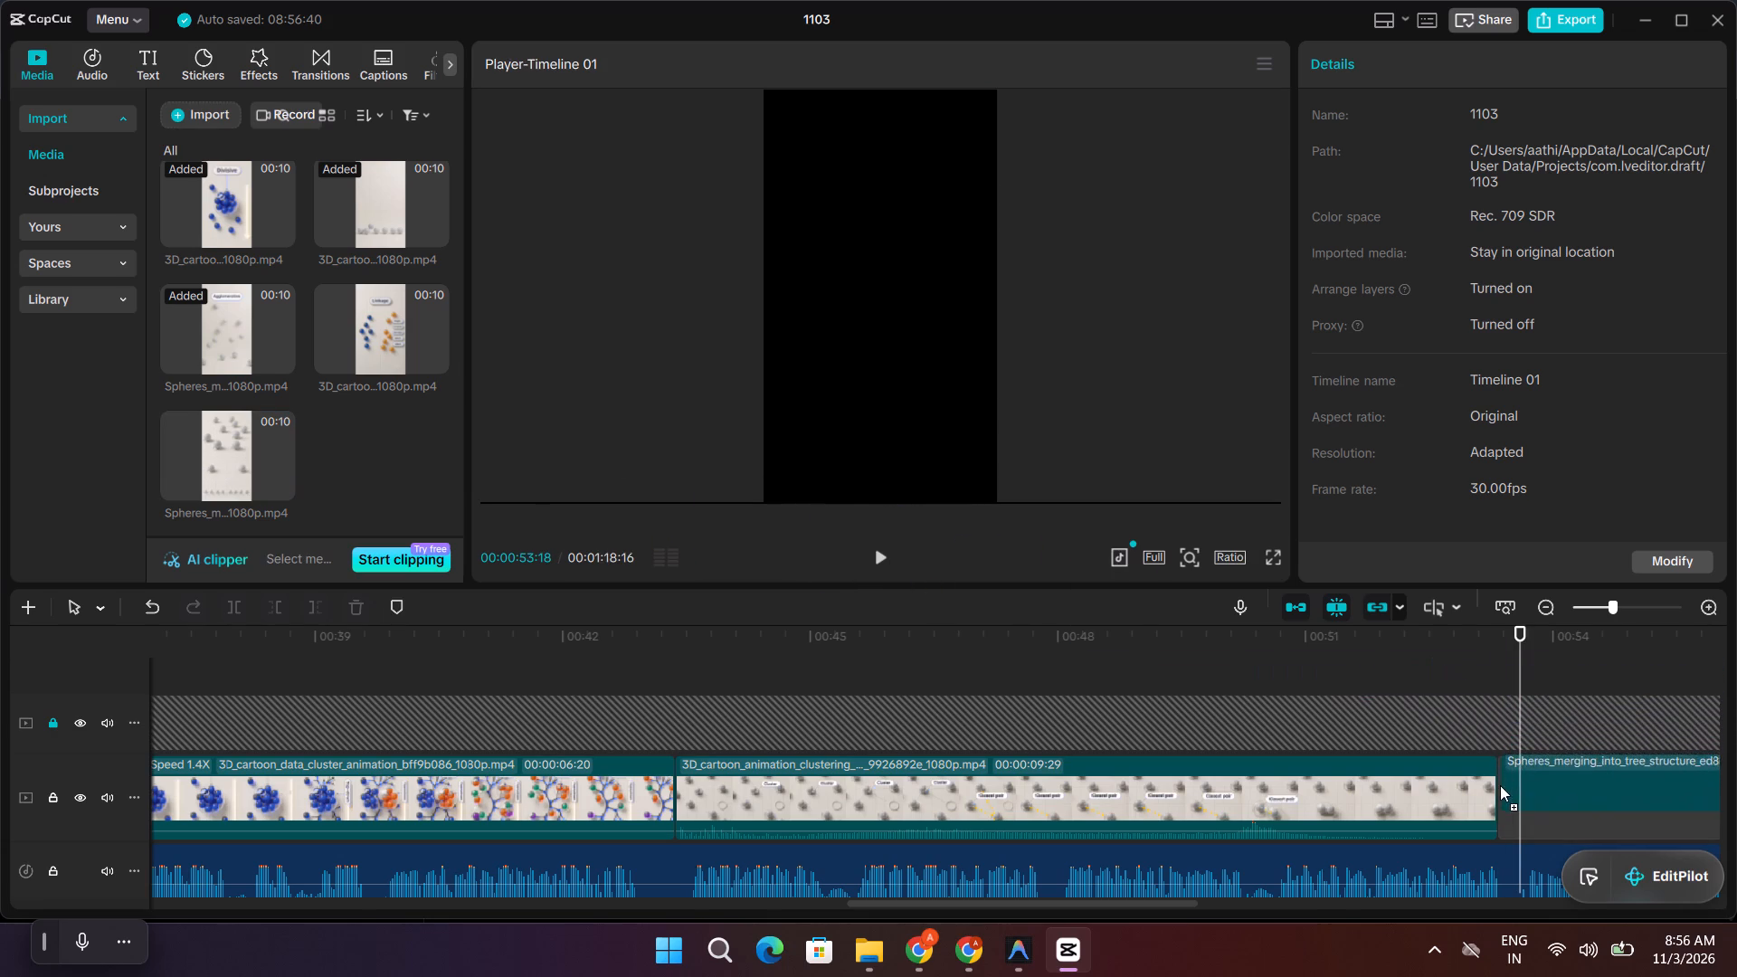
pyautogui.moveTo(1500, 785); pyautogui.dragTo(1499, 787)
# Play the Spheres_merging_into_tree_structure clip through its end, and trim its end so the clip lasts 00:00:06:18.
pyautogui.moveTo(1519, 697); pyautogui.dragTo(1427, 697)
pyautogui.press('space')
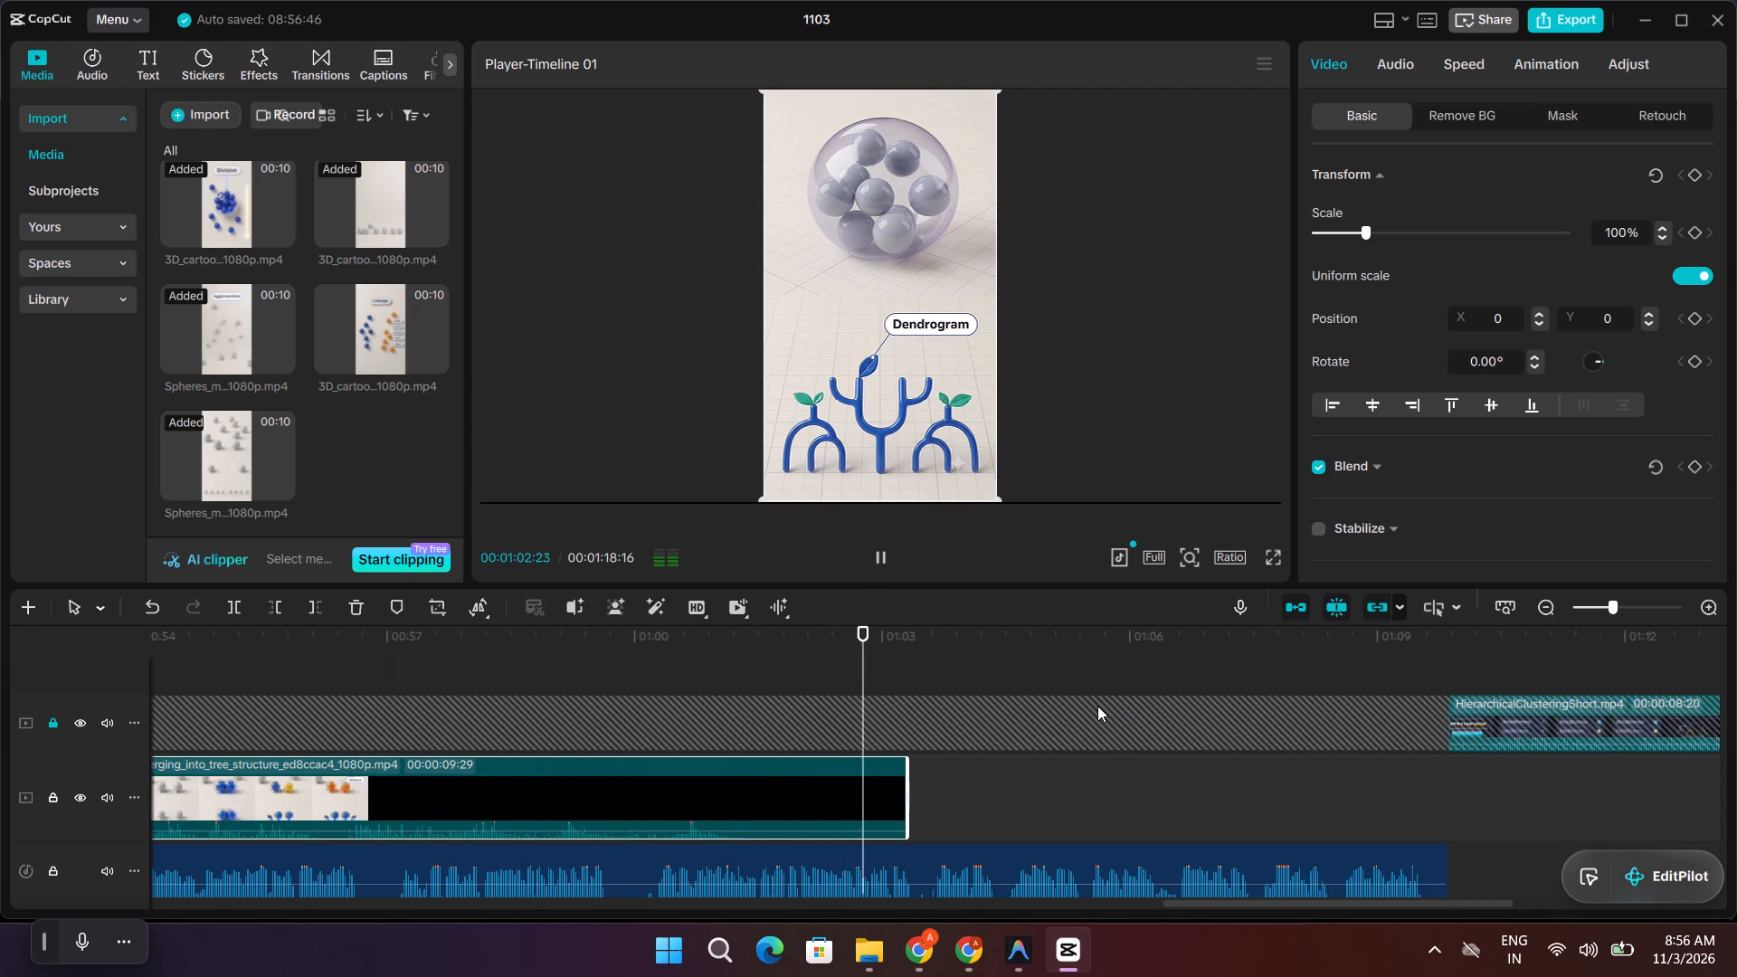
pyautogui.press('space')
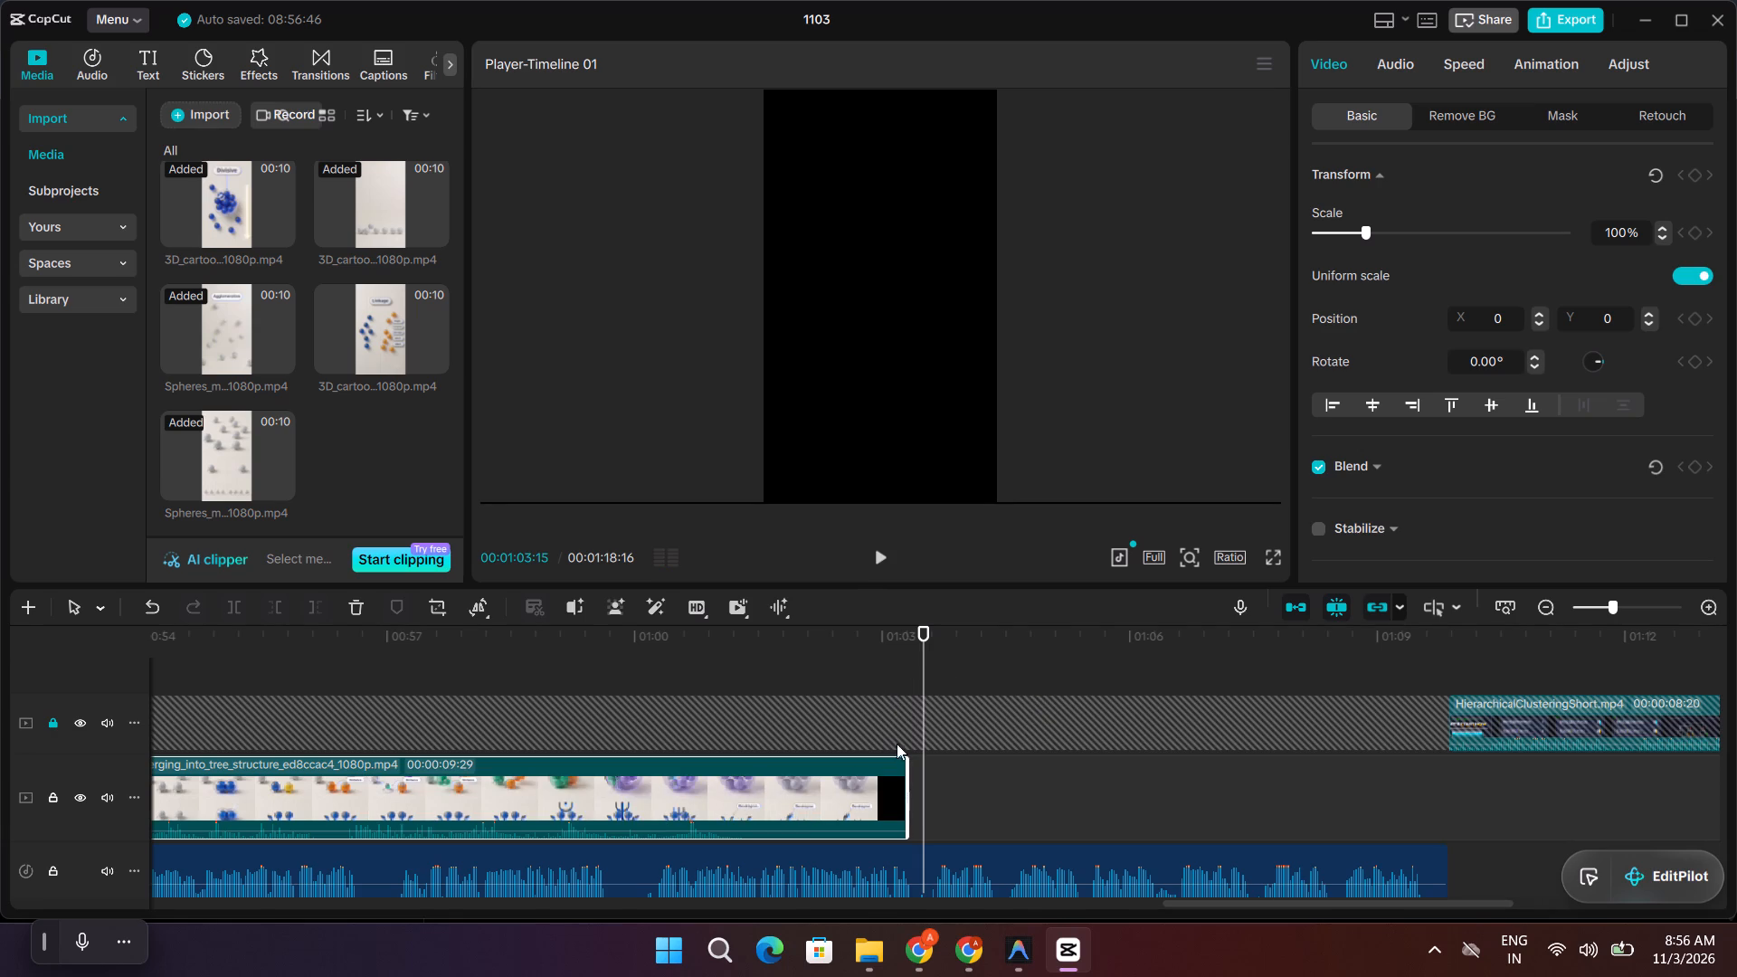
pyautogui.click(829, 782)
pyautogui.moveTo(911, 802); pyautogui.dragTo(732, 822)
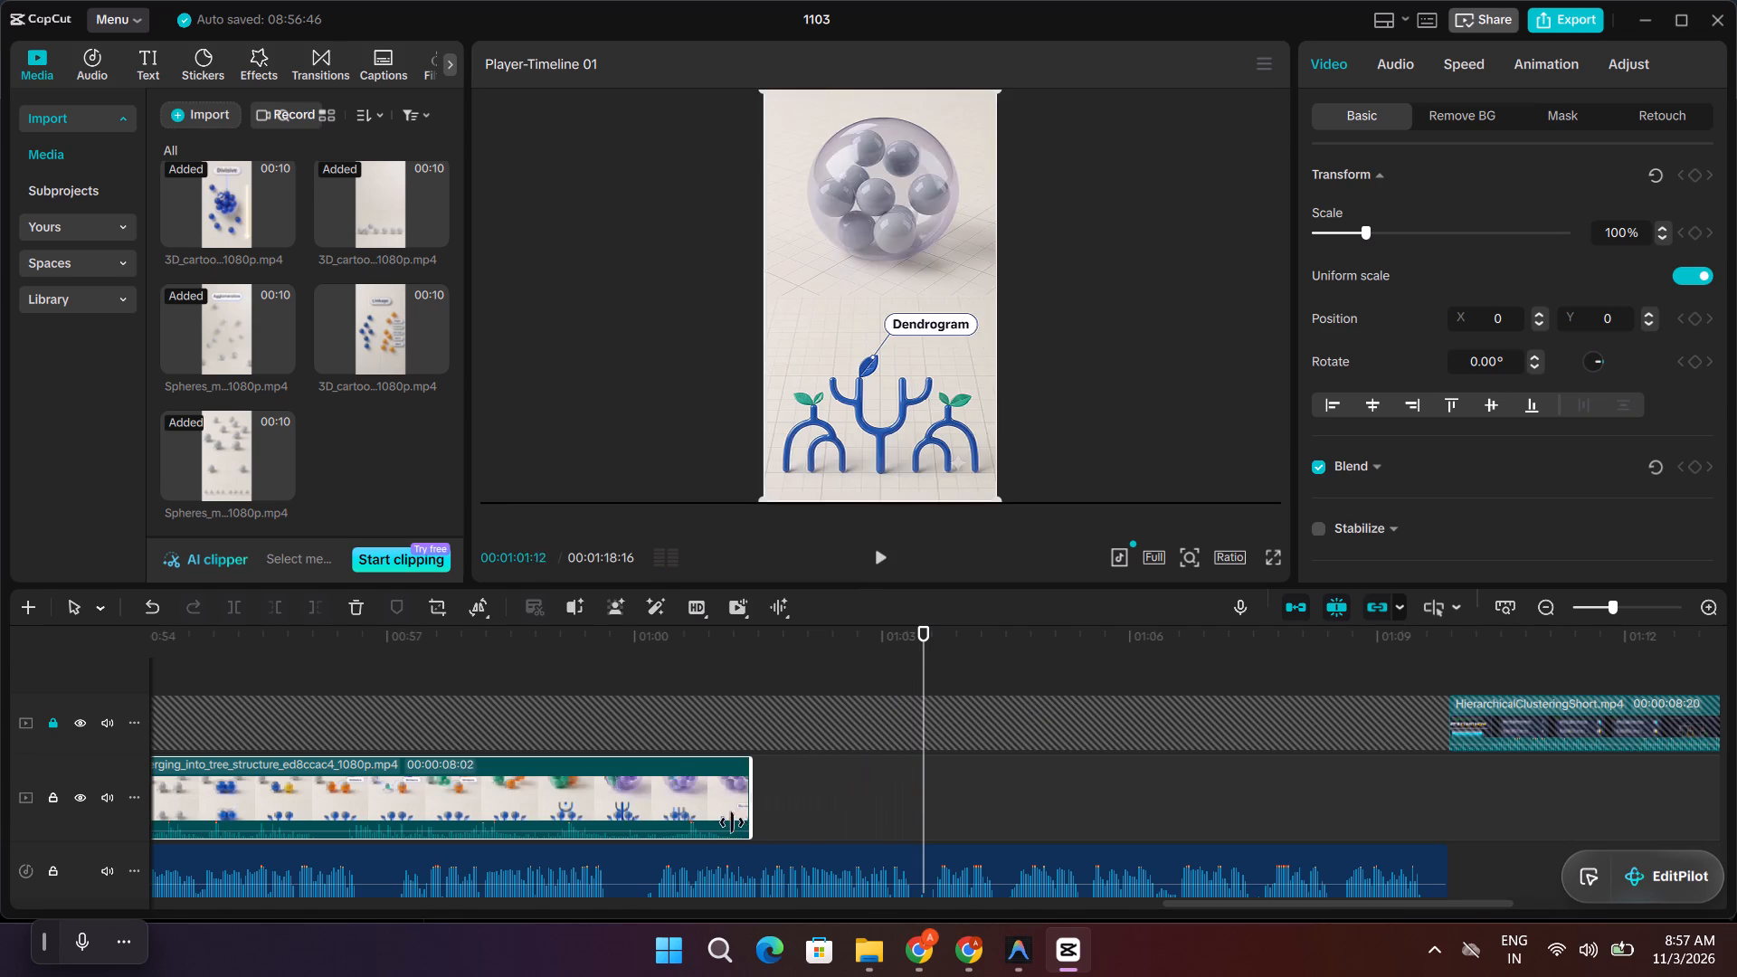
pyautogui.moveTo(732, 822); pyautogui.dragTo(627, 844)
# Replay the trimmed Spheres_merging_into_tree_structure clip and the preceding Cluster clip against the voiceover to check how the visuals match the narration.
pyautogui.moveTo(925, 728); pyautogui.dragTo(581, 731)
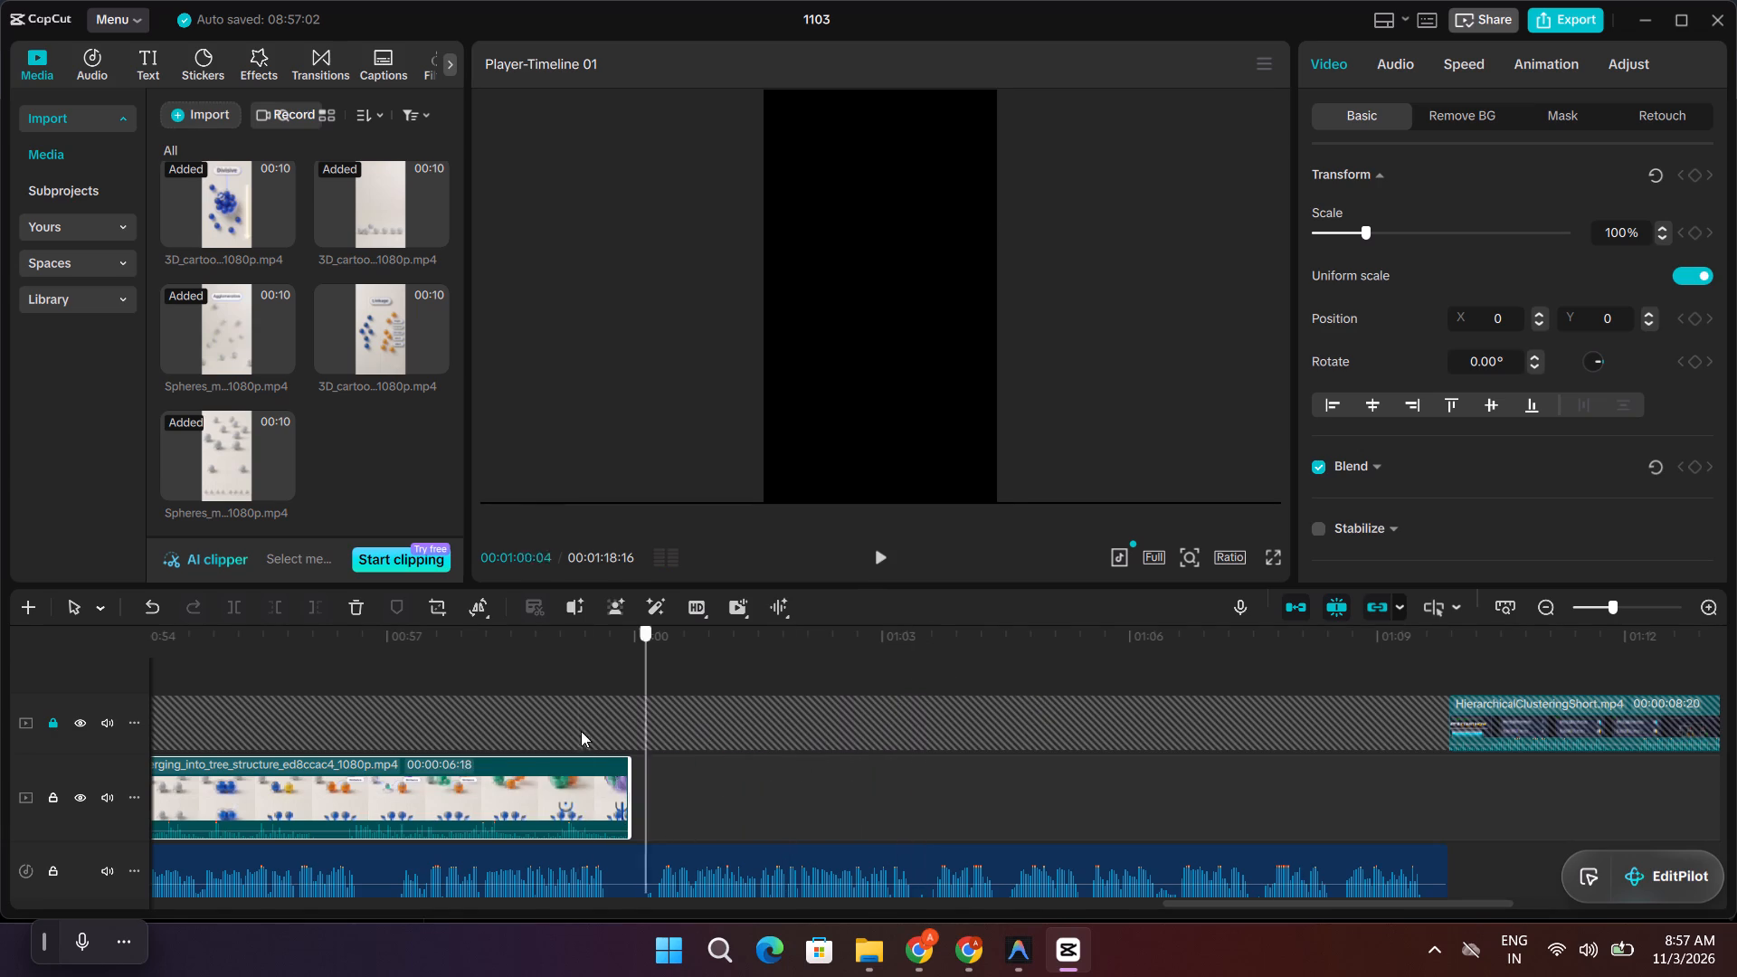
pyautogui.moveTo(581, 731); pyautogui.dragTo(164, 731)
pyautogui.press('space')
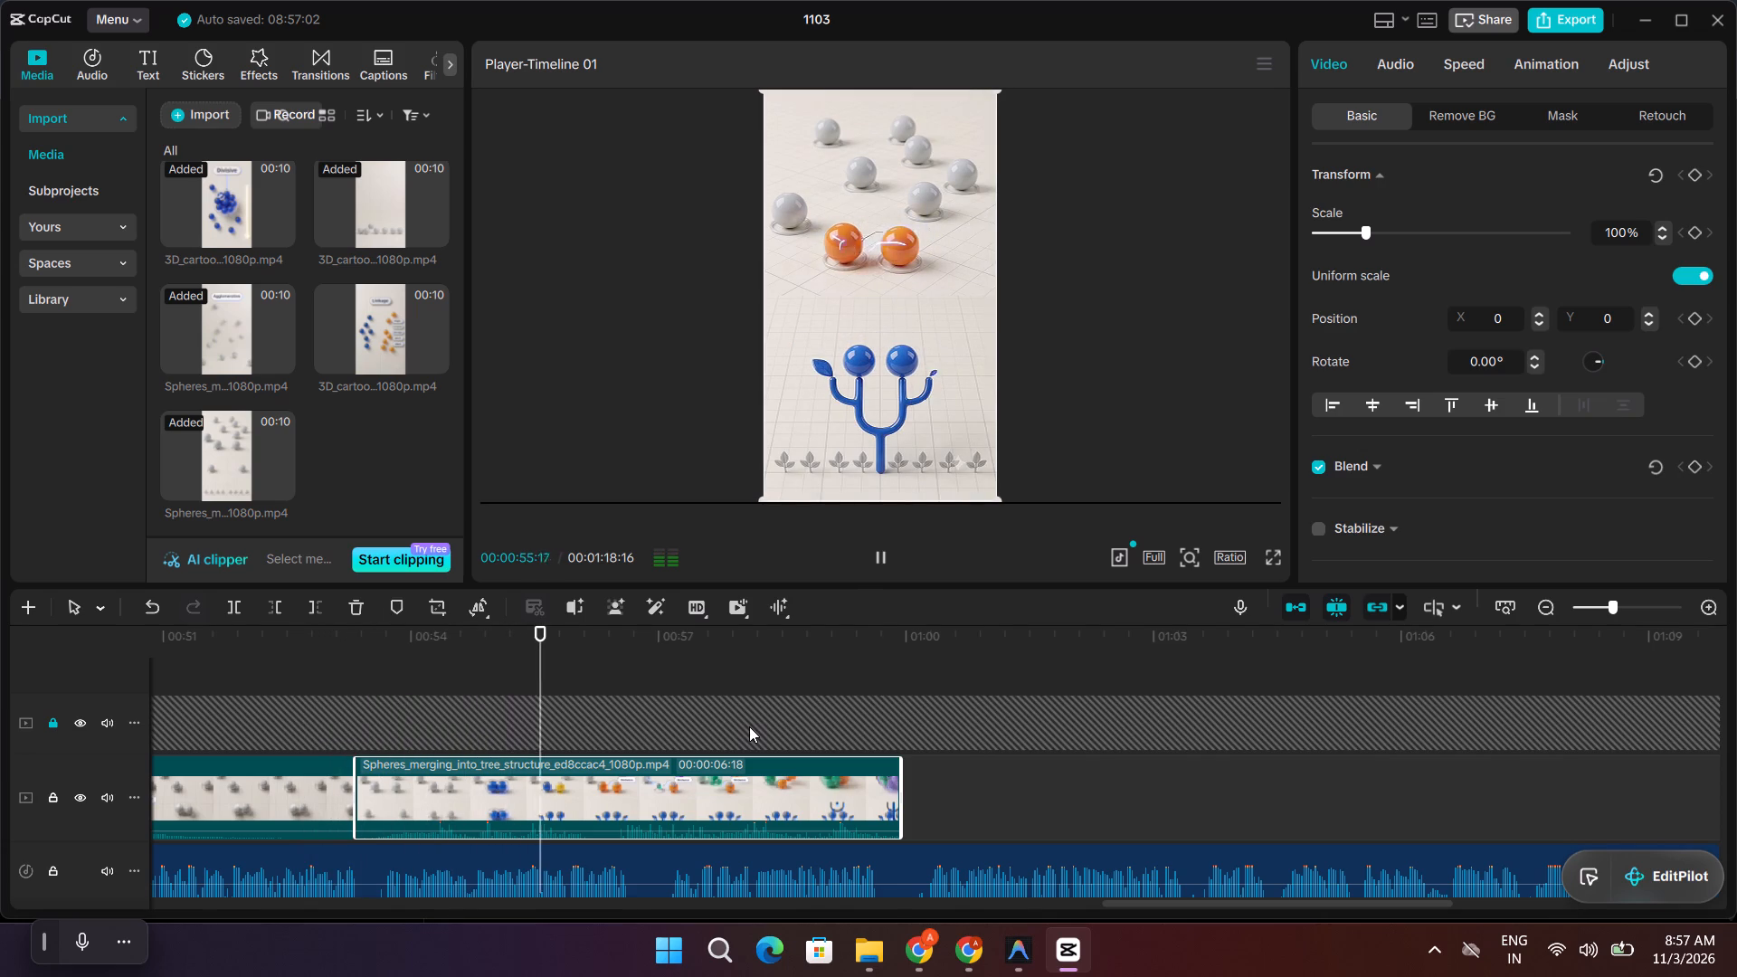
pyautogui.press('space')
pyautogui.press('space')
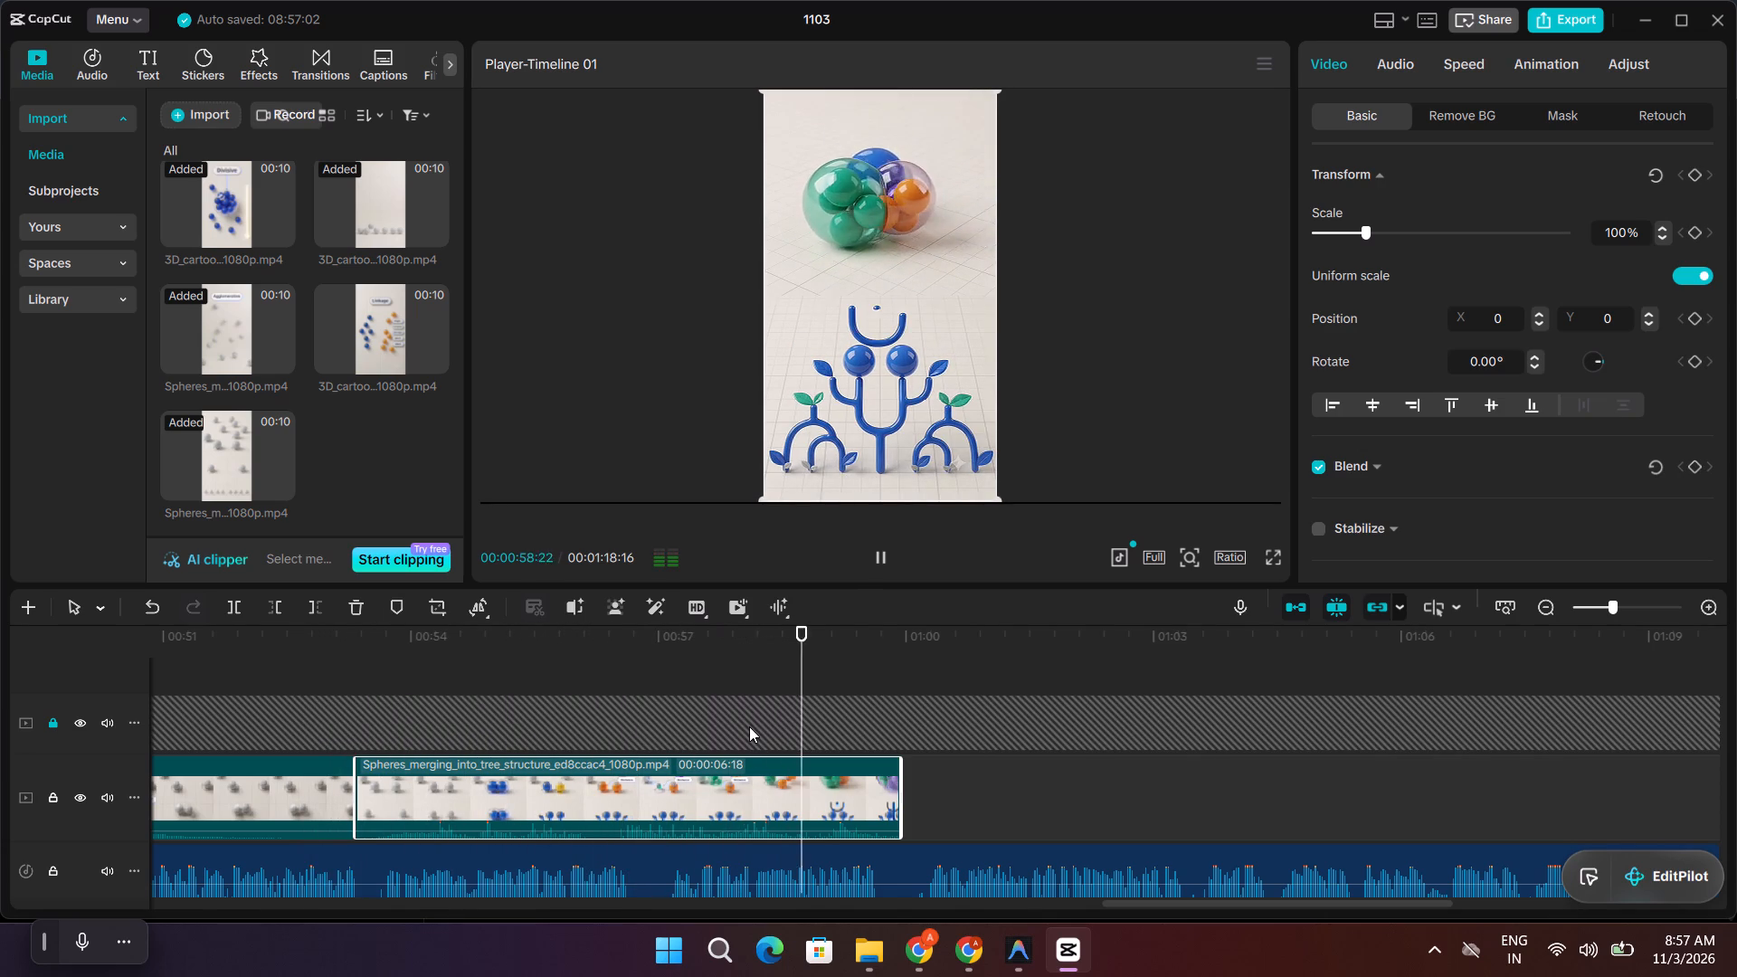
pyautogui.press('space')
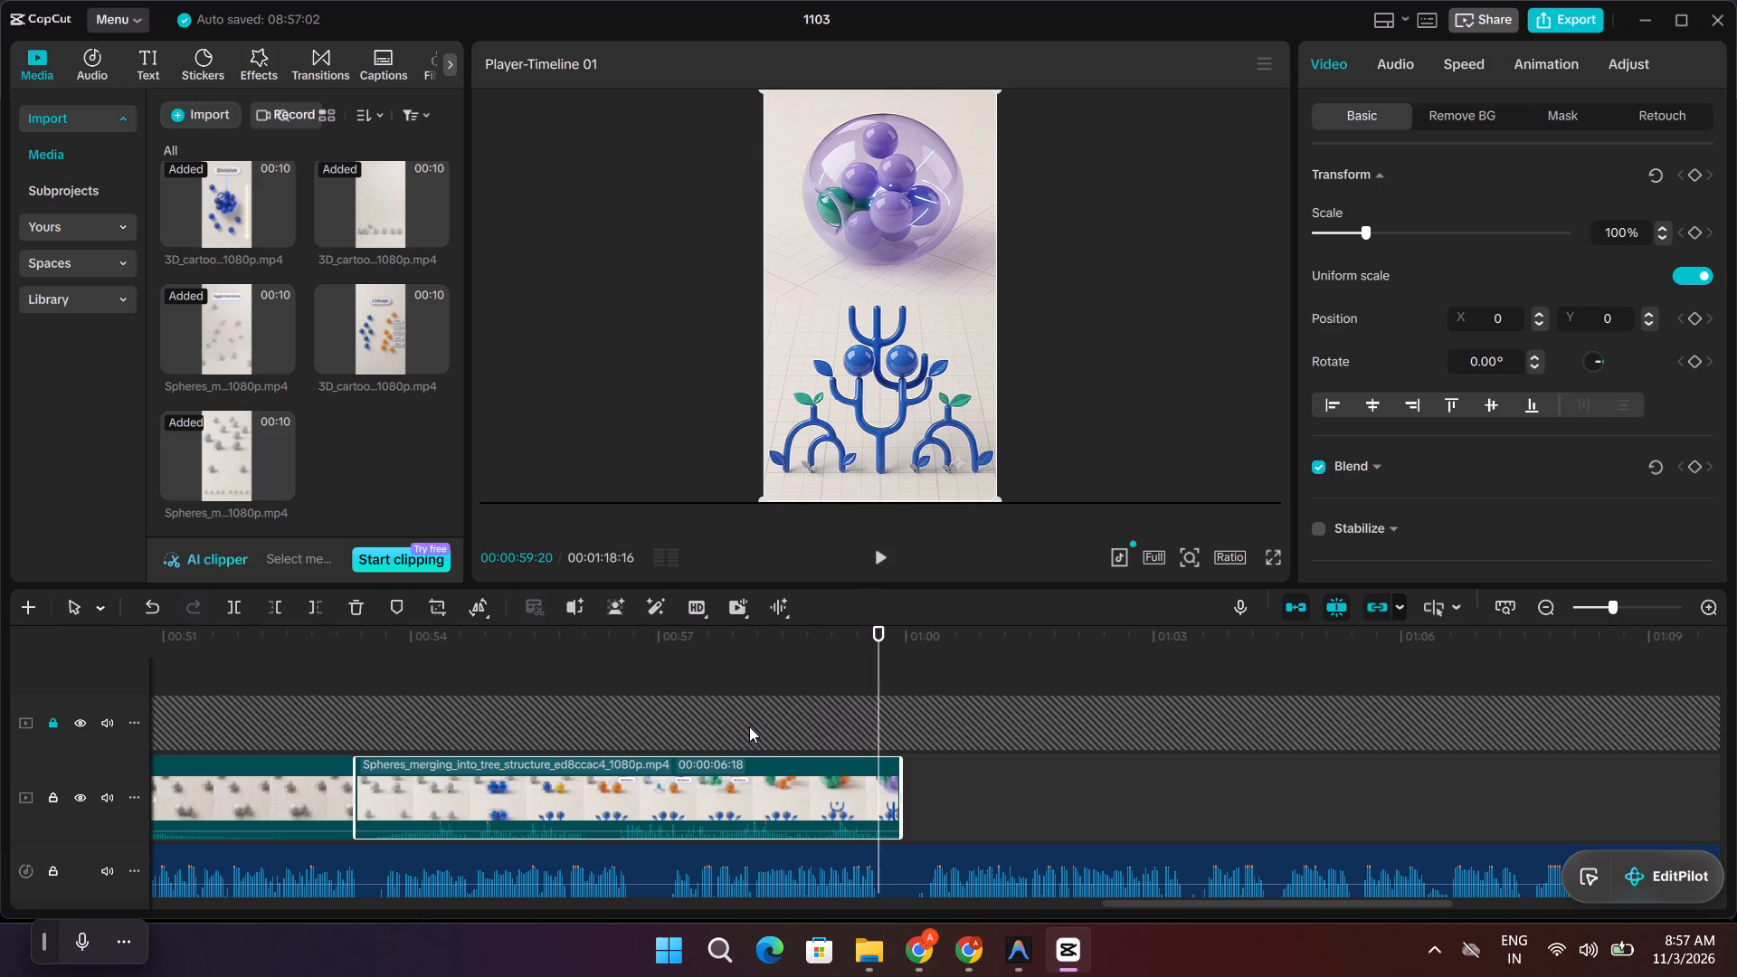
pyautogui.moveTo(878, 714); pyautogui.dragTo(179, 741)
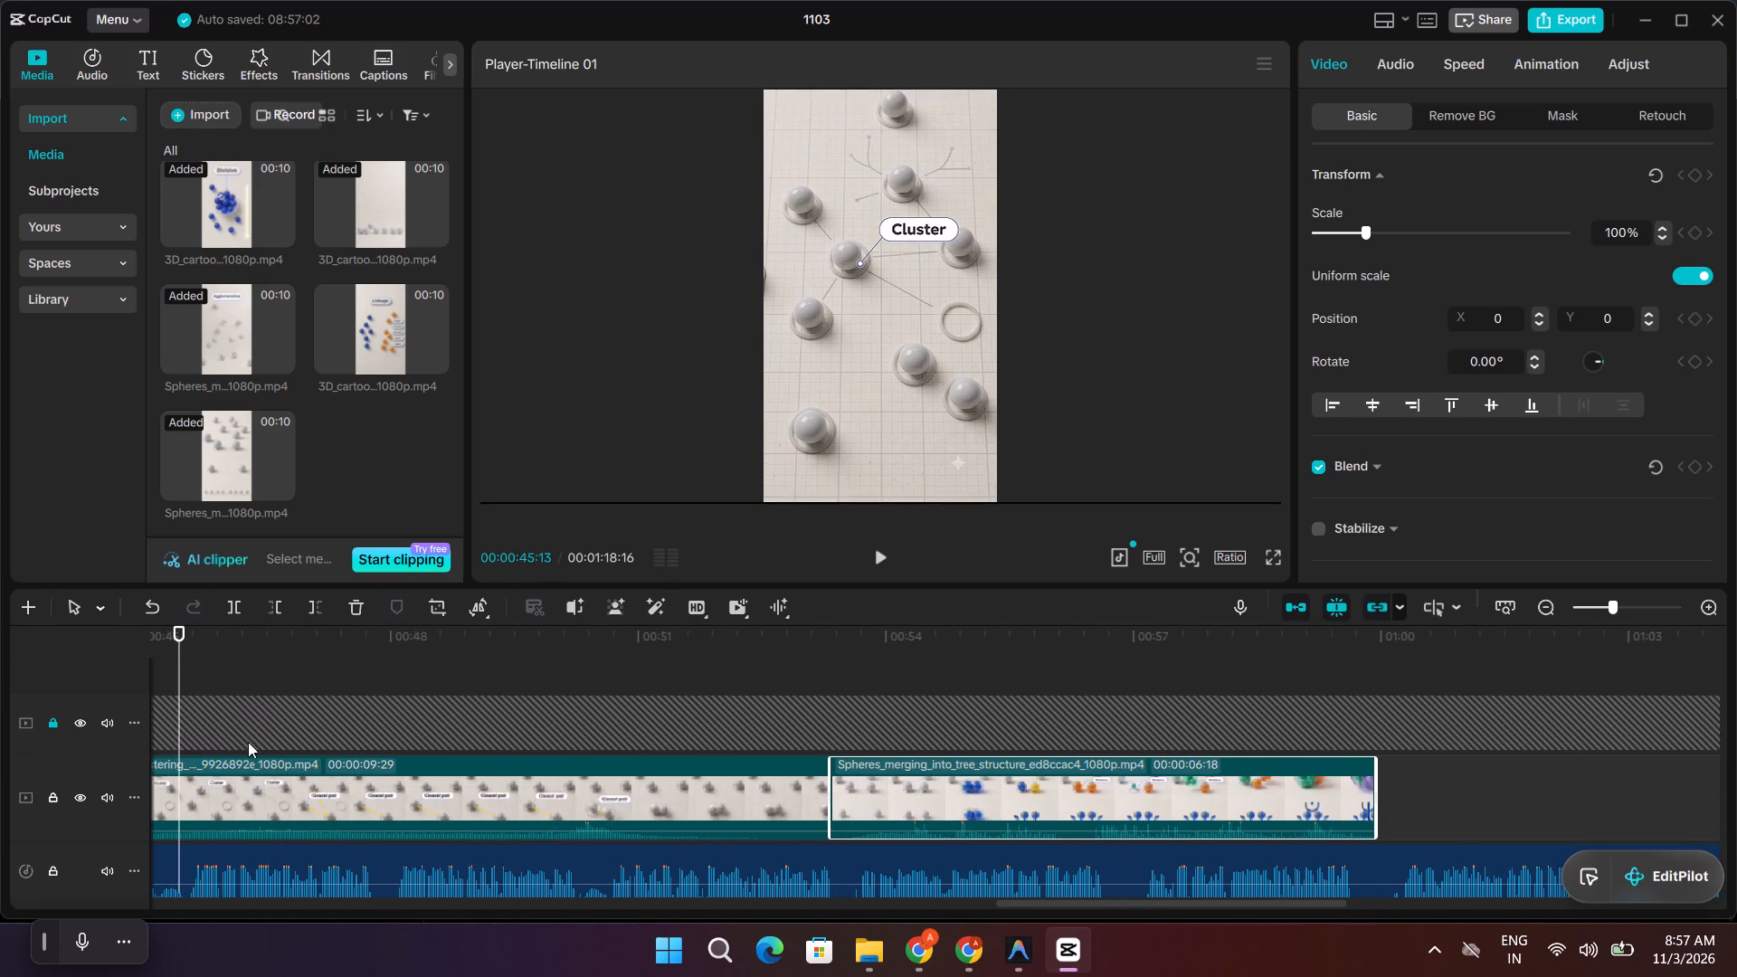
pyautogui.press('space')
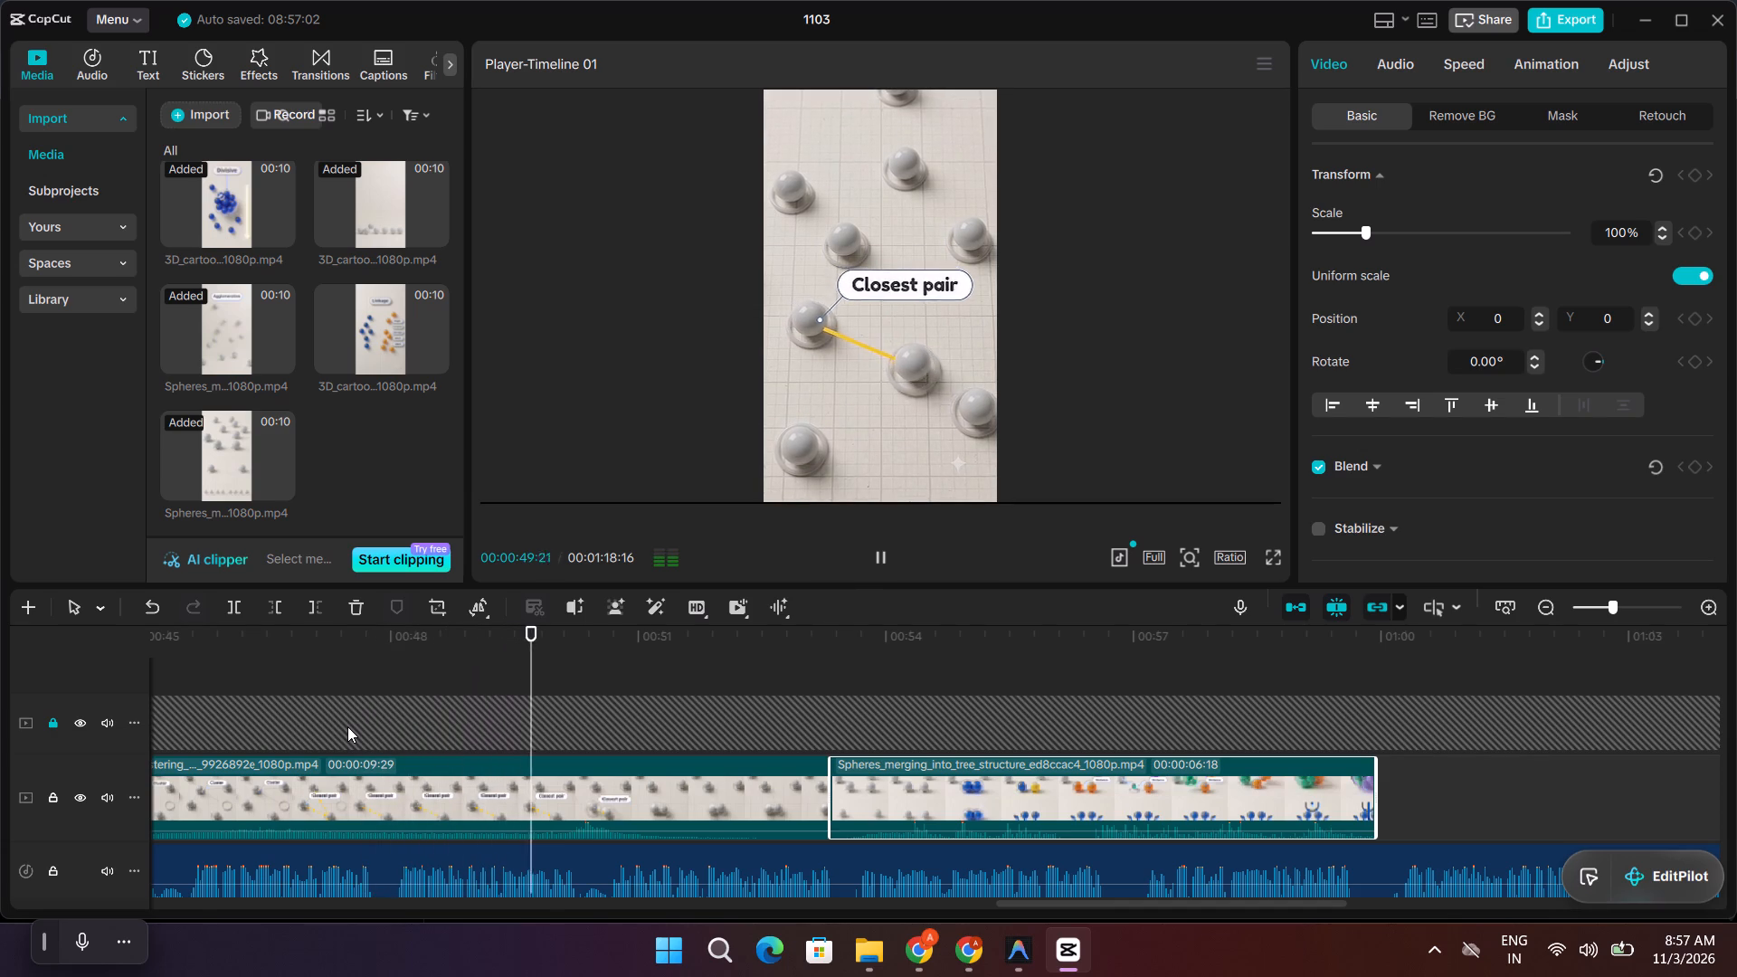
pyautogui.press('space')
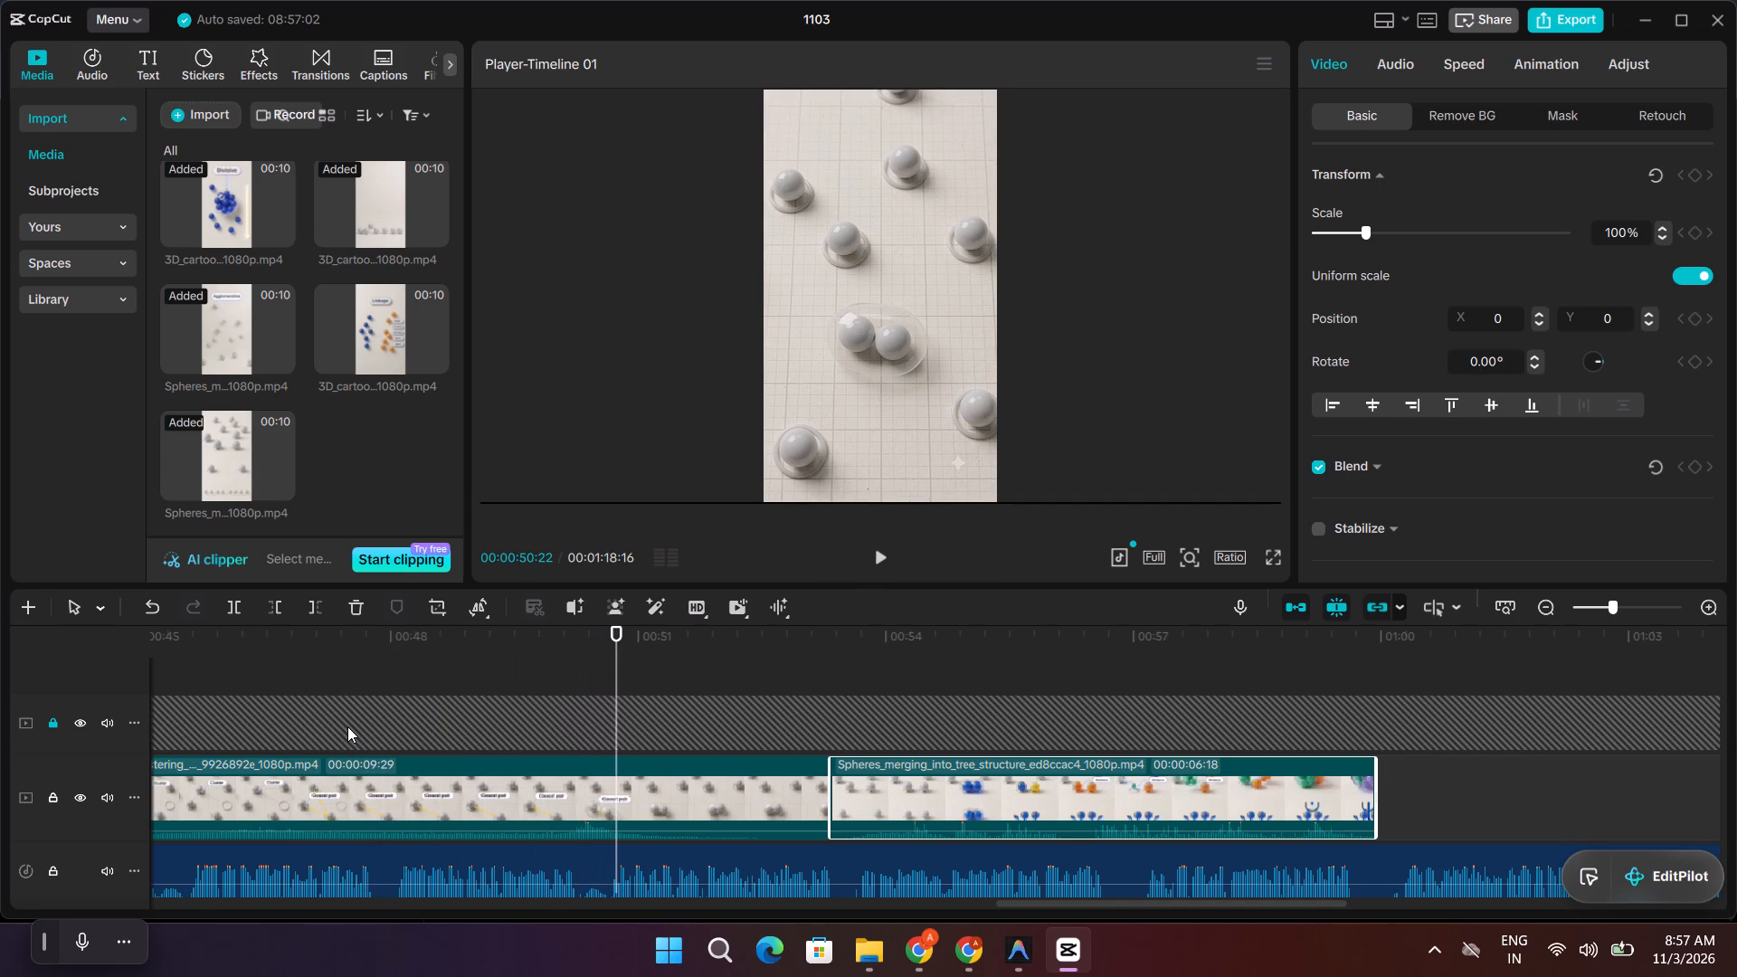
pyautogui.press('space')
pyautogui.press('space')
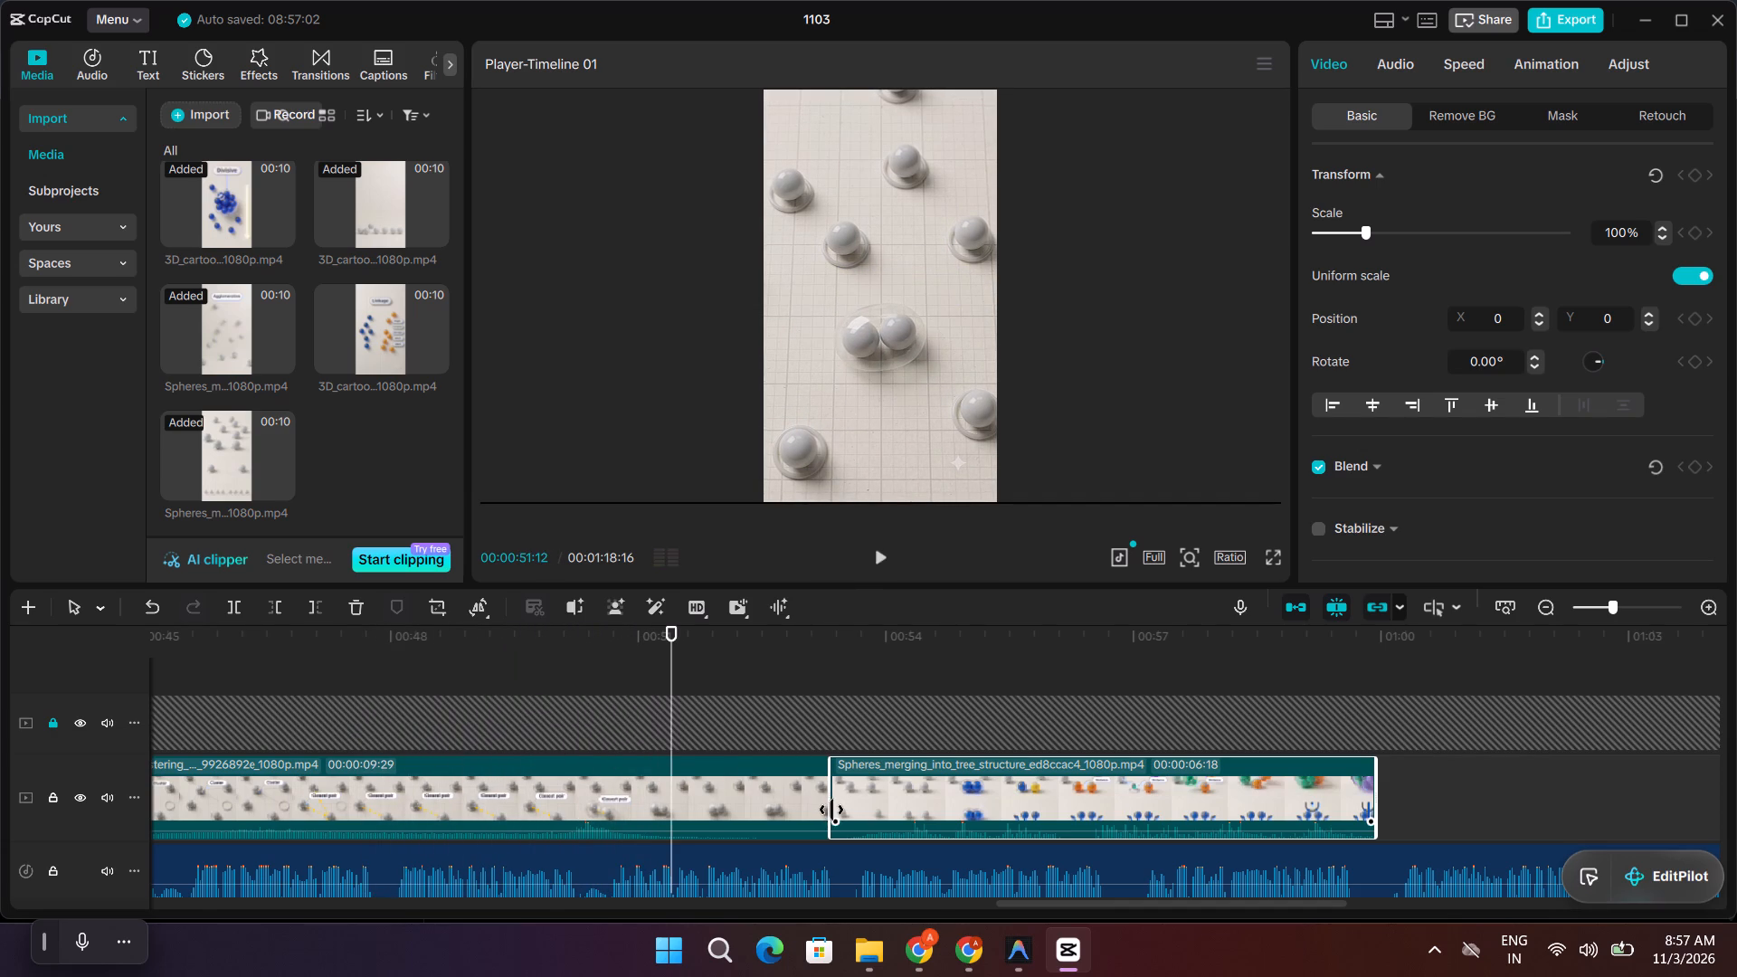
pyautogui.press('space')
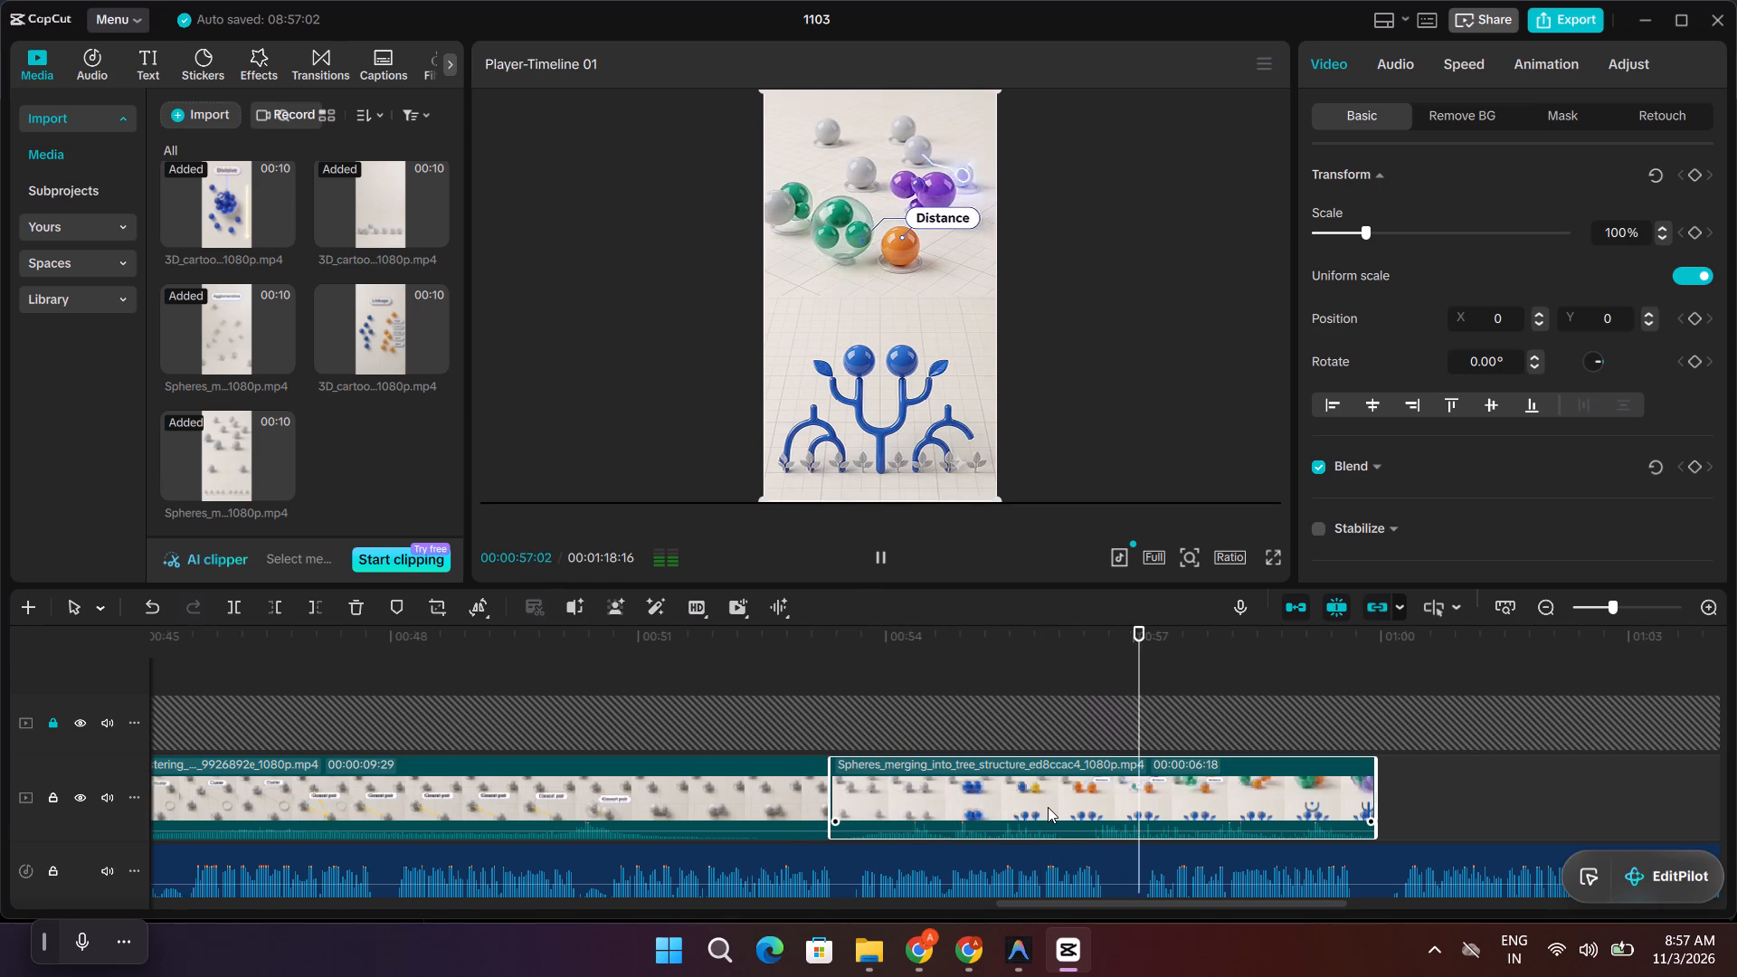
pyautogui.press('space')
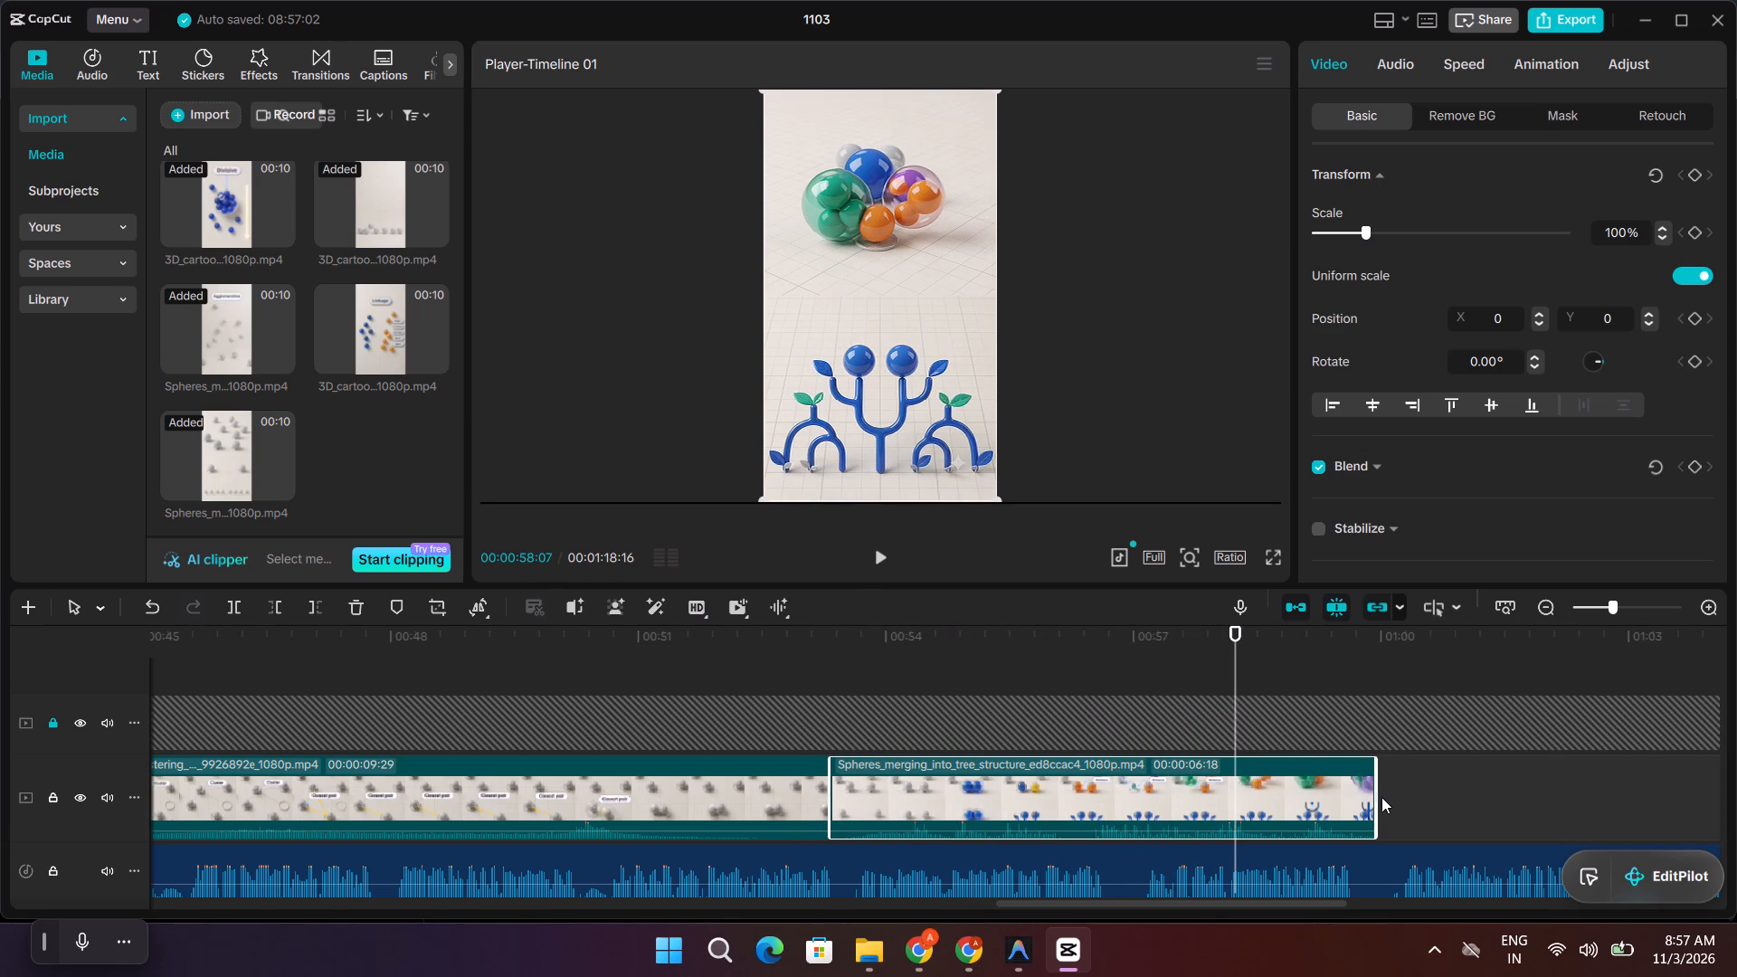
# Extend the end of the Spheres_merging_into_tree_structure clip to 00:00:09:29 and play it to its end against the voiceover.
pyautogui.moveTo(1380, 797); pyautogui.dragTo(1718, 794)
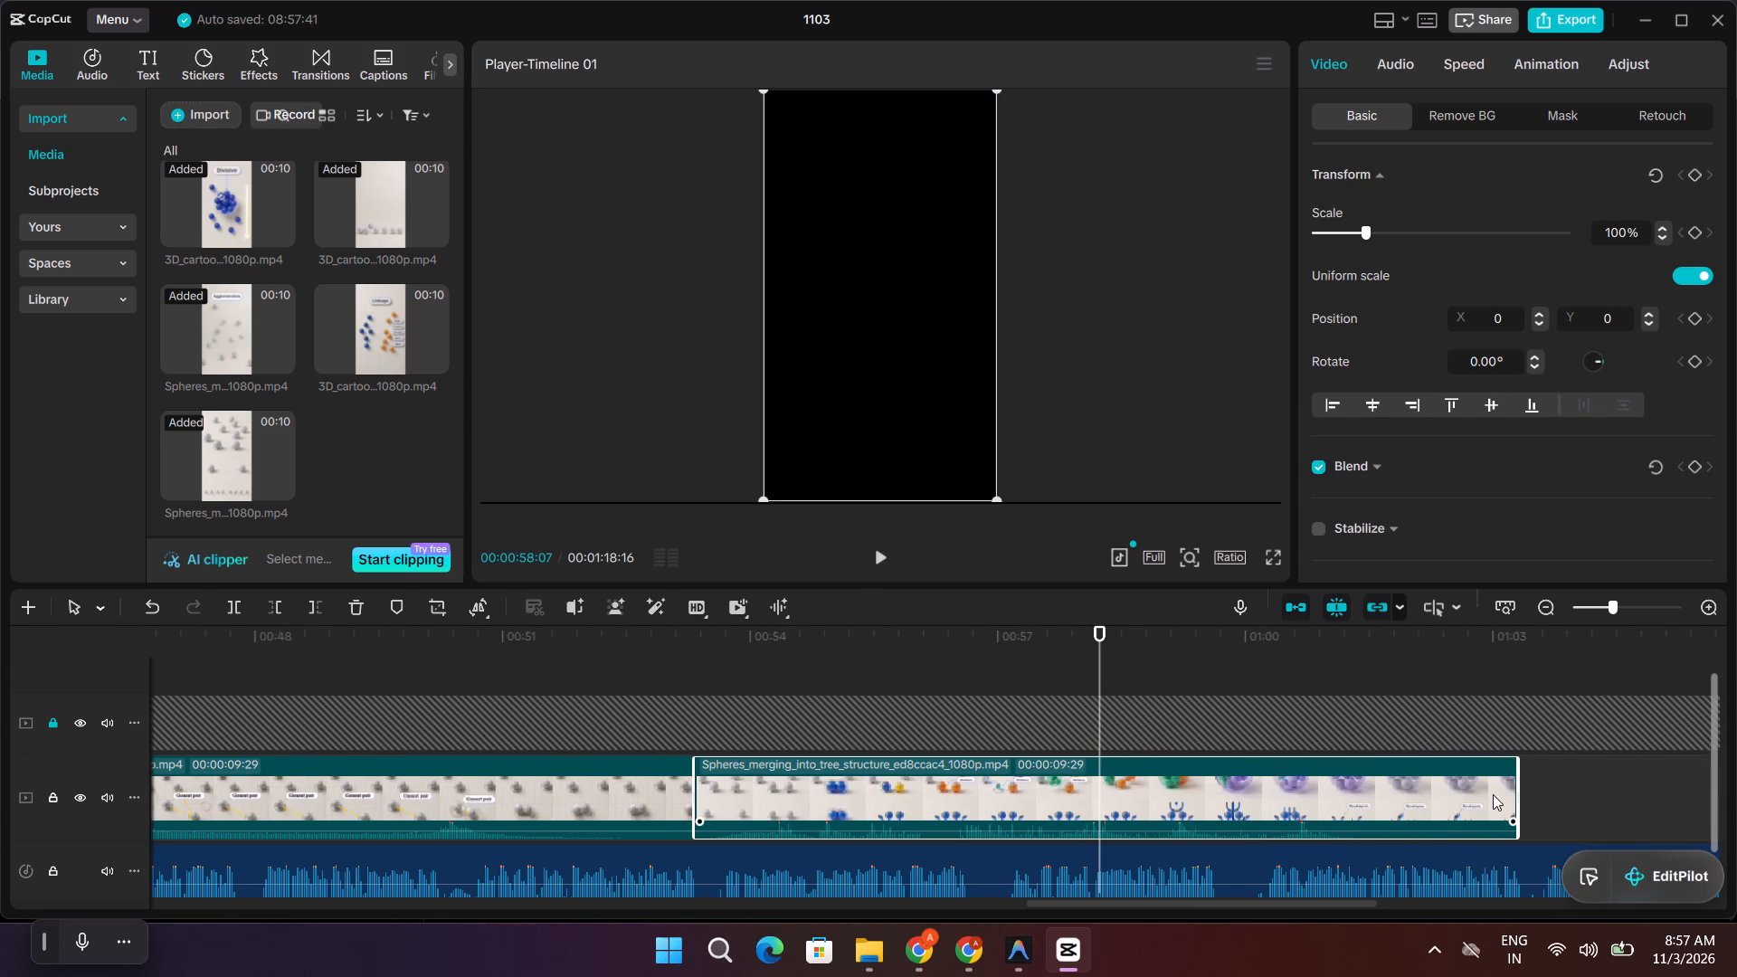
pyautogui.press('space')
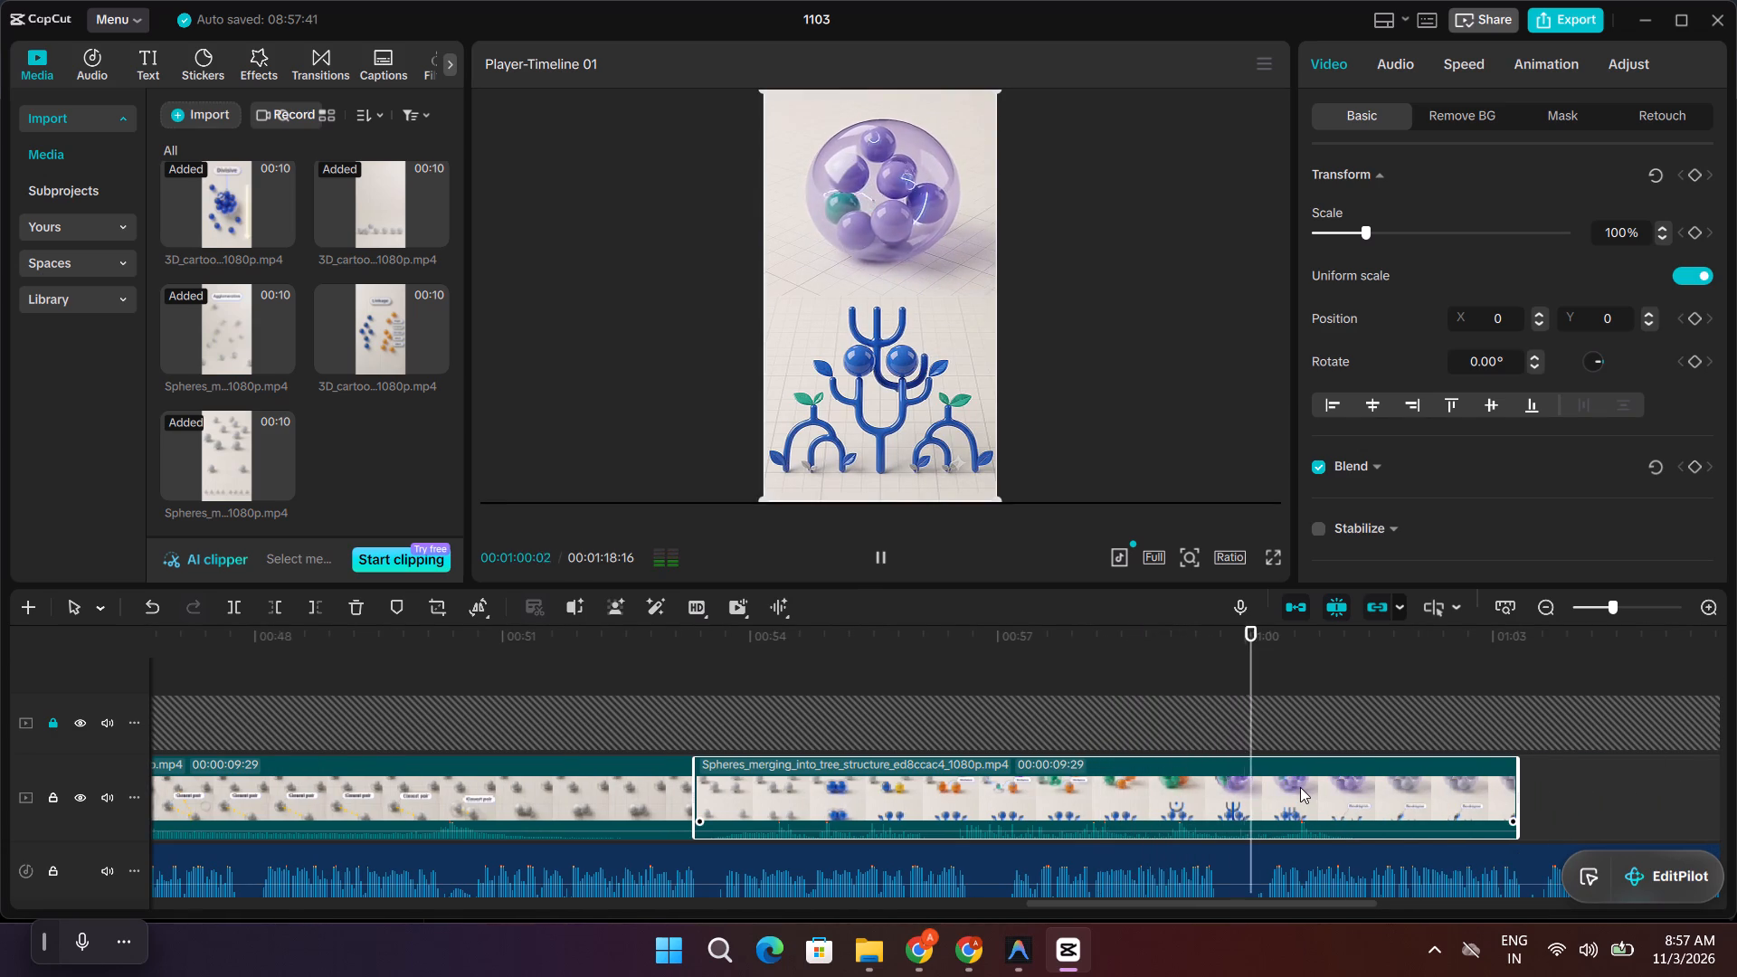
pyautogui.press('space')
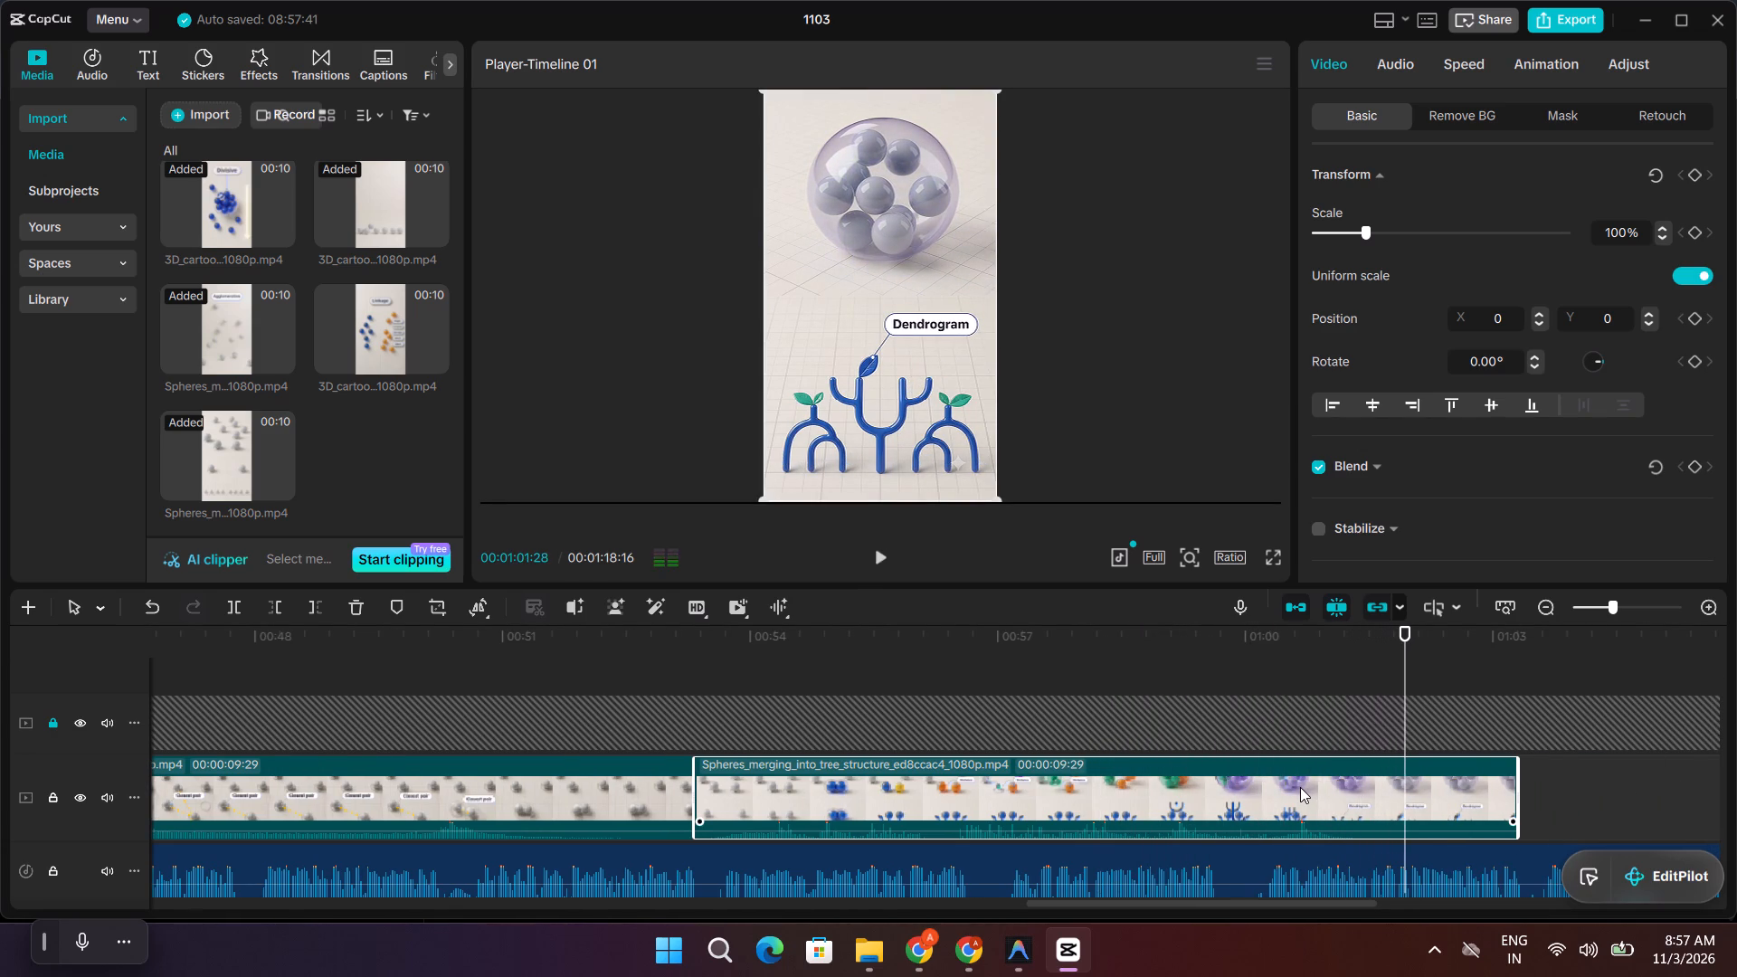
pyautogui.press('space')
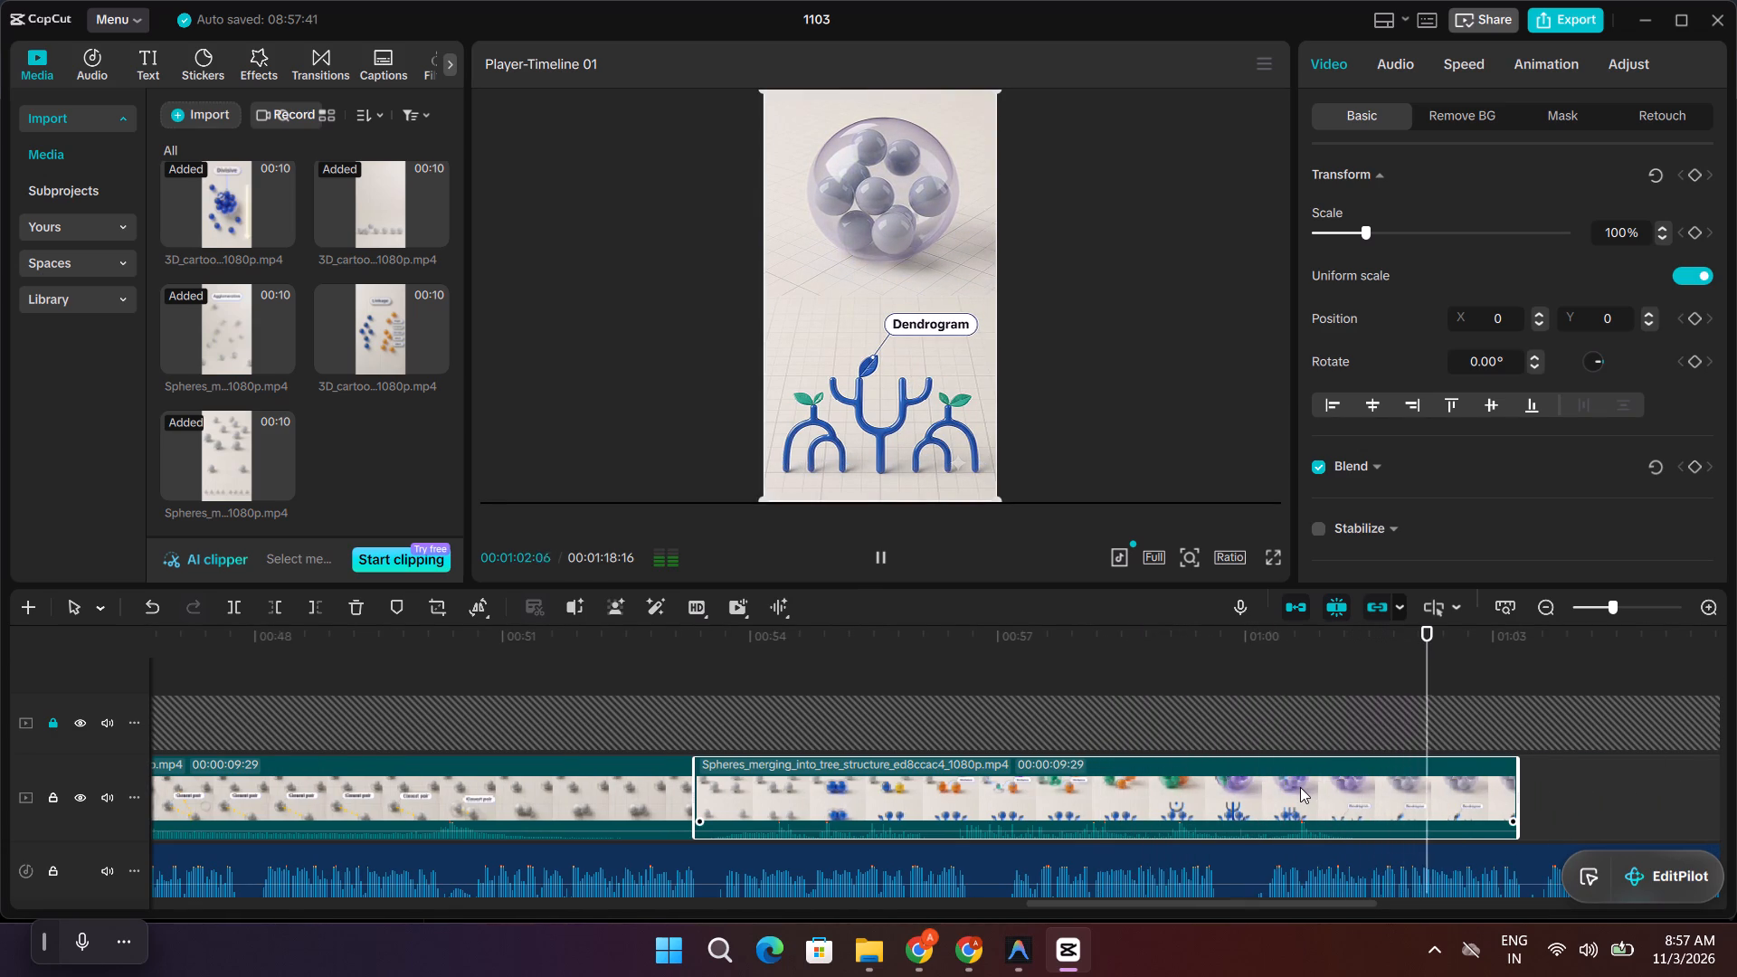
pyautogui.press('space')
pyautogui.press('space')
pyautogui.press('space')
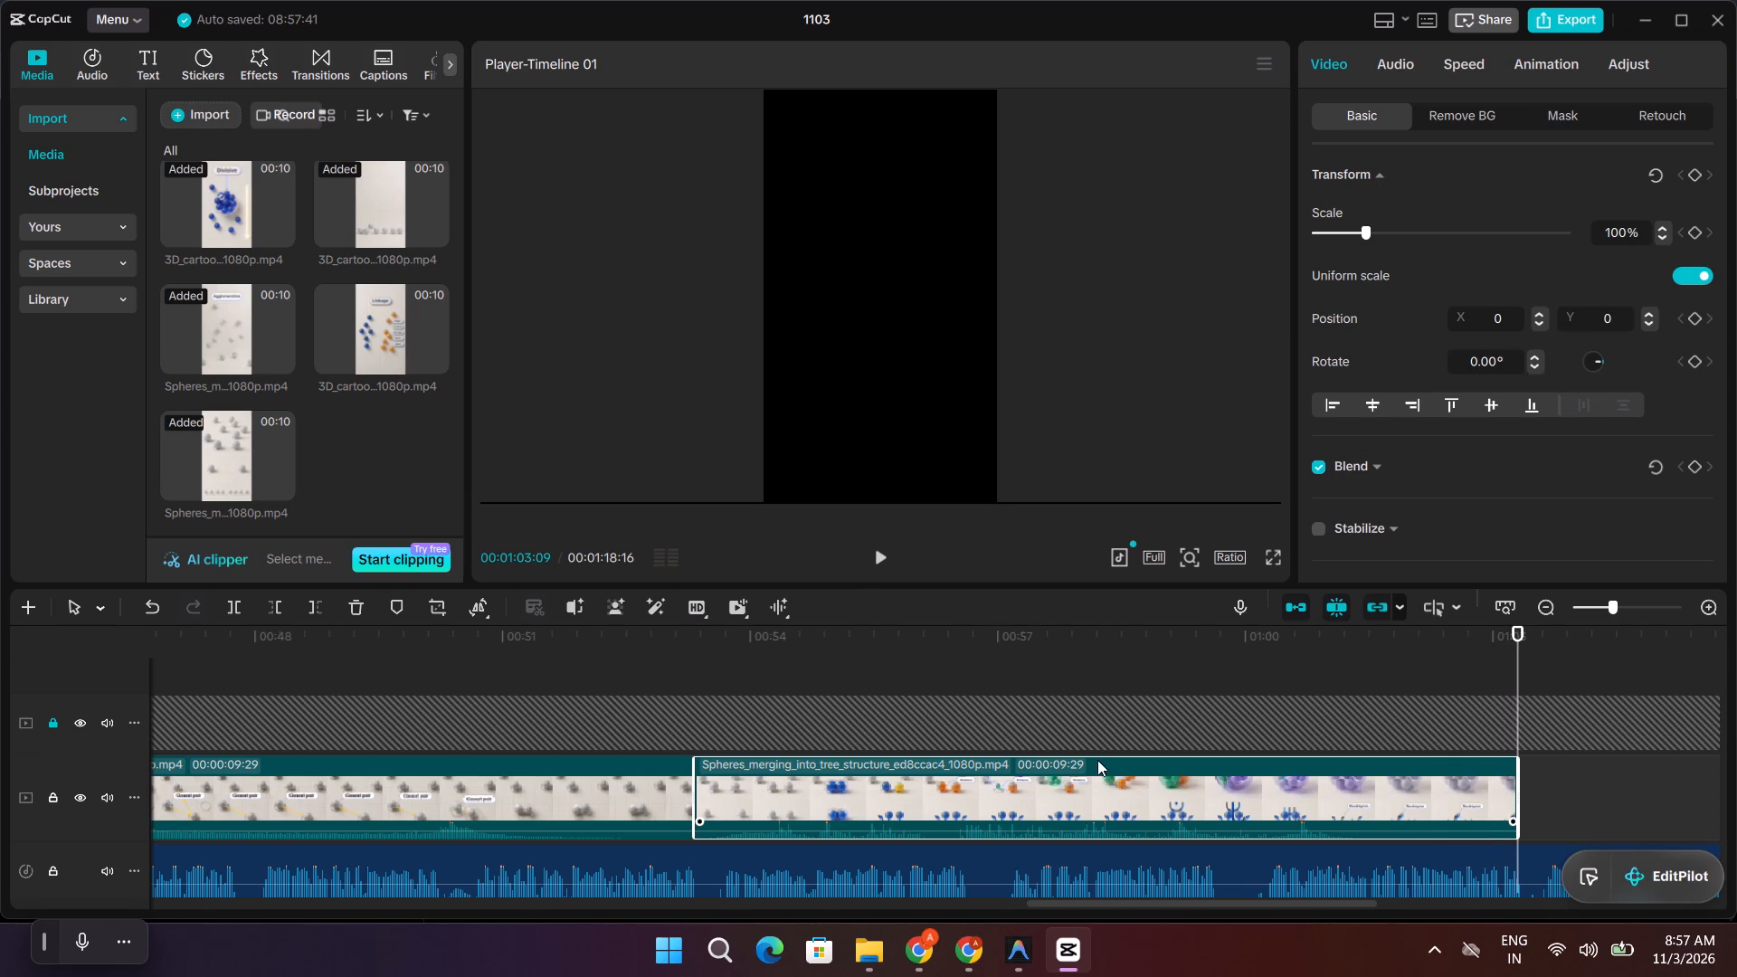
# Trim the end of the Cluster clip preceding the Spheres_merging_into_tree_structure clip so it lasts 00:00:07:27.
pyautogui.click(1039, 817)
pyautogui.click(631, 811)
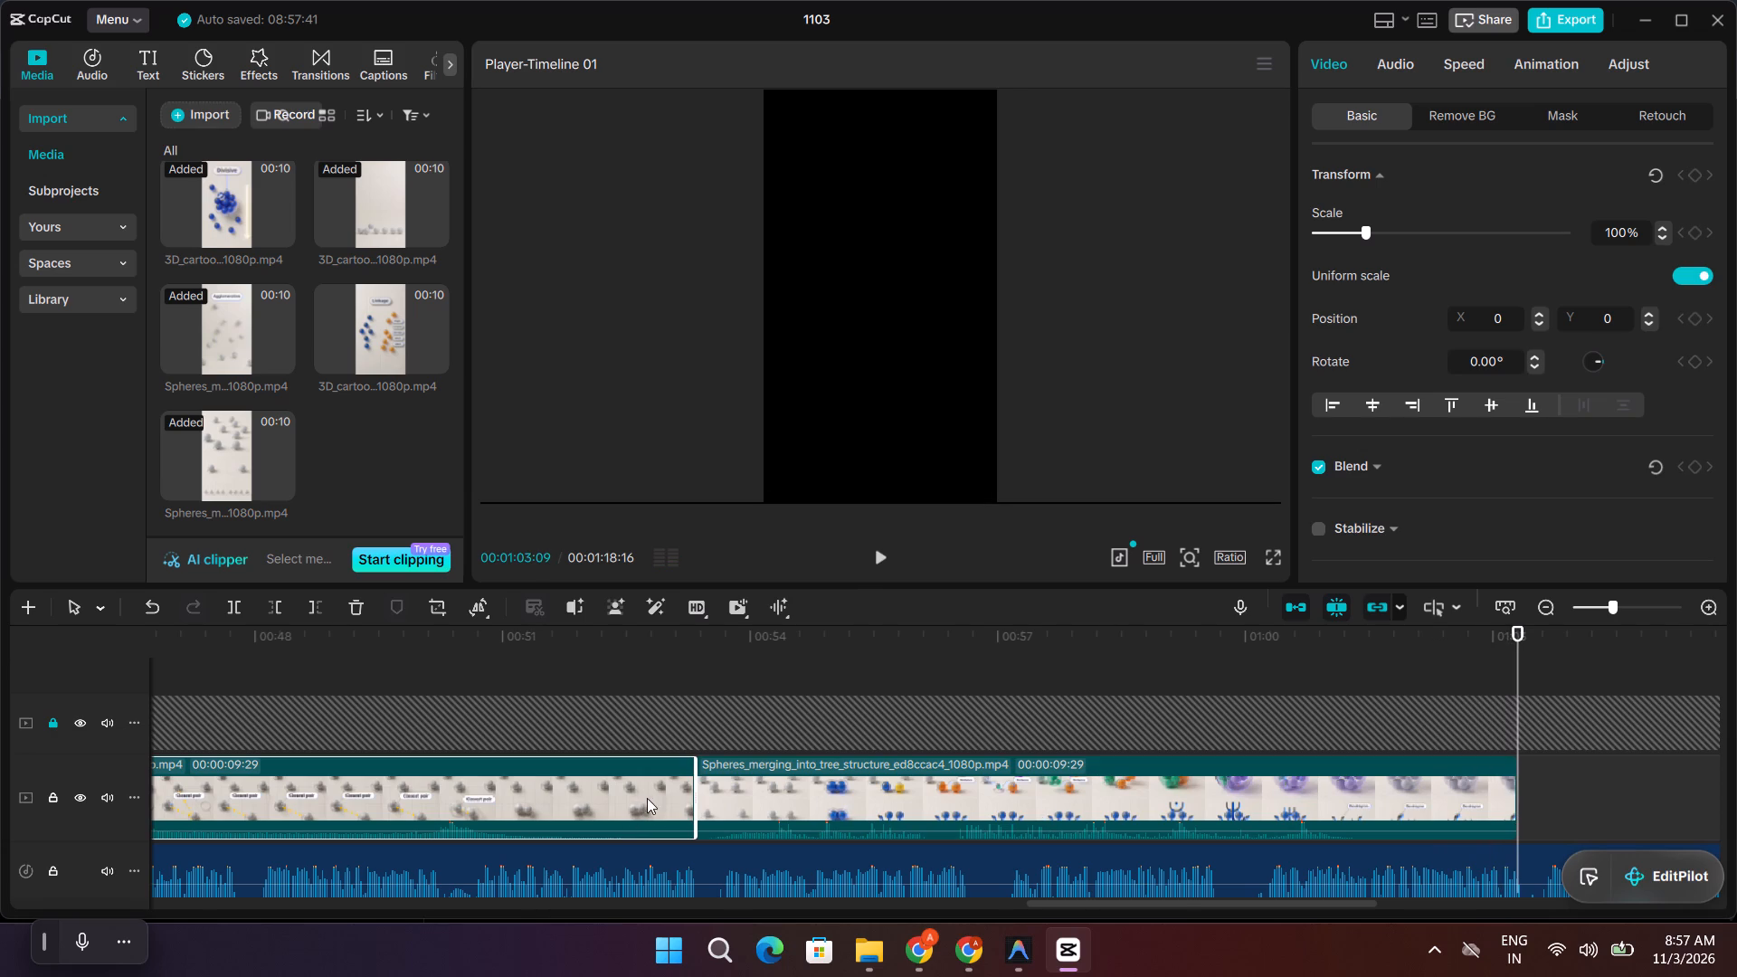
pyautogui.moveTo(695, 796); pyautogui.dragTo(518, 797)
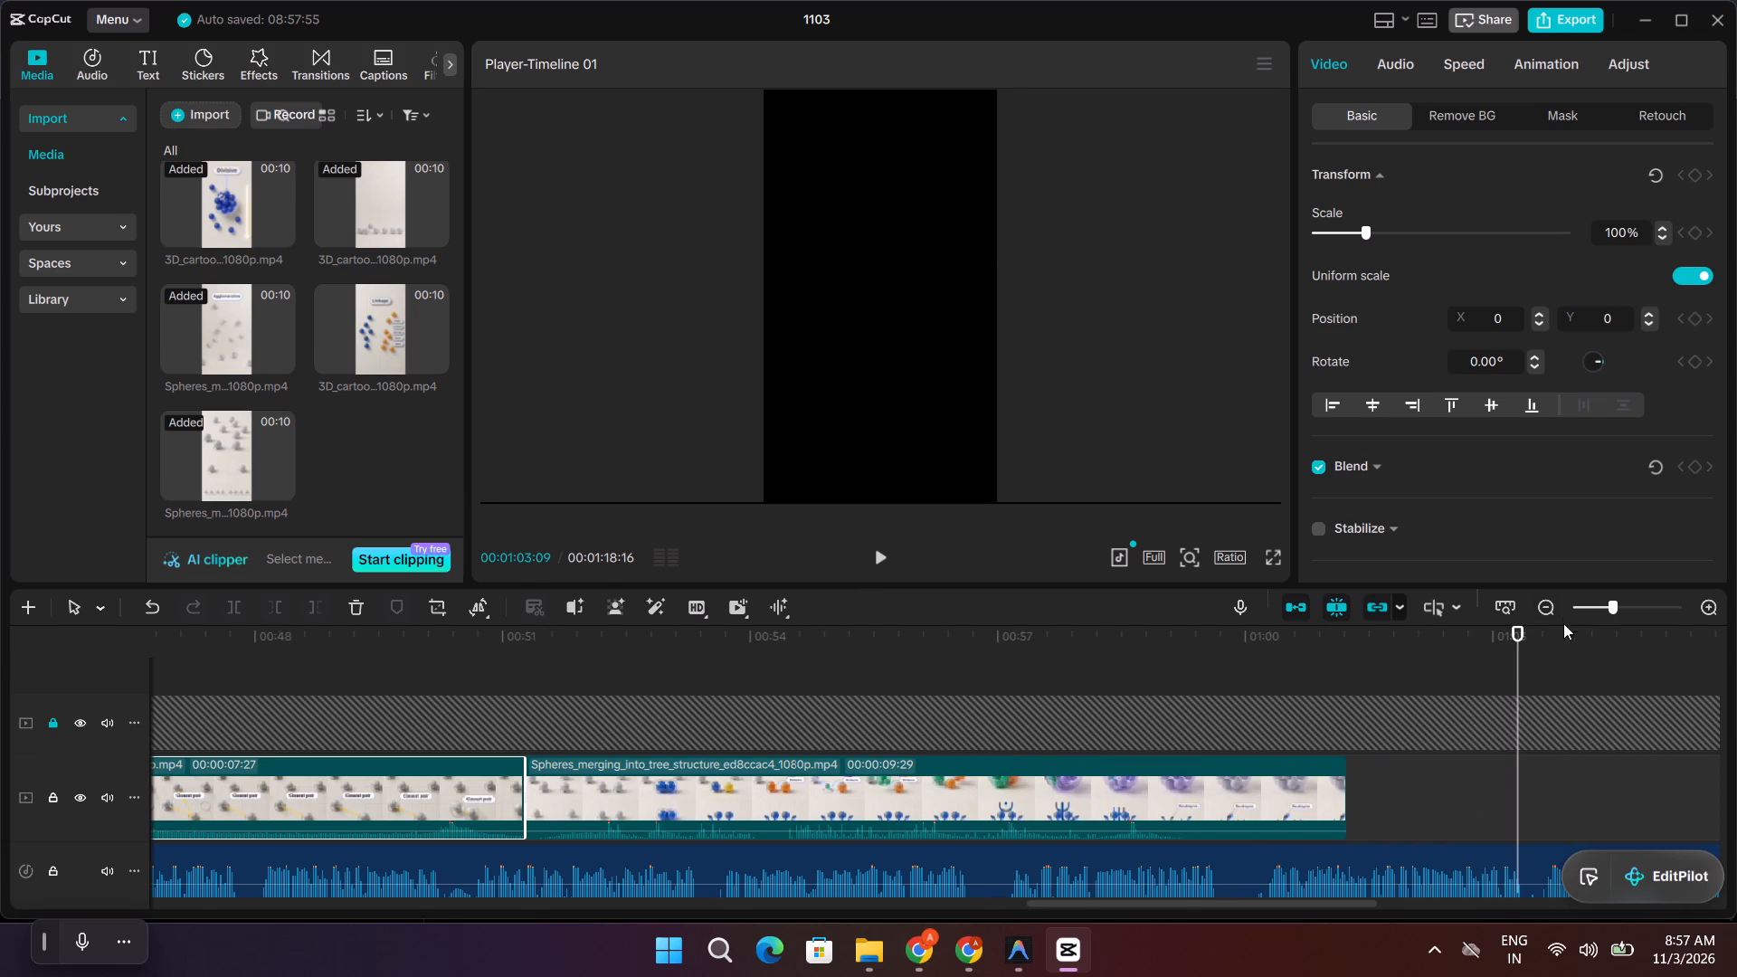
# Replay the Spheres_merging_into_tree_structure clip against the voiceover to find where its narration ends.
pyautogui.moveTo(1518, 661); pyautogui.dragTo(356, 669)
pyautogui.press('space')
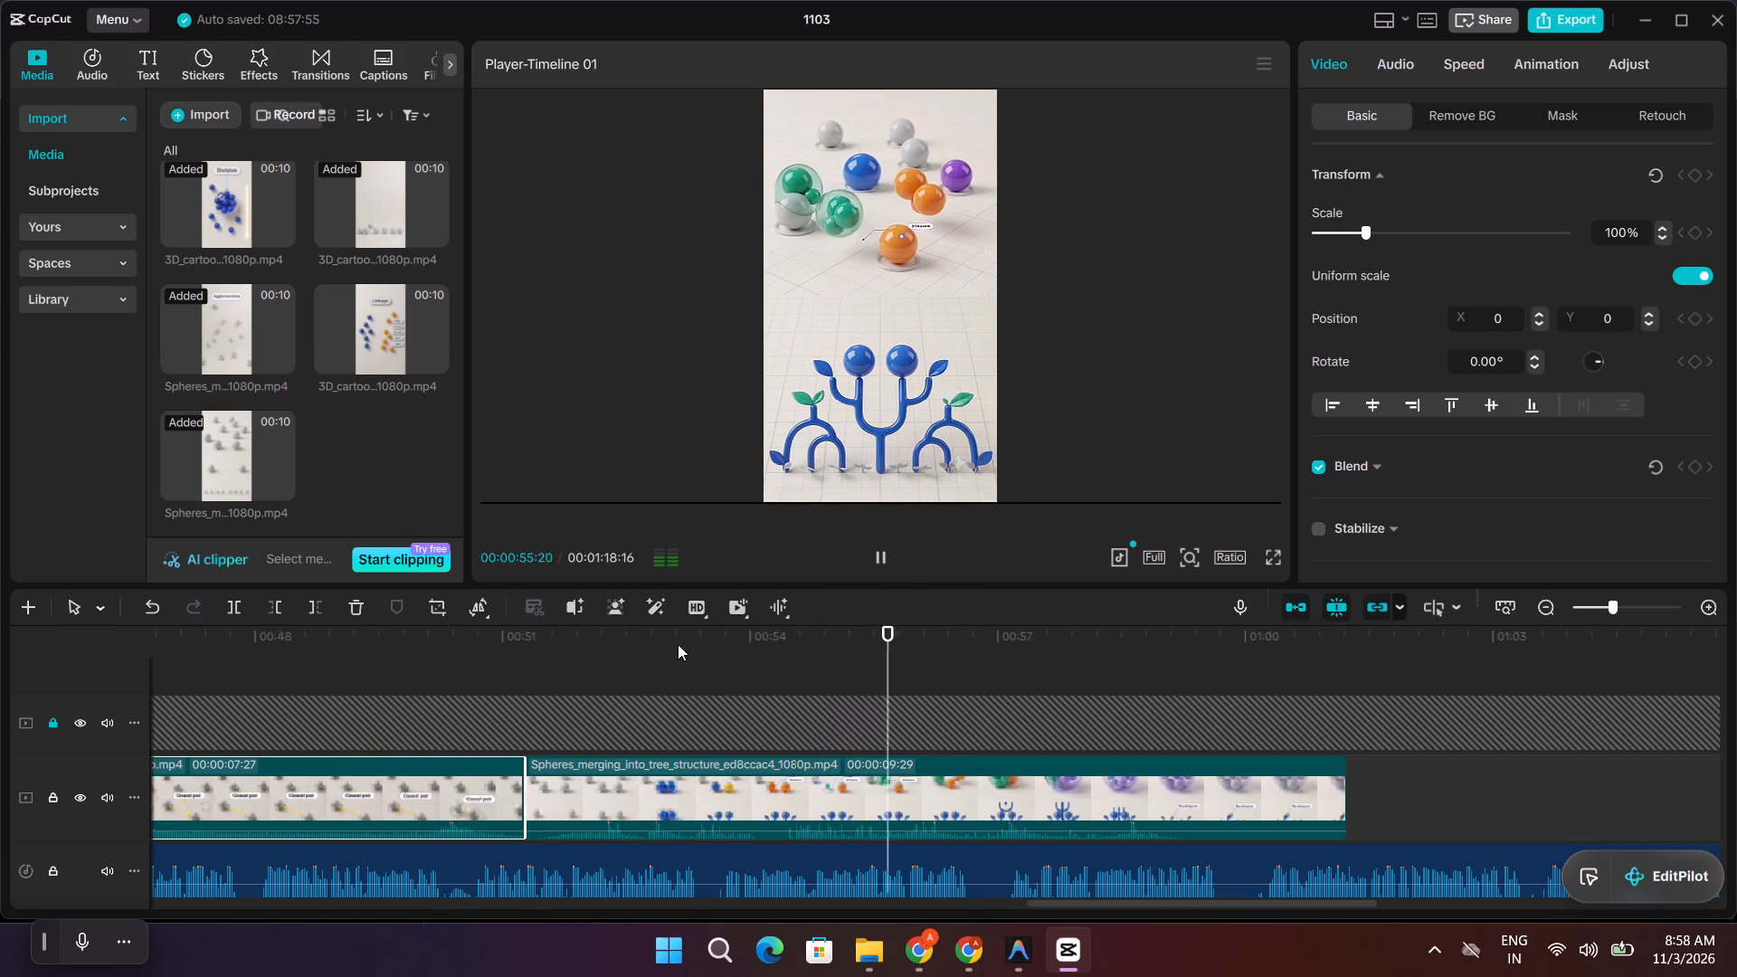
pyautogui.press('space')
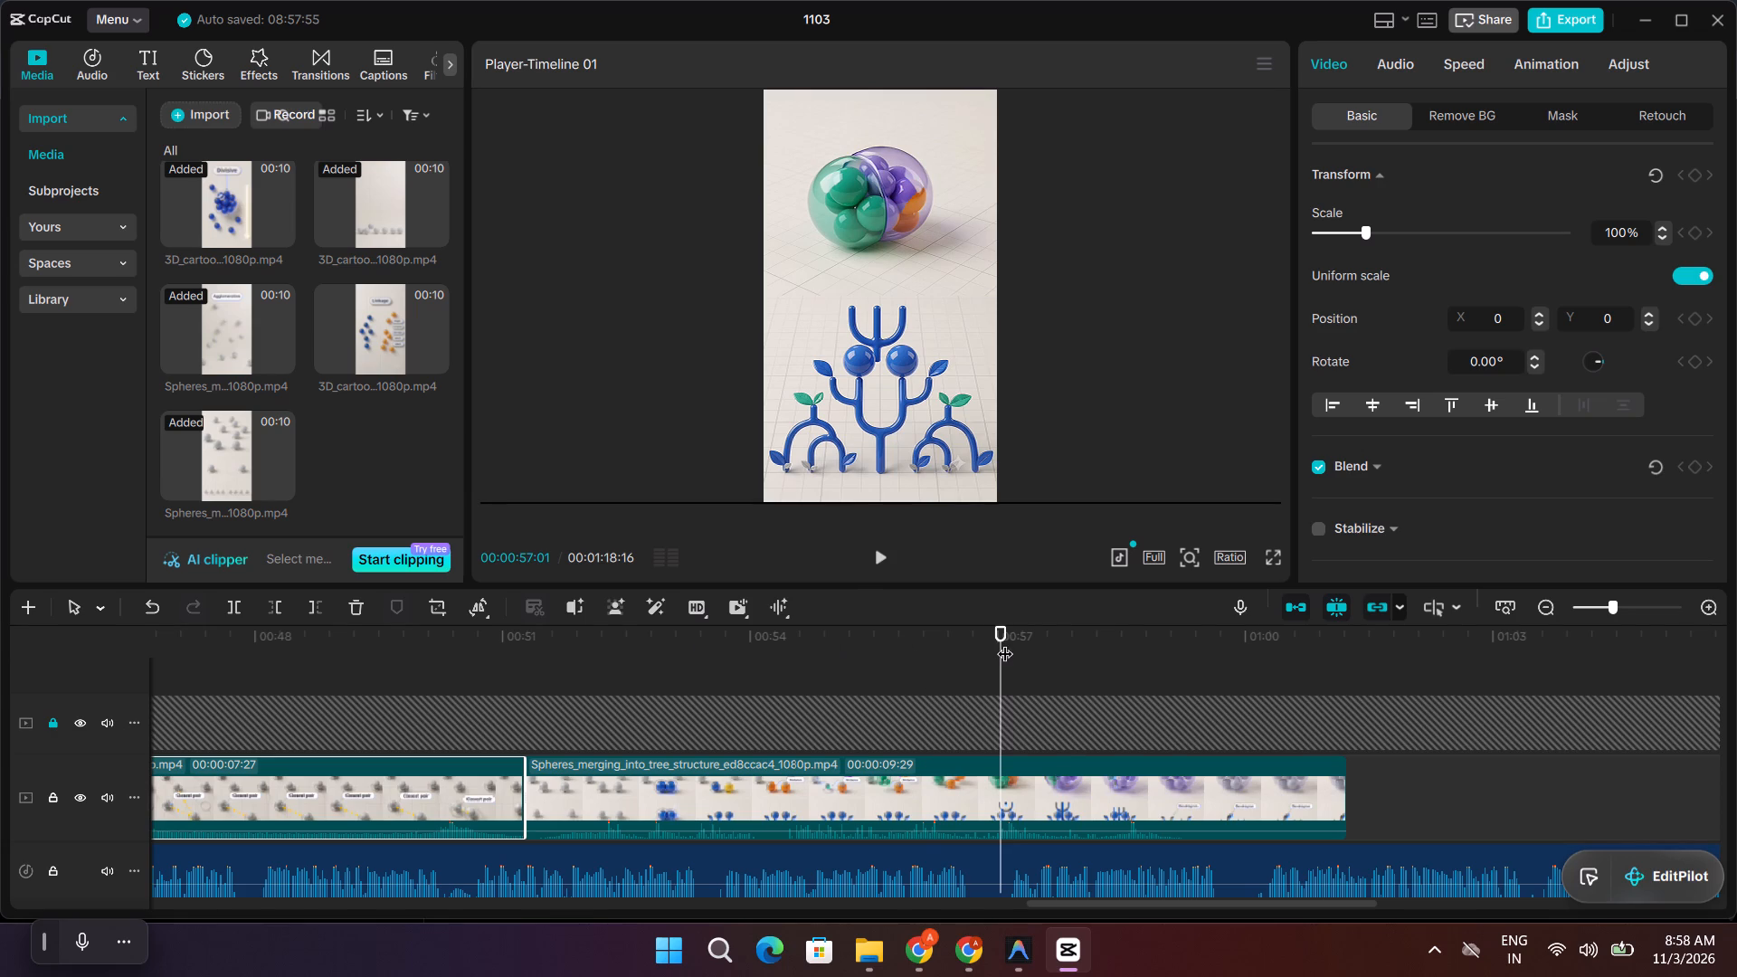
pyautogui.moveTo(1006, 642); pyautogui.dragTo(604, 643)
pyautogui.press('space')
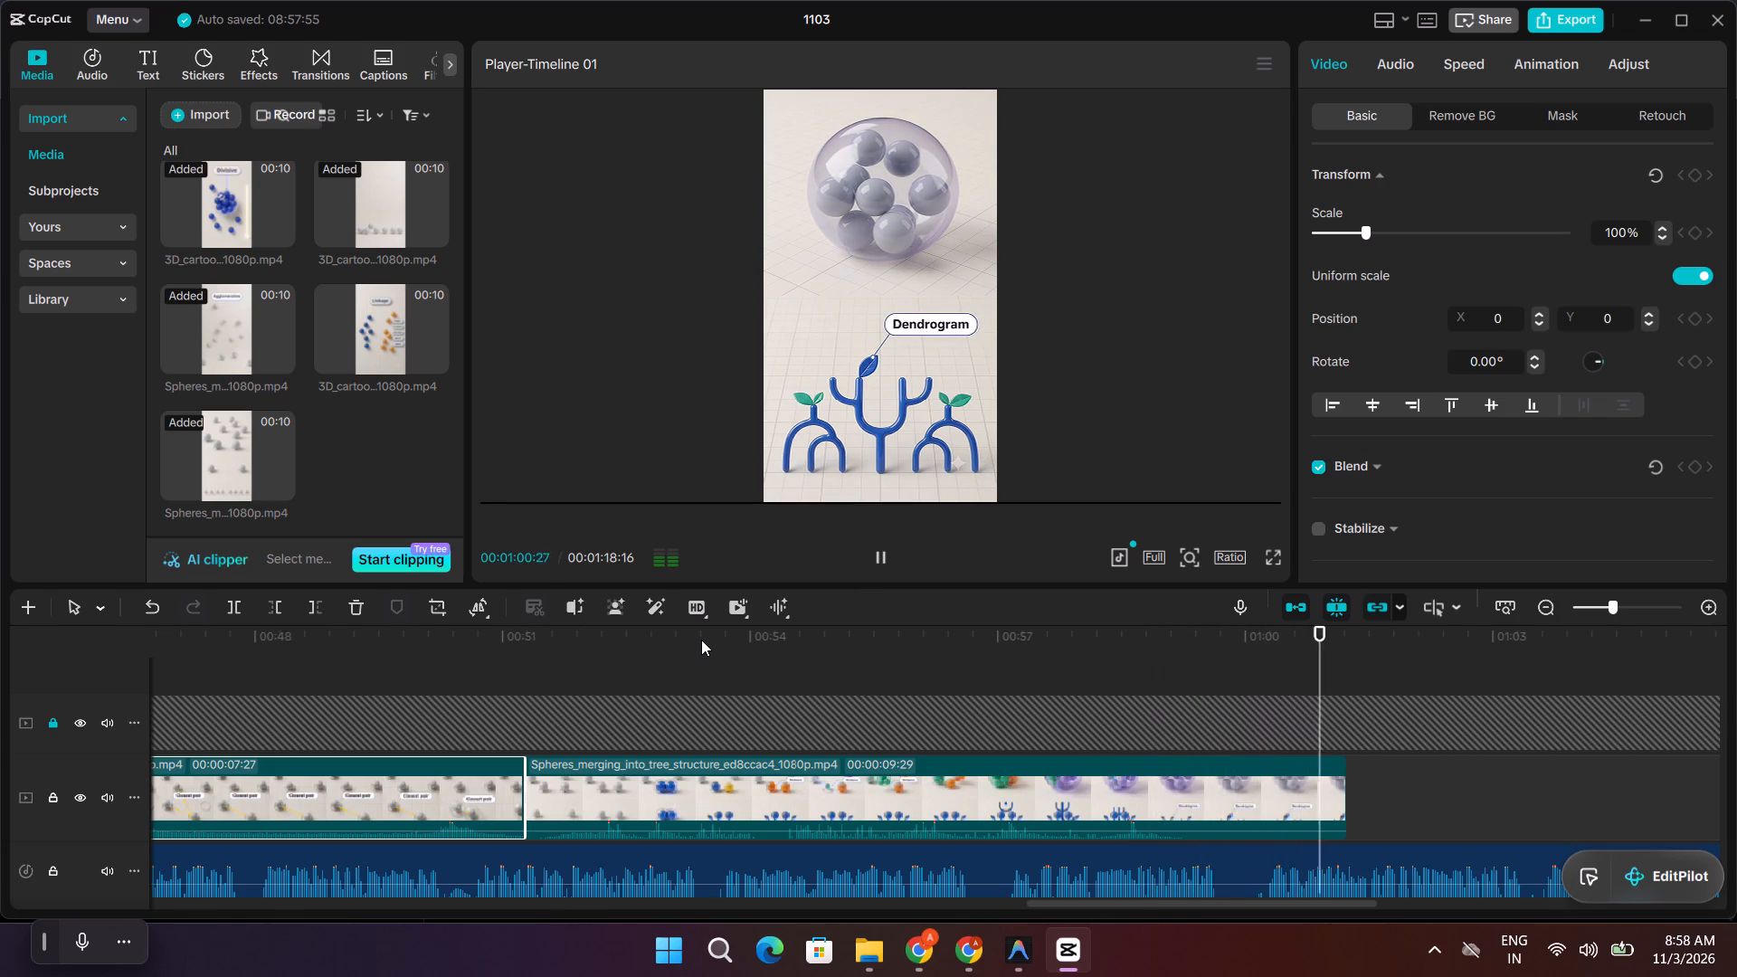
pyautogui.press('space')
pyautogui.click(1216, 747)
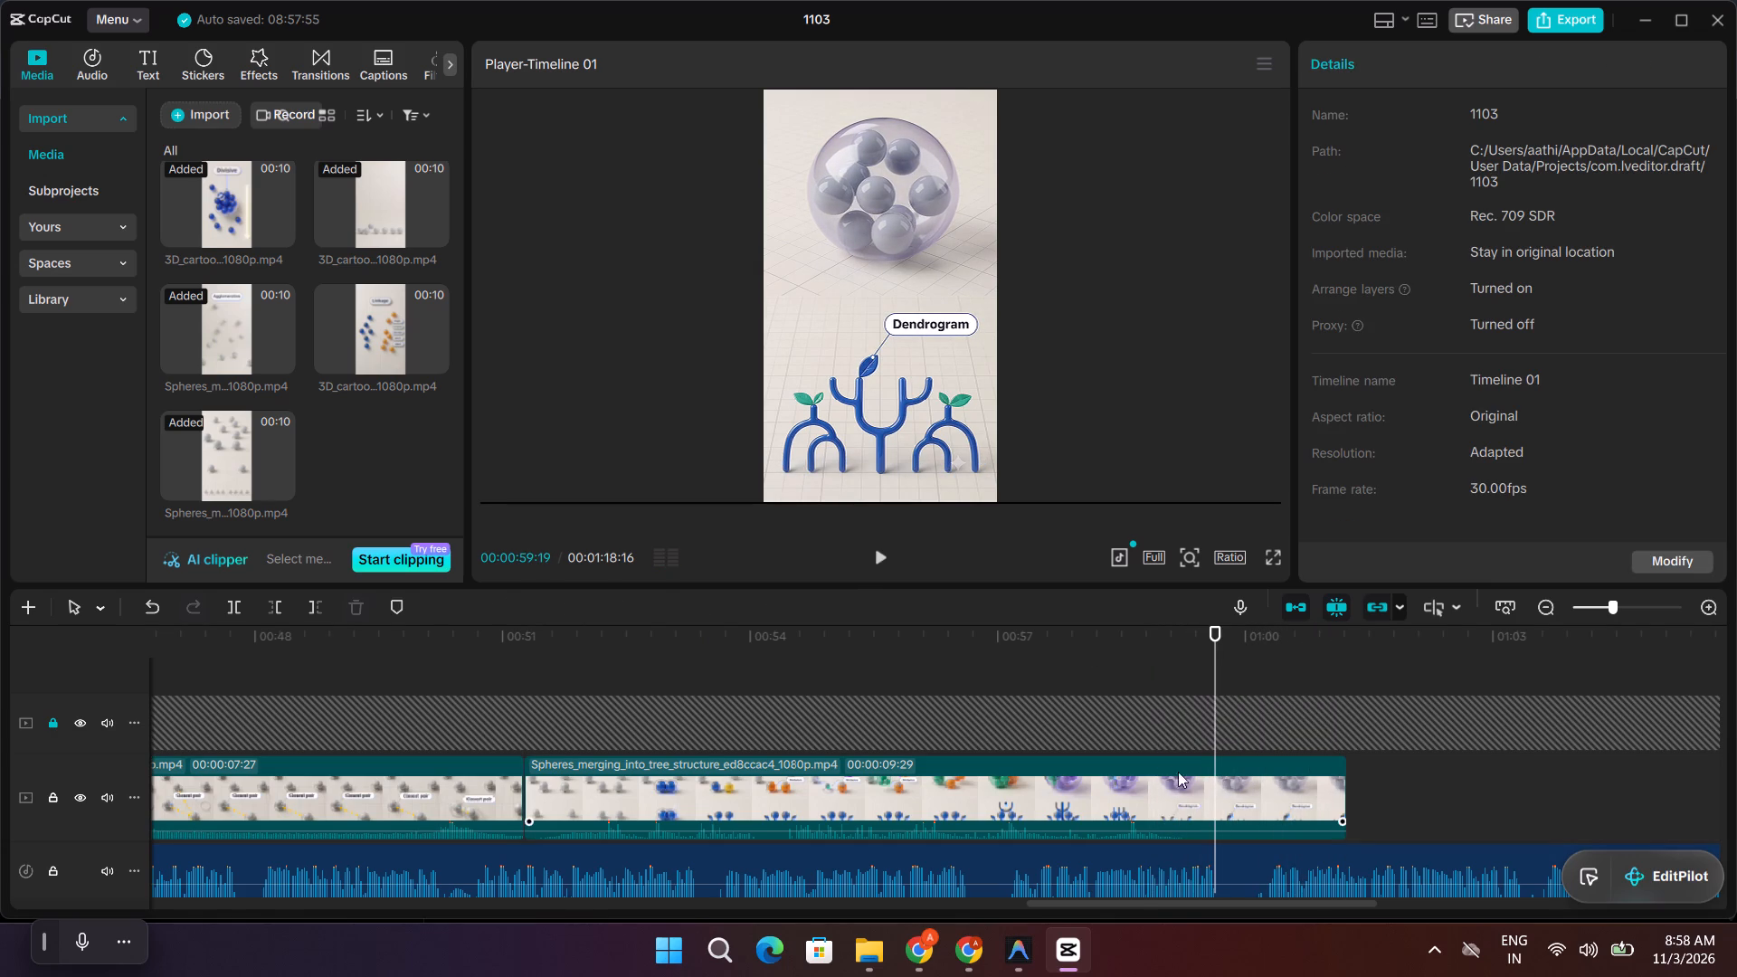
pyautogui.moveTo(1212, 719); pyautogui.dragTo(1045, 719)
pyautogui.press('space')
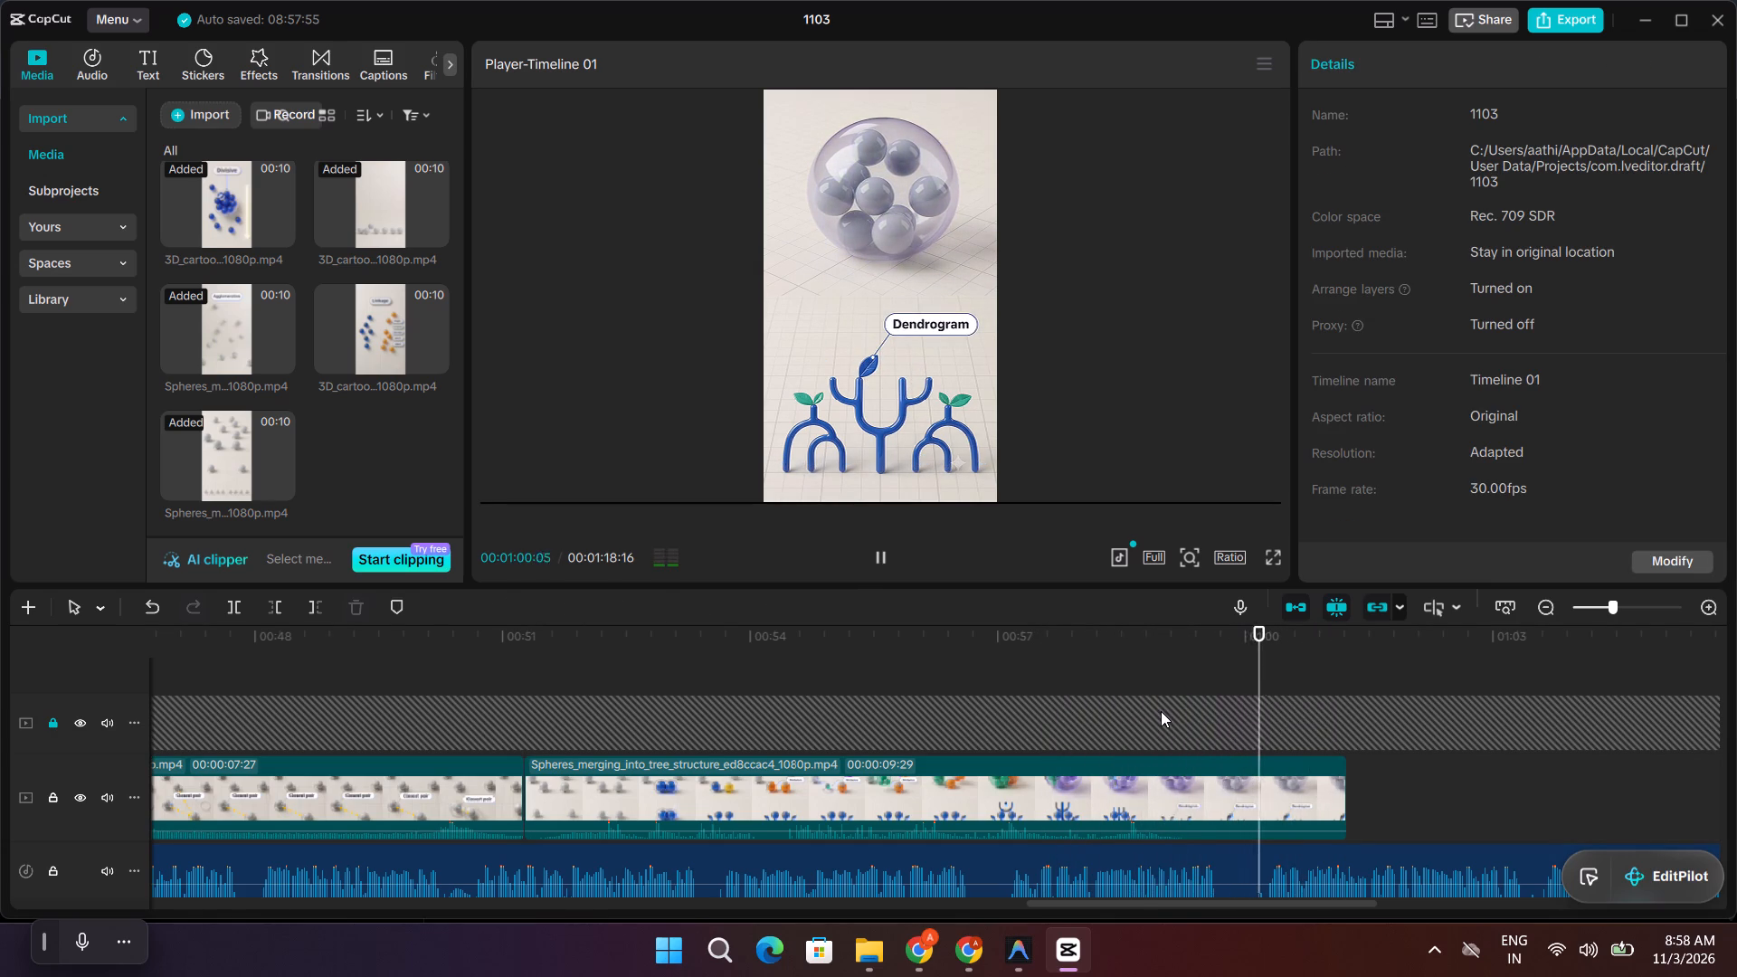
pyautogui.press('space')
# Split the Spheres_merging_into_tree_structure clip at 00:01:00:06 and delete the part after the cut.
pyautogui.moveTo(1356, 705); pyautogui.dragTo(1262, 704)
pyautogui.click(1279, 763)
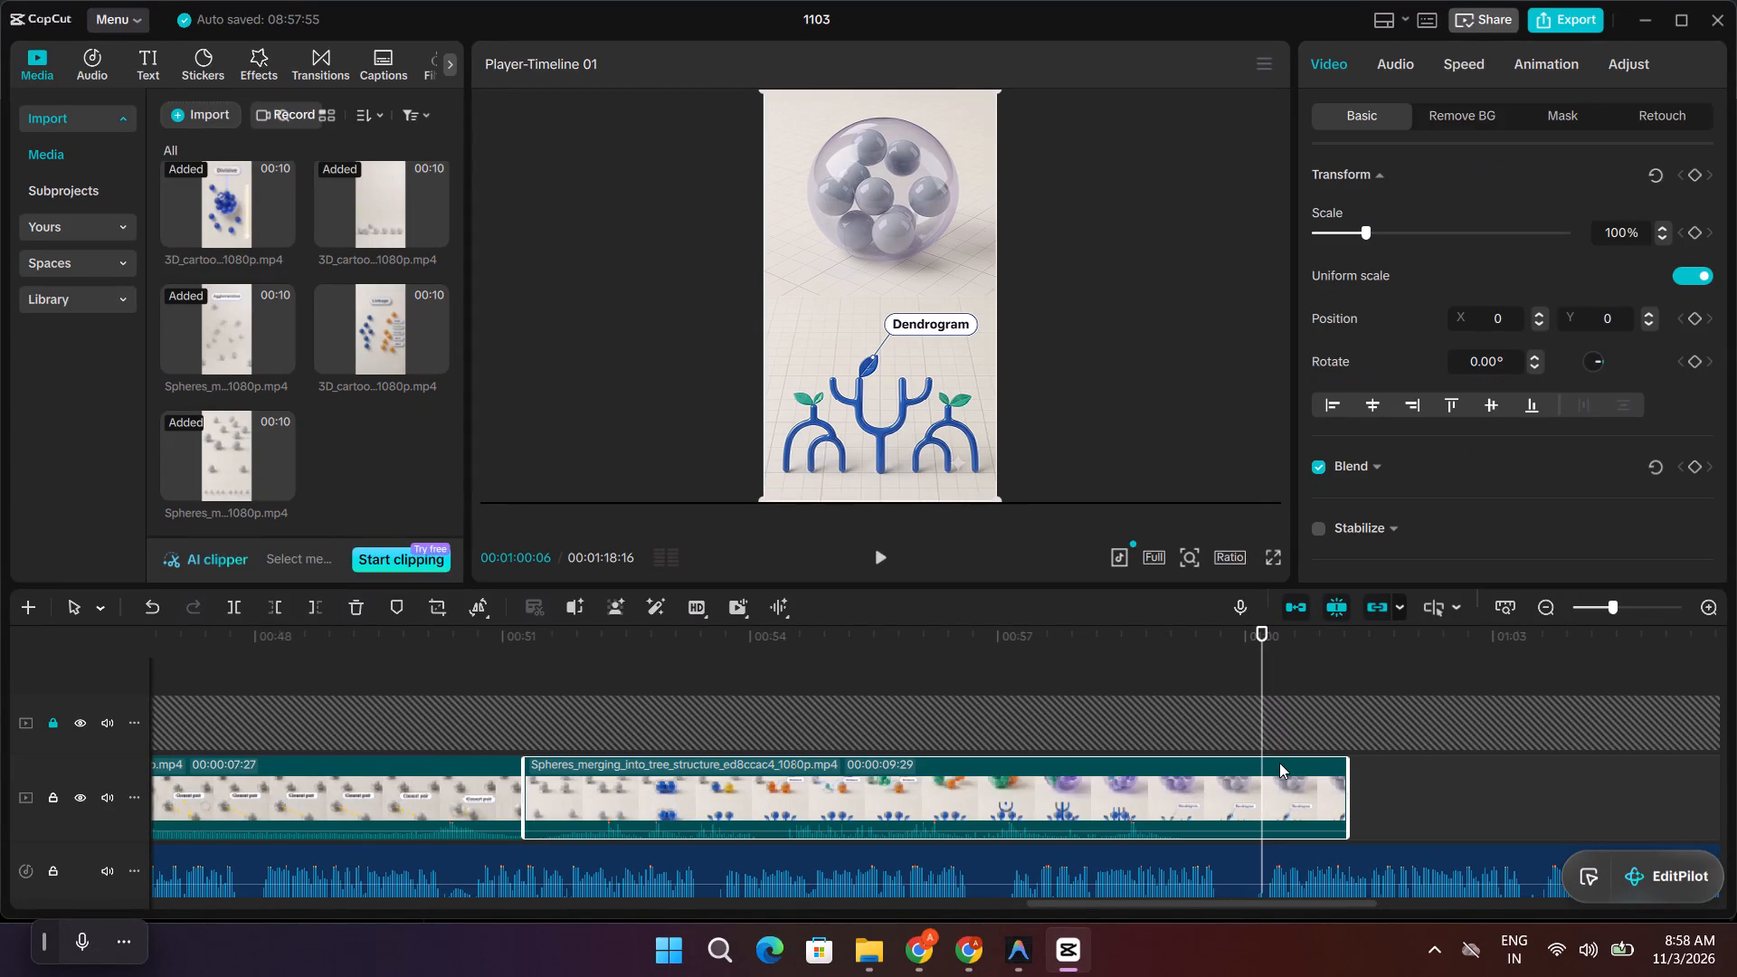
pyautogui.hotkey('ctrl', 'b')
pyautogui.click(1279, 763)
pyautogui.press('BackSpace')
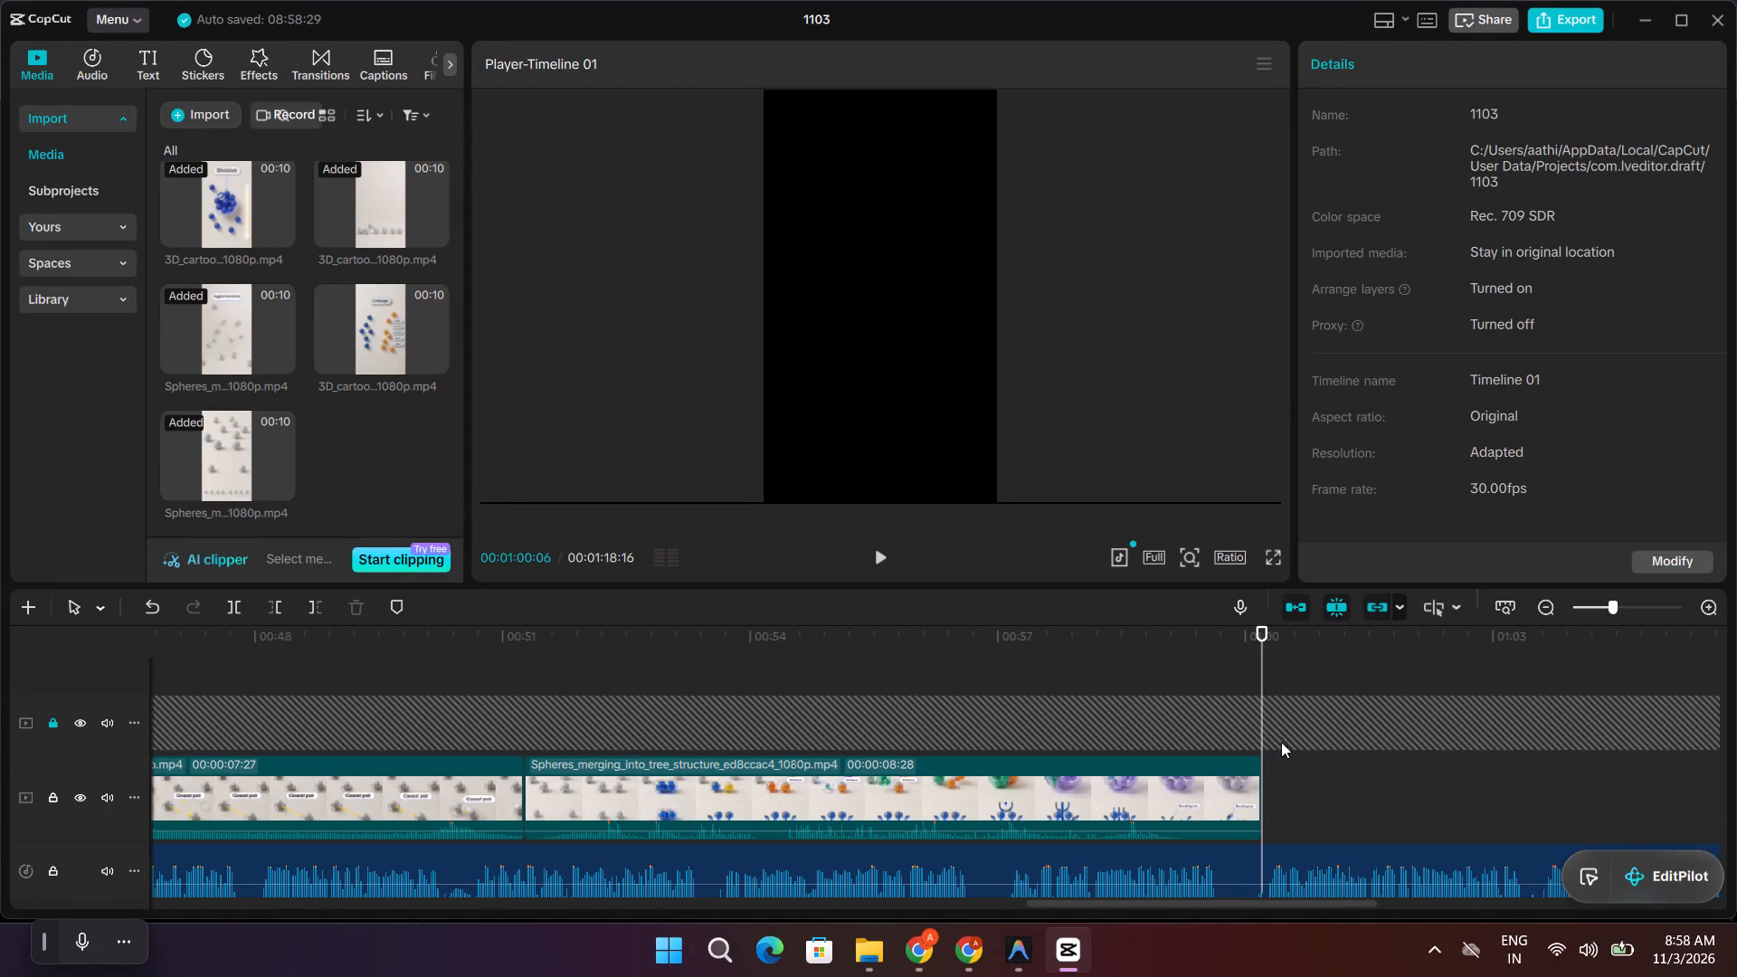
pyautogui.moveTo(1258, 716); pyautogui.dragTo(863, 714)
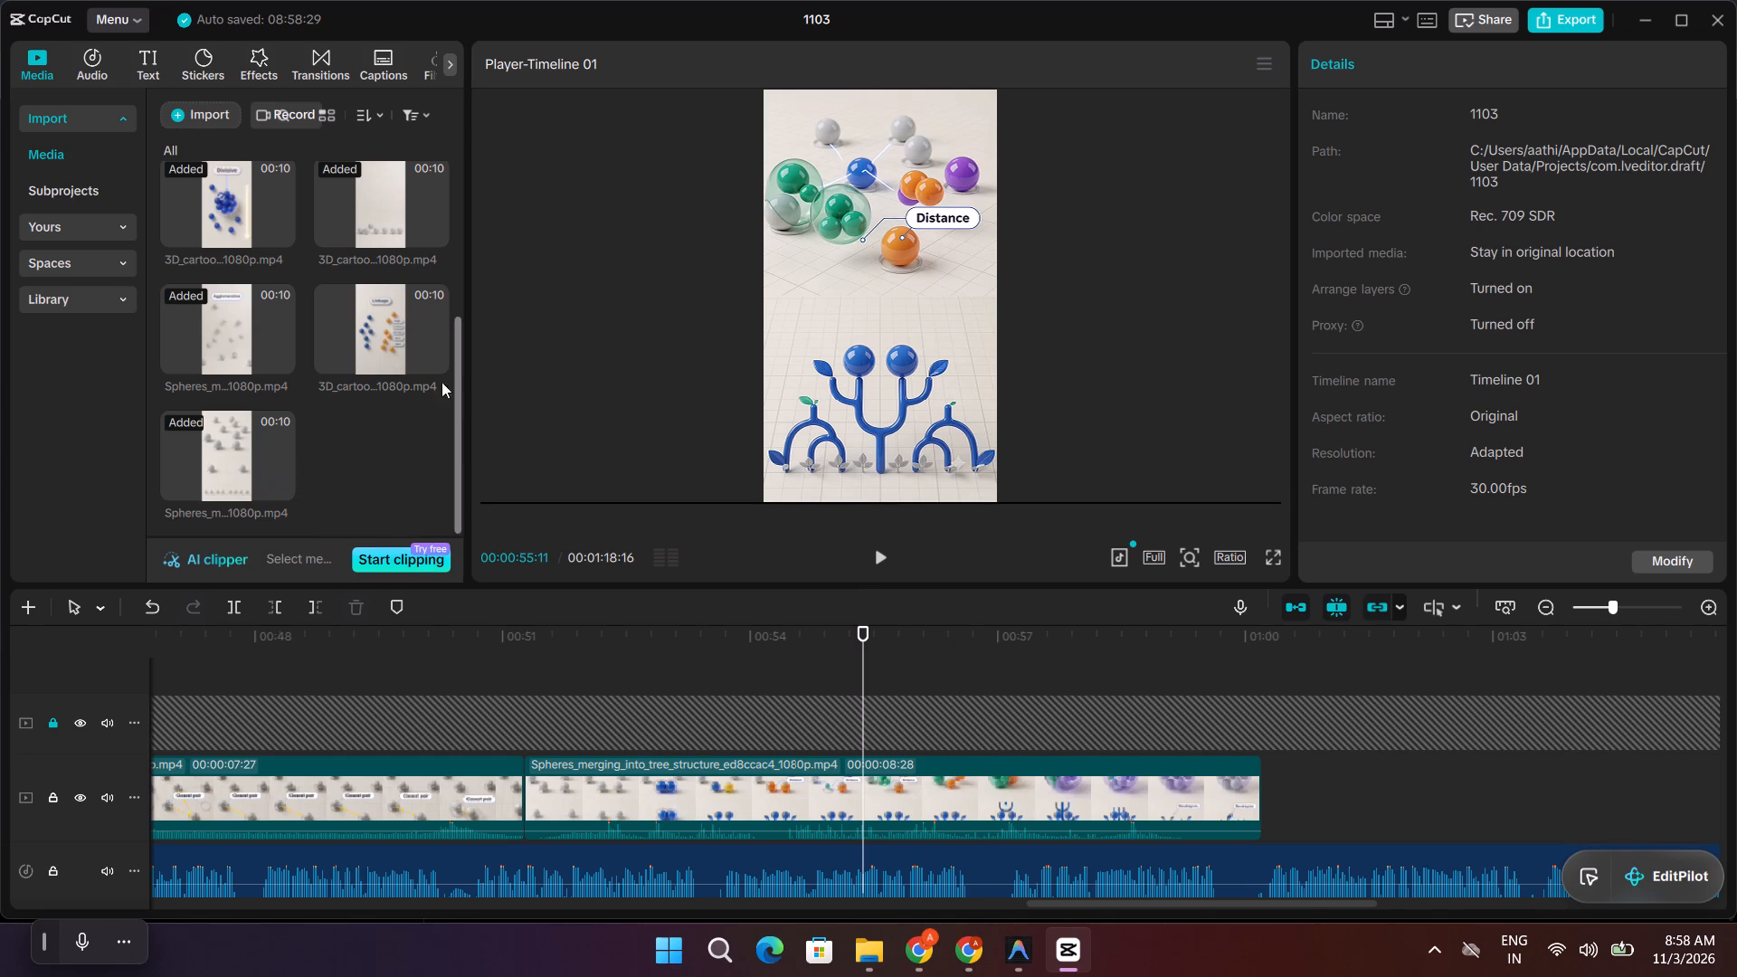
pyautogui.click(374, 317)
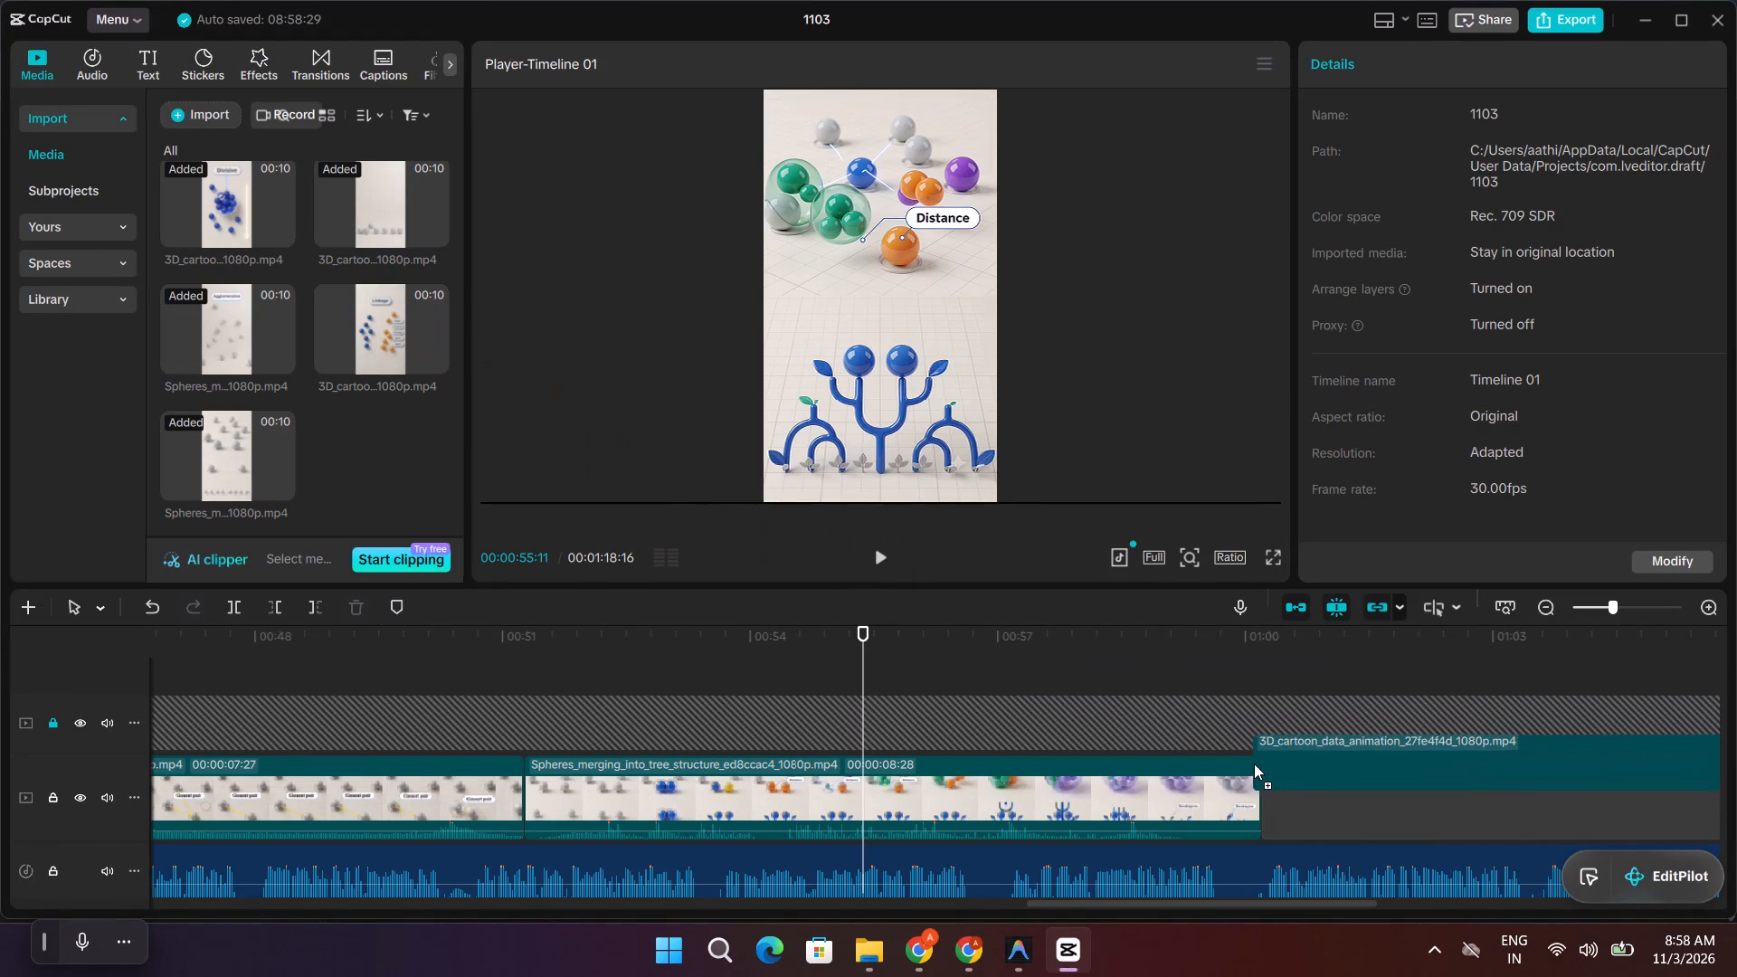
pyautogui.moveTo(1254, 764); pyautogui.dragTo(1258, 776)
# Play the Linkage clip against the voiceover up to the HierarchicalClusteringShort outro, checking how the linkage labels match the narration.
pyautogui.press('space')
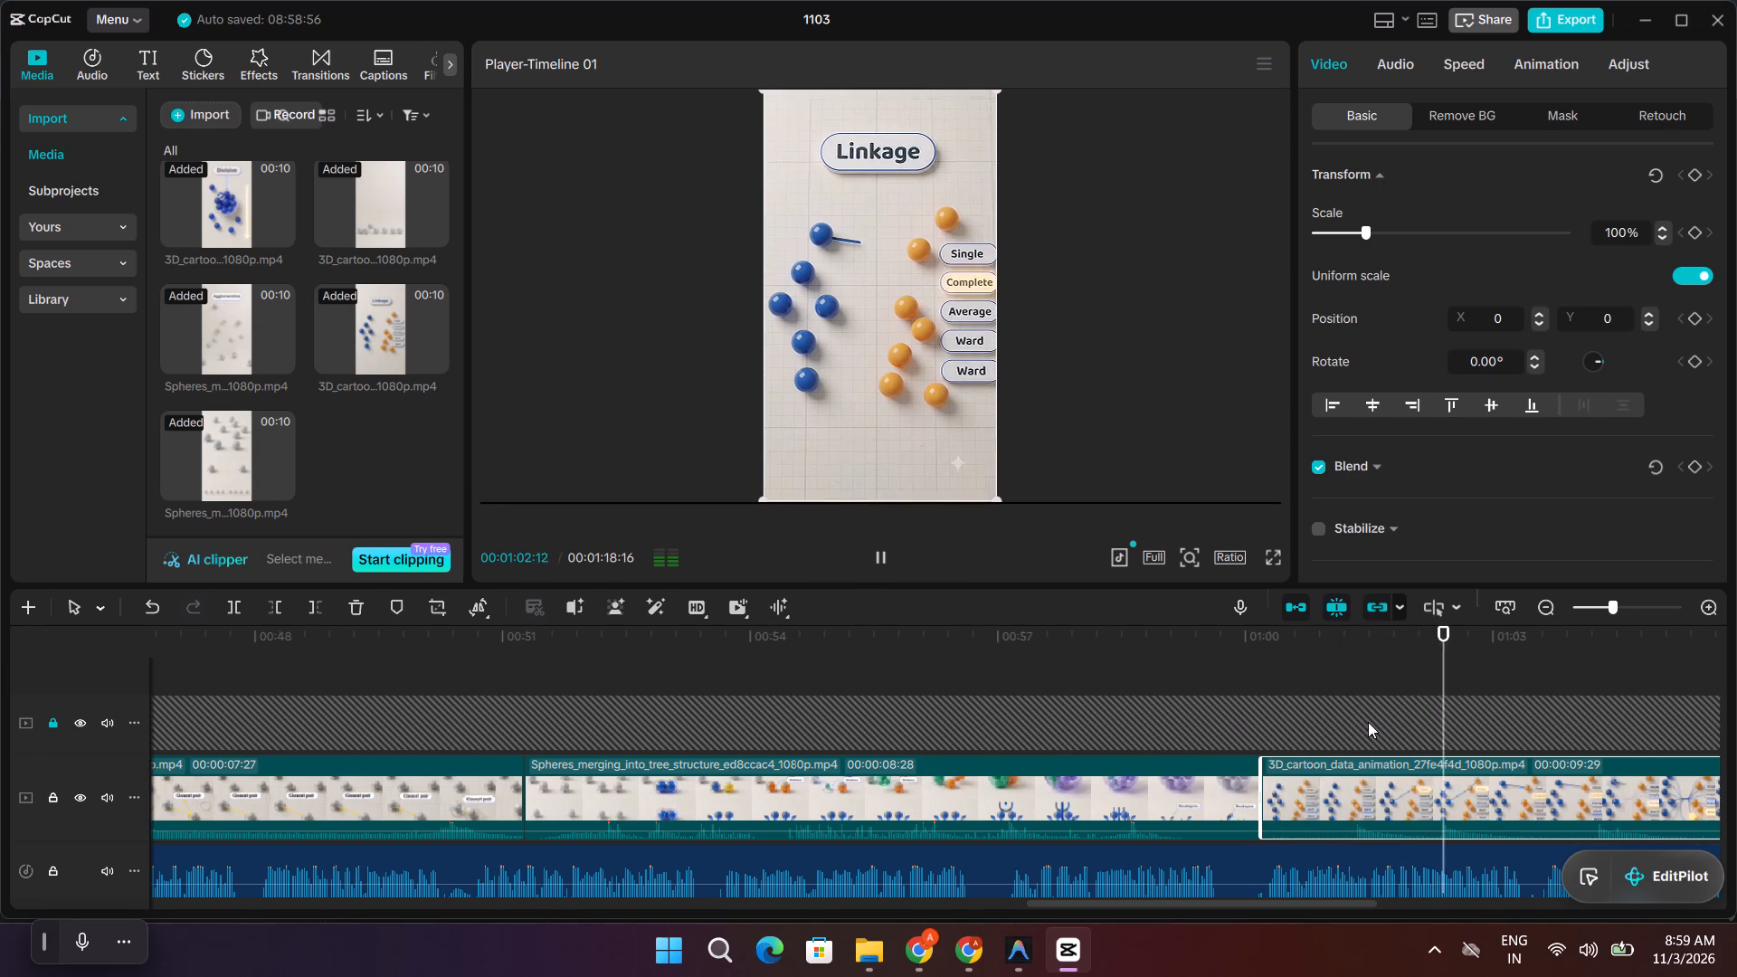
pyautogui.press('space')
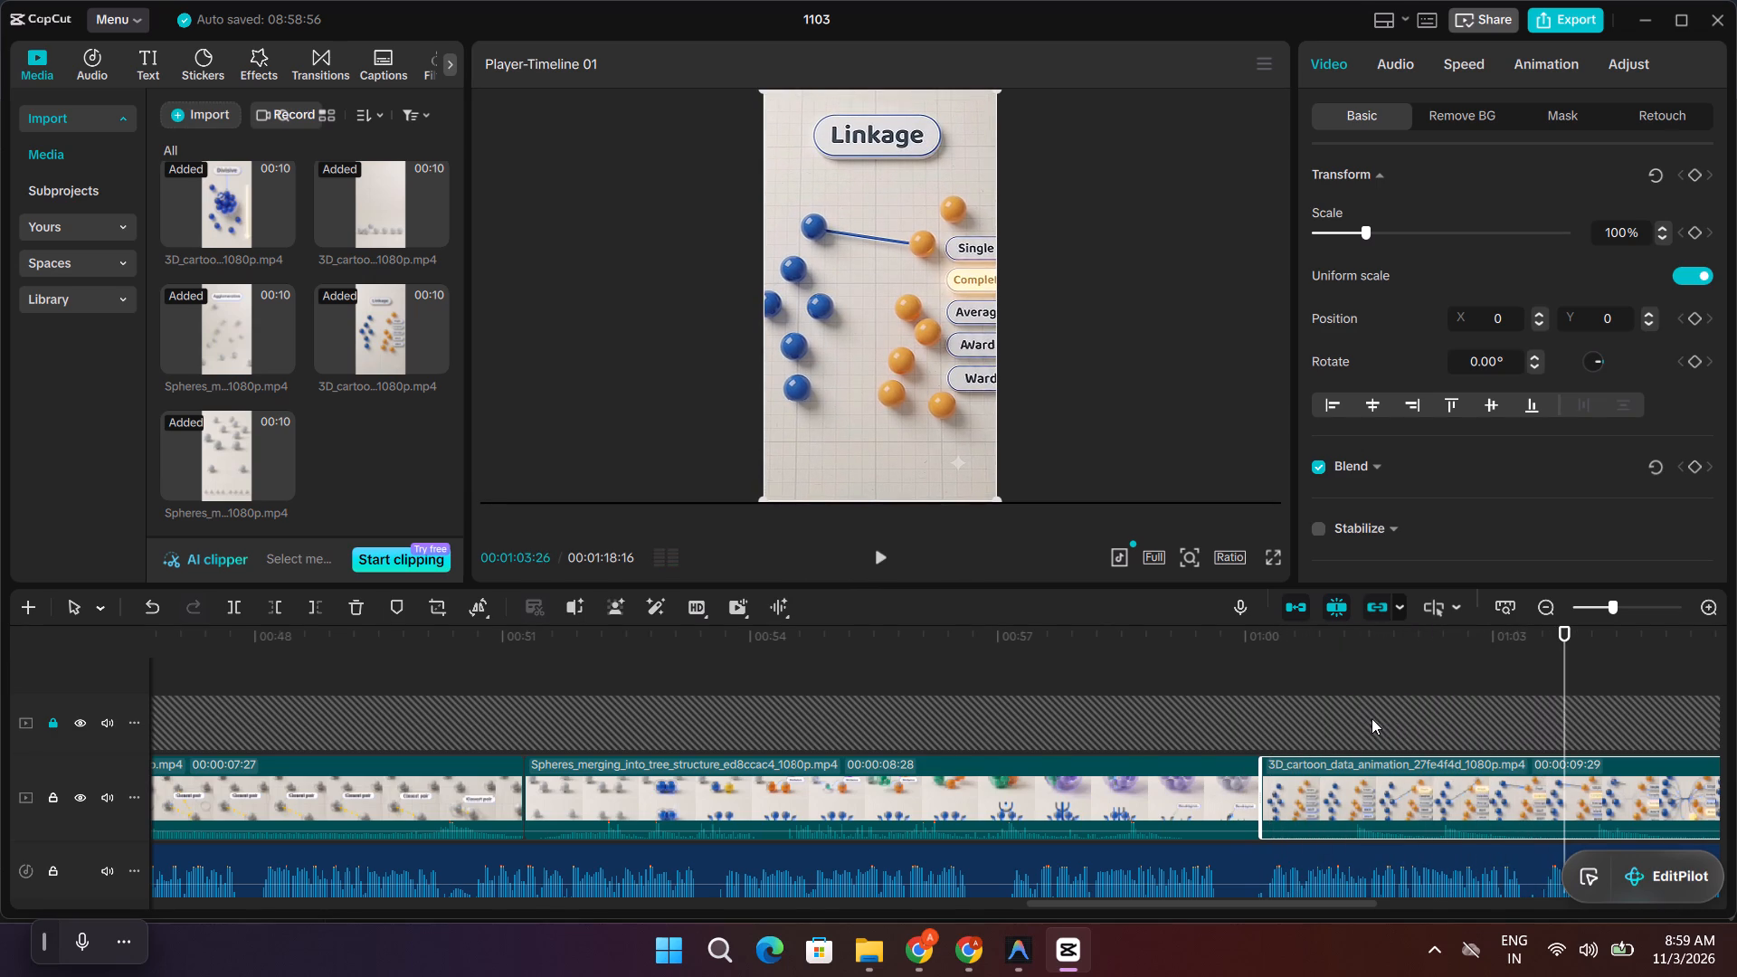
pyautogui.press('space')
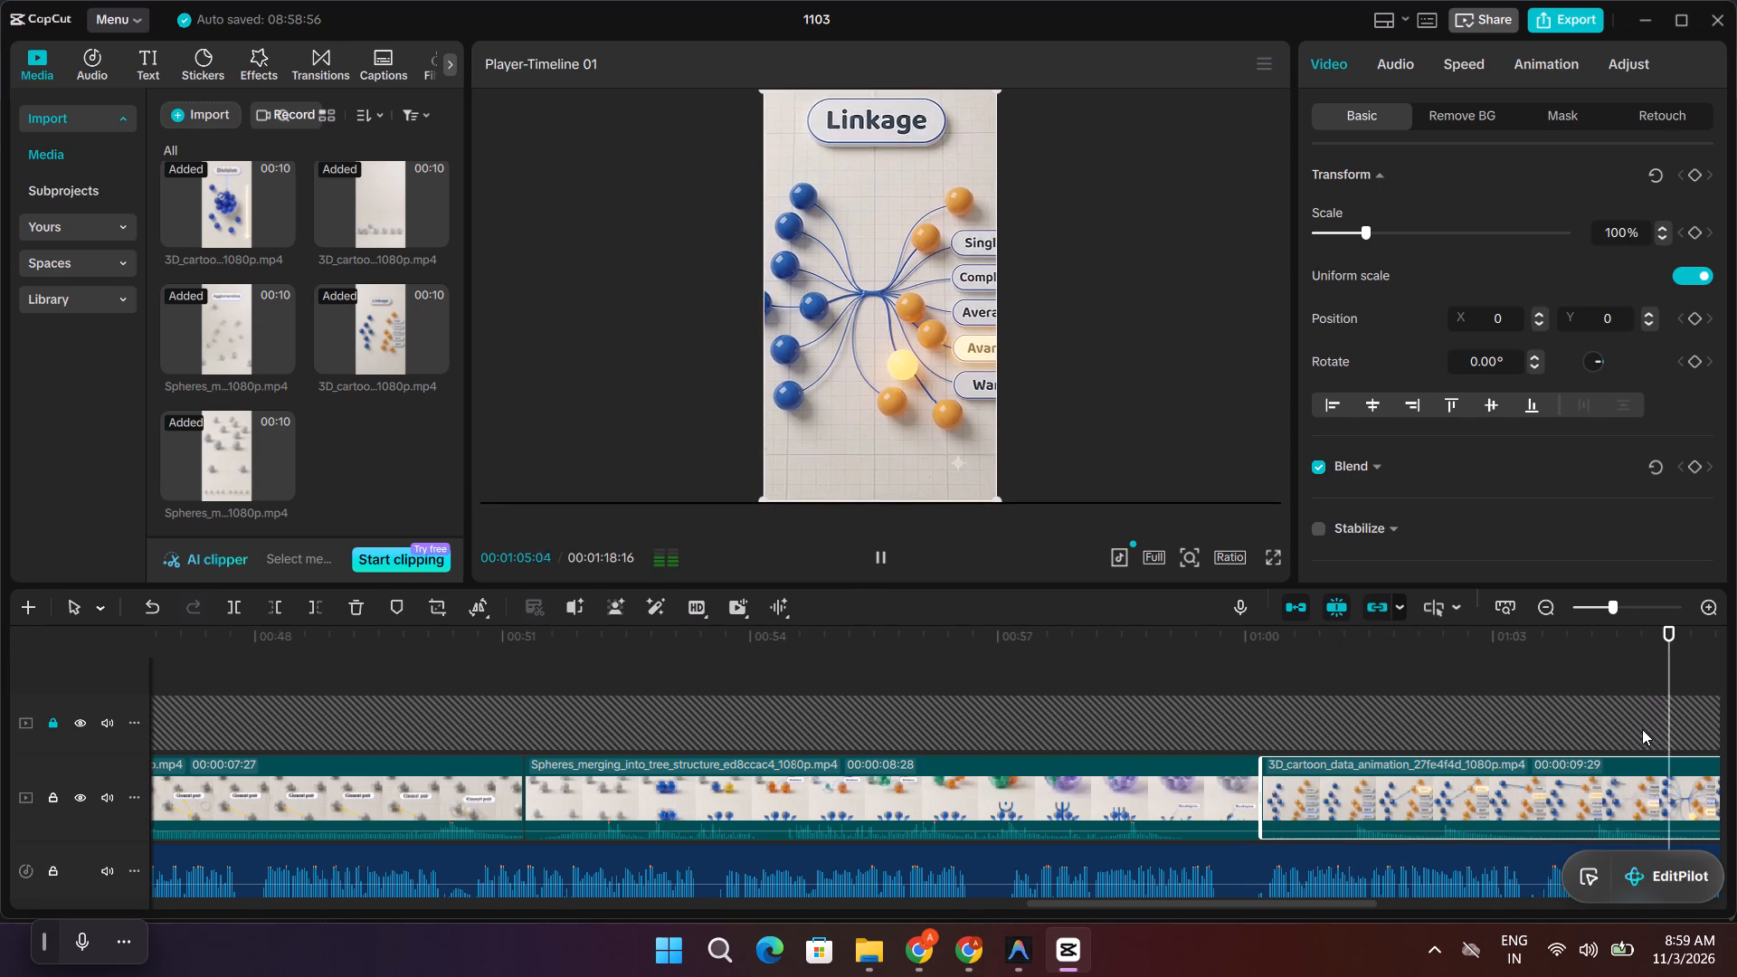
pyautogui.press('space')
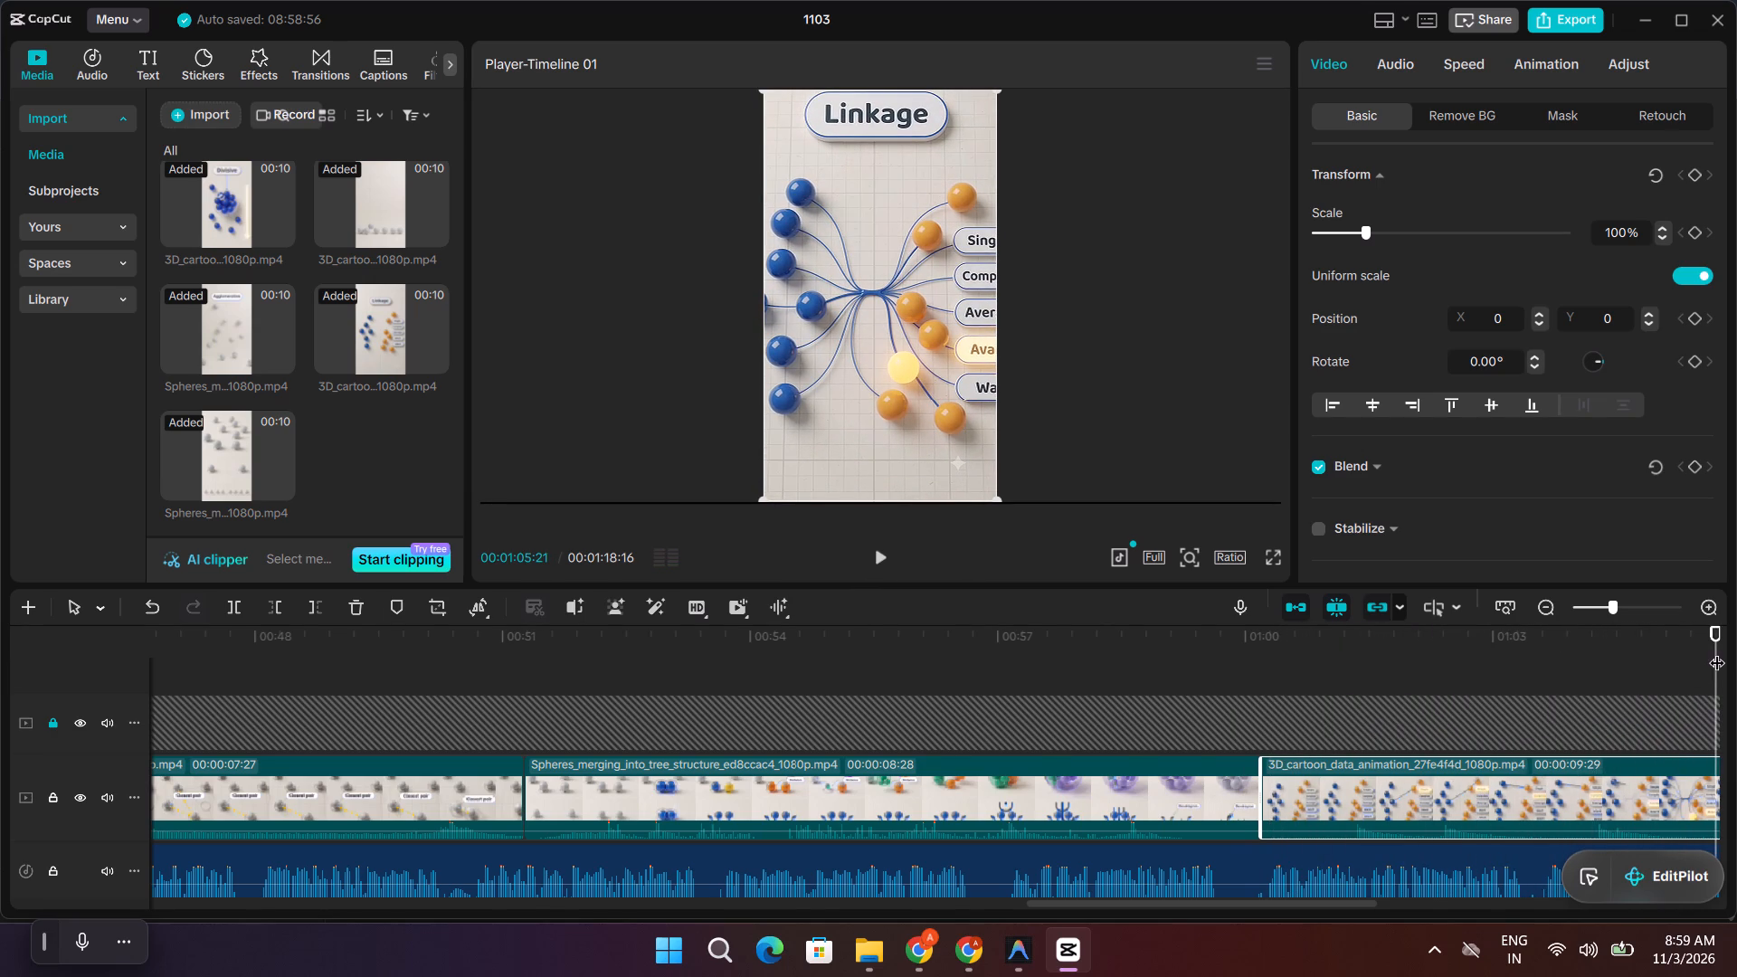
pyautogui.moveTo(1717, 651); pyautogui.dragTo(1206, 726)
pyautogui.press('space')
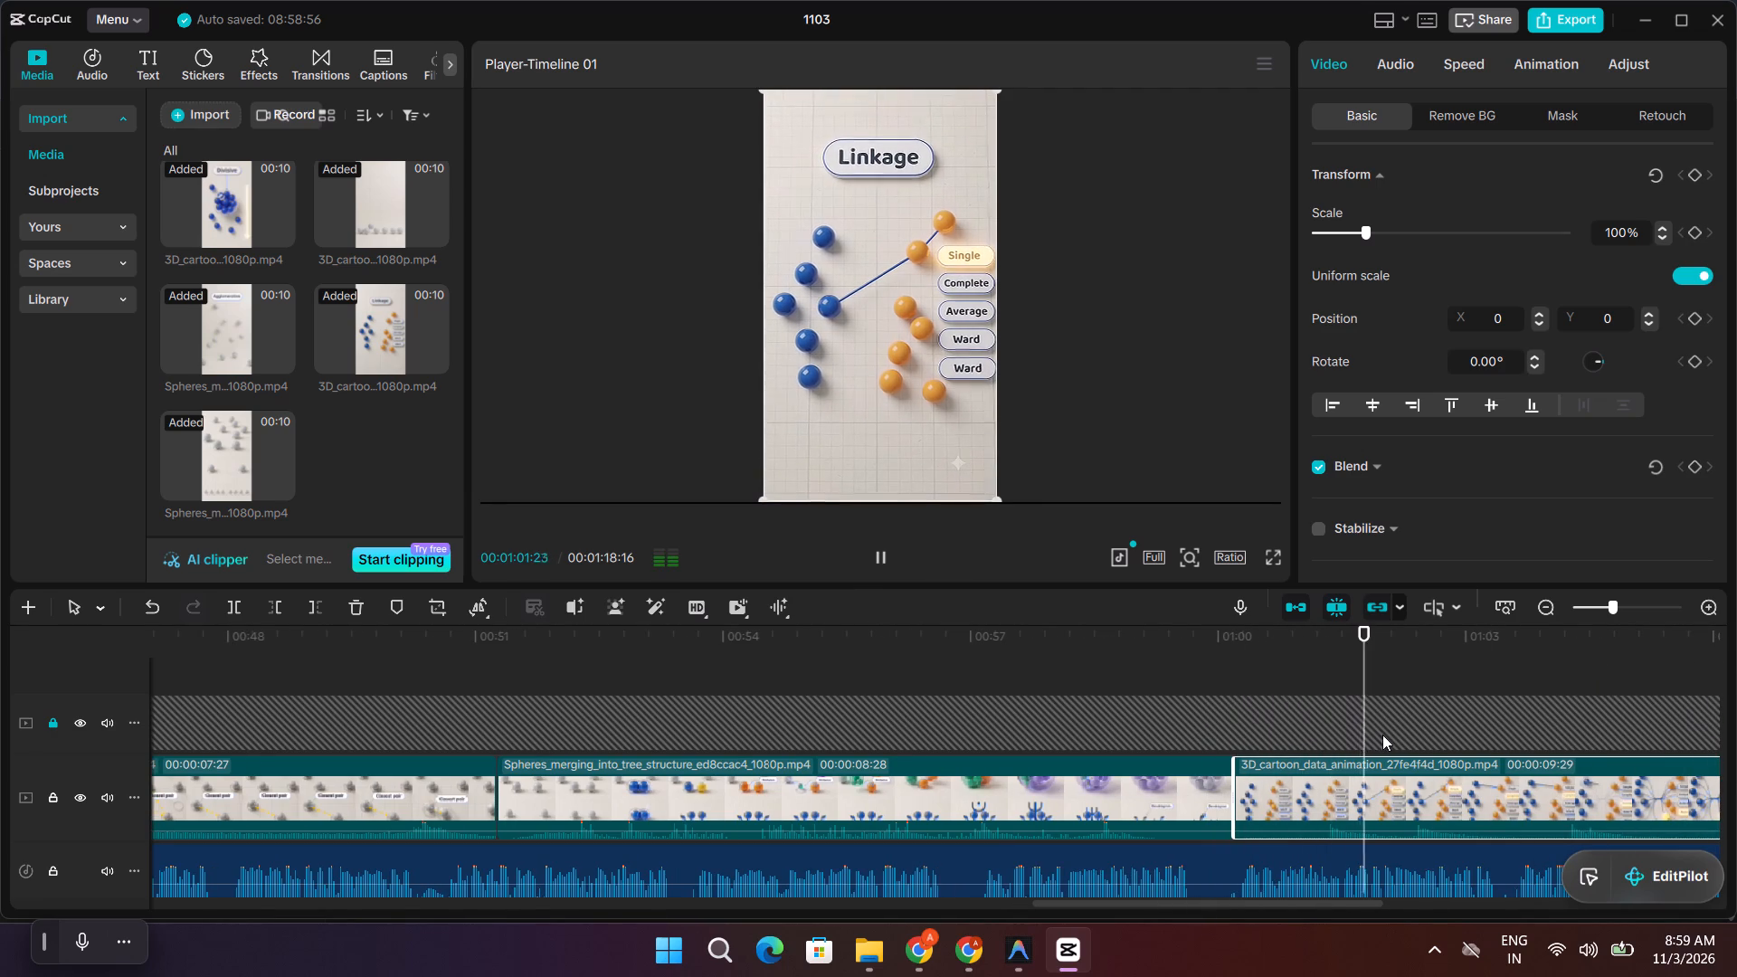
pyautogui.press('space')
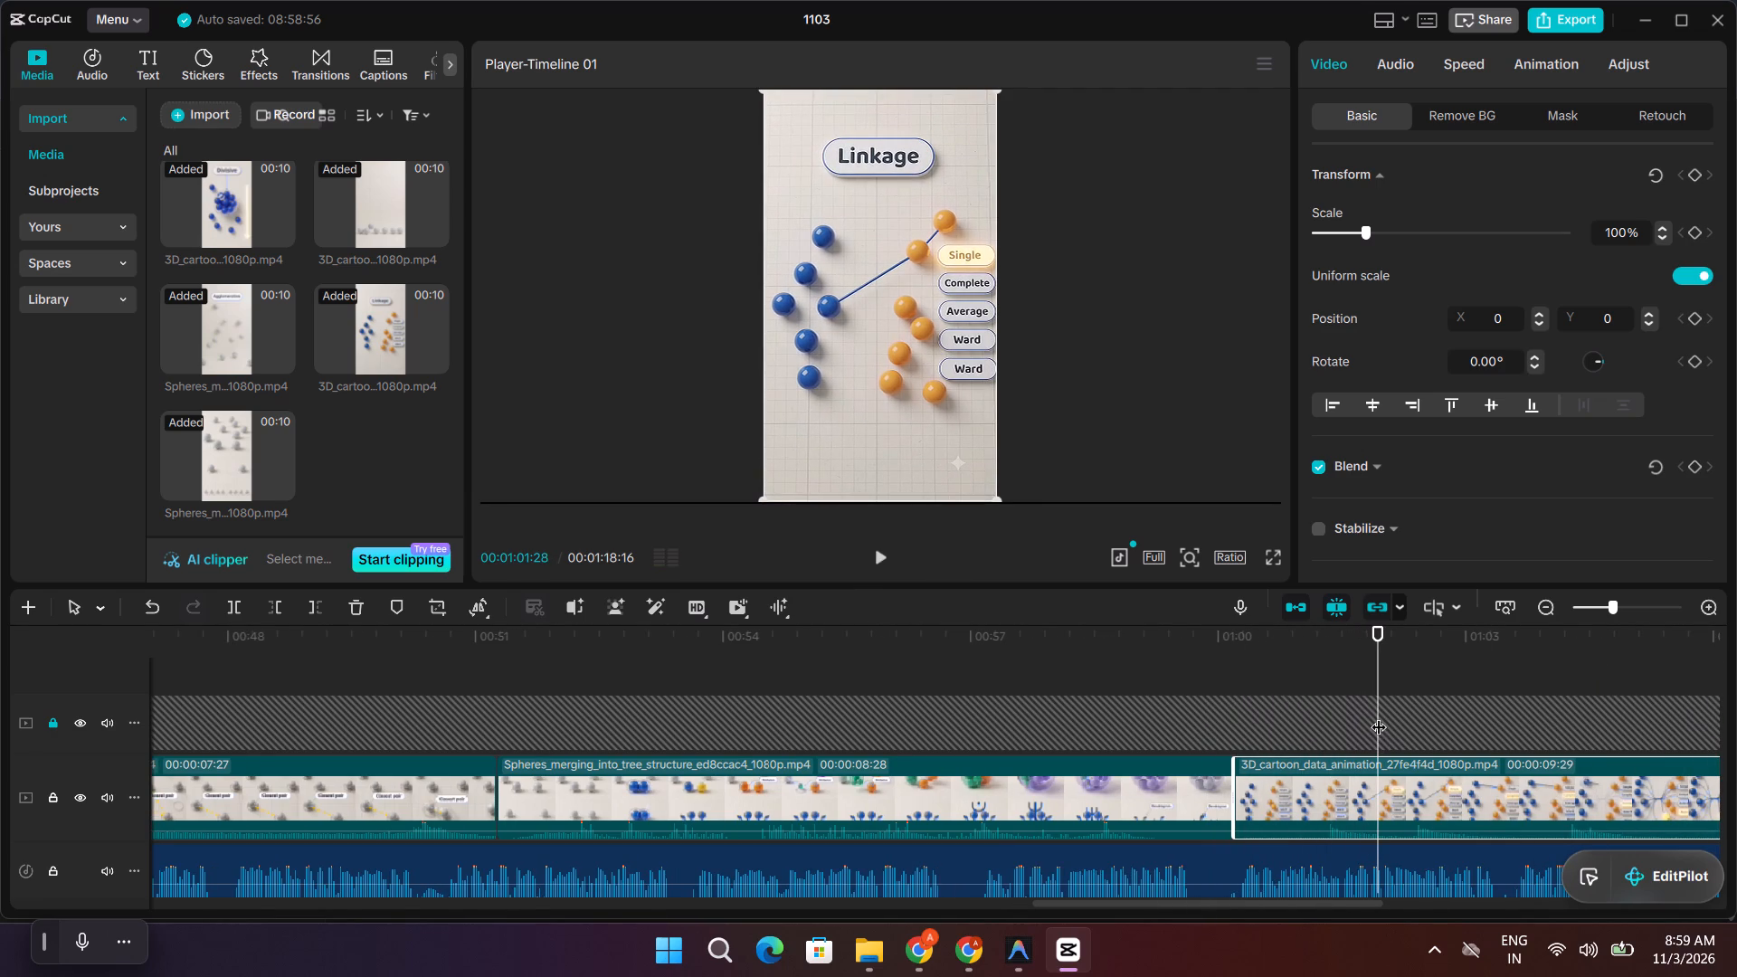
pyautogui.moveTo(1379, 716); pyautogui.dragTo(1334, 716)
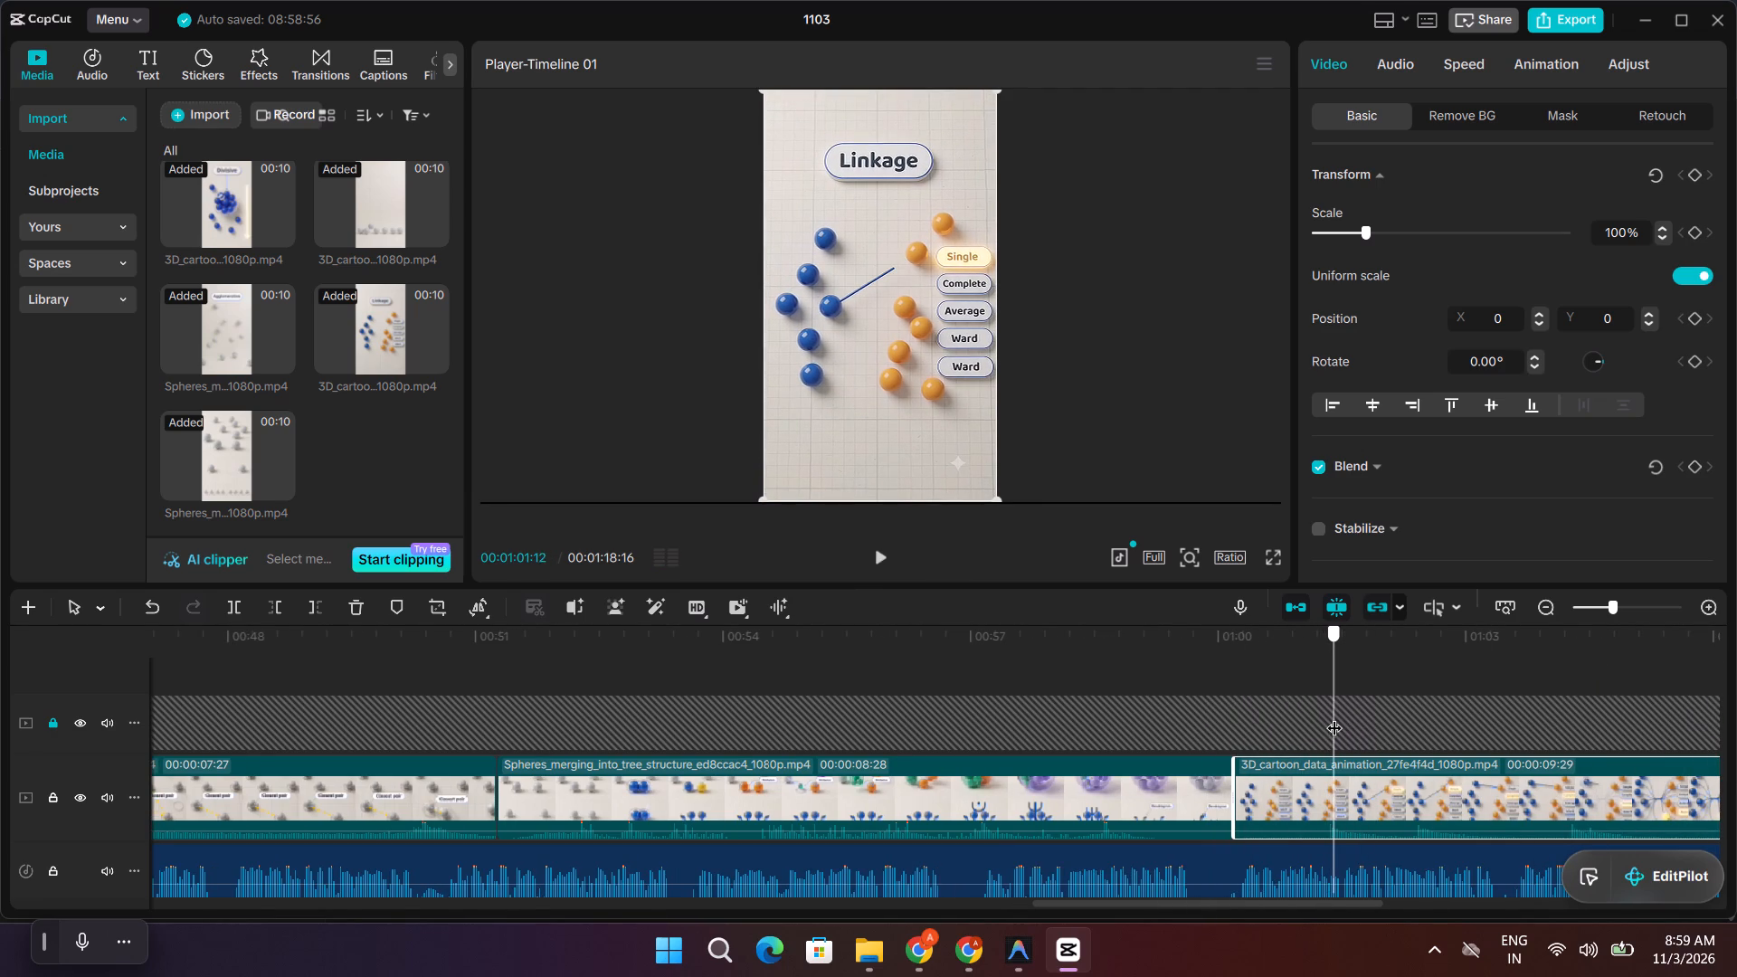
pyautogui.moveTo(1334, 716); pyautogui.dragTo(1211, 716)
pyautogui.press('space')
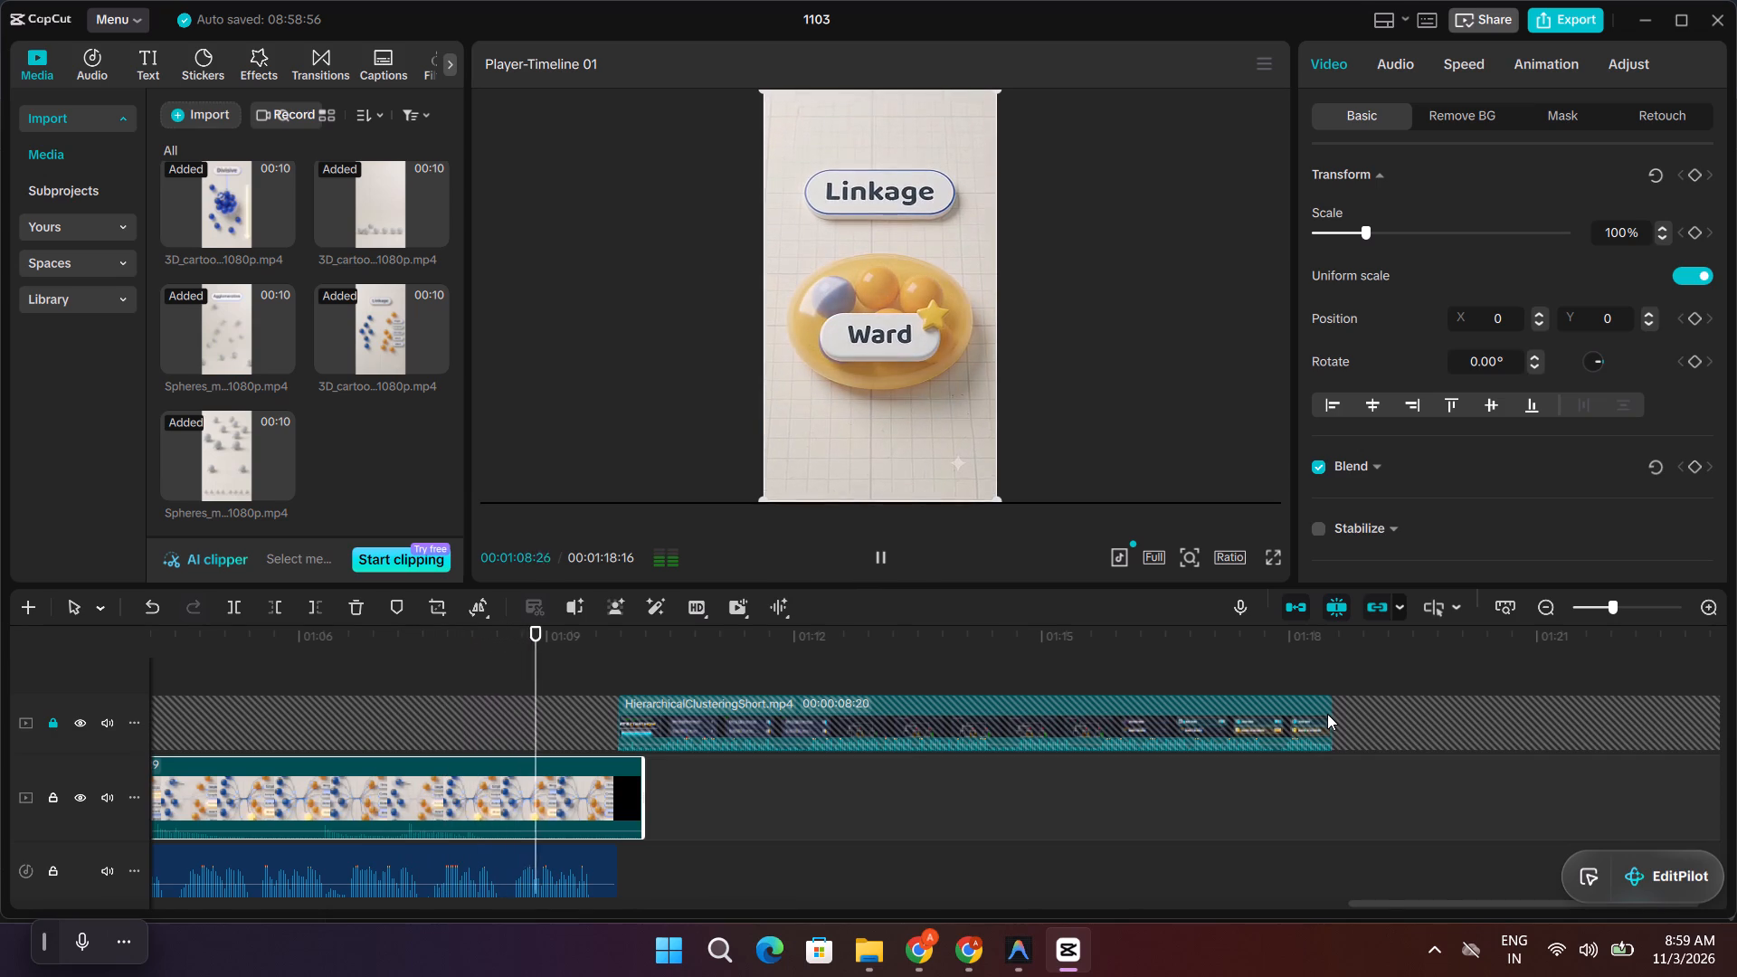
pyautogui.press('space')
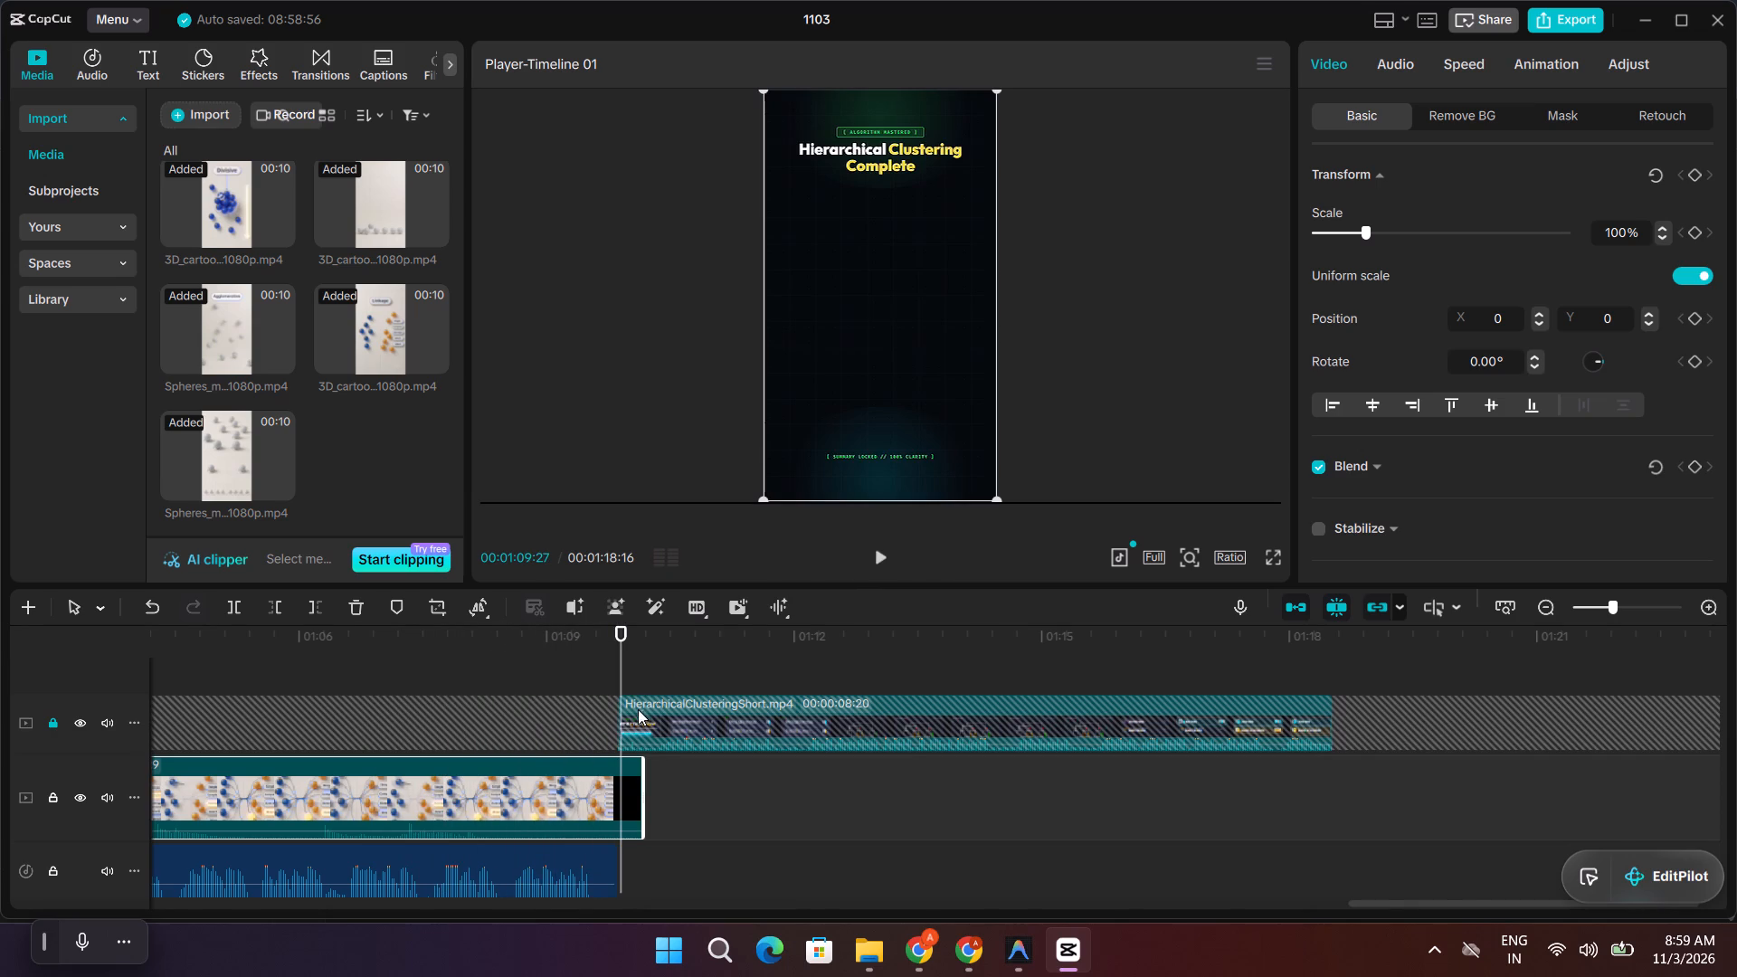
pyautogui.moveTo(620, 659); pyautogui.dragTo(448, 687)
pyautogui.press('space')
pyautogui.press('space')
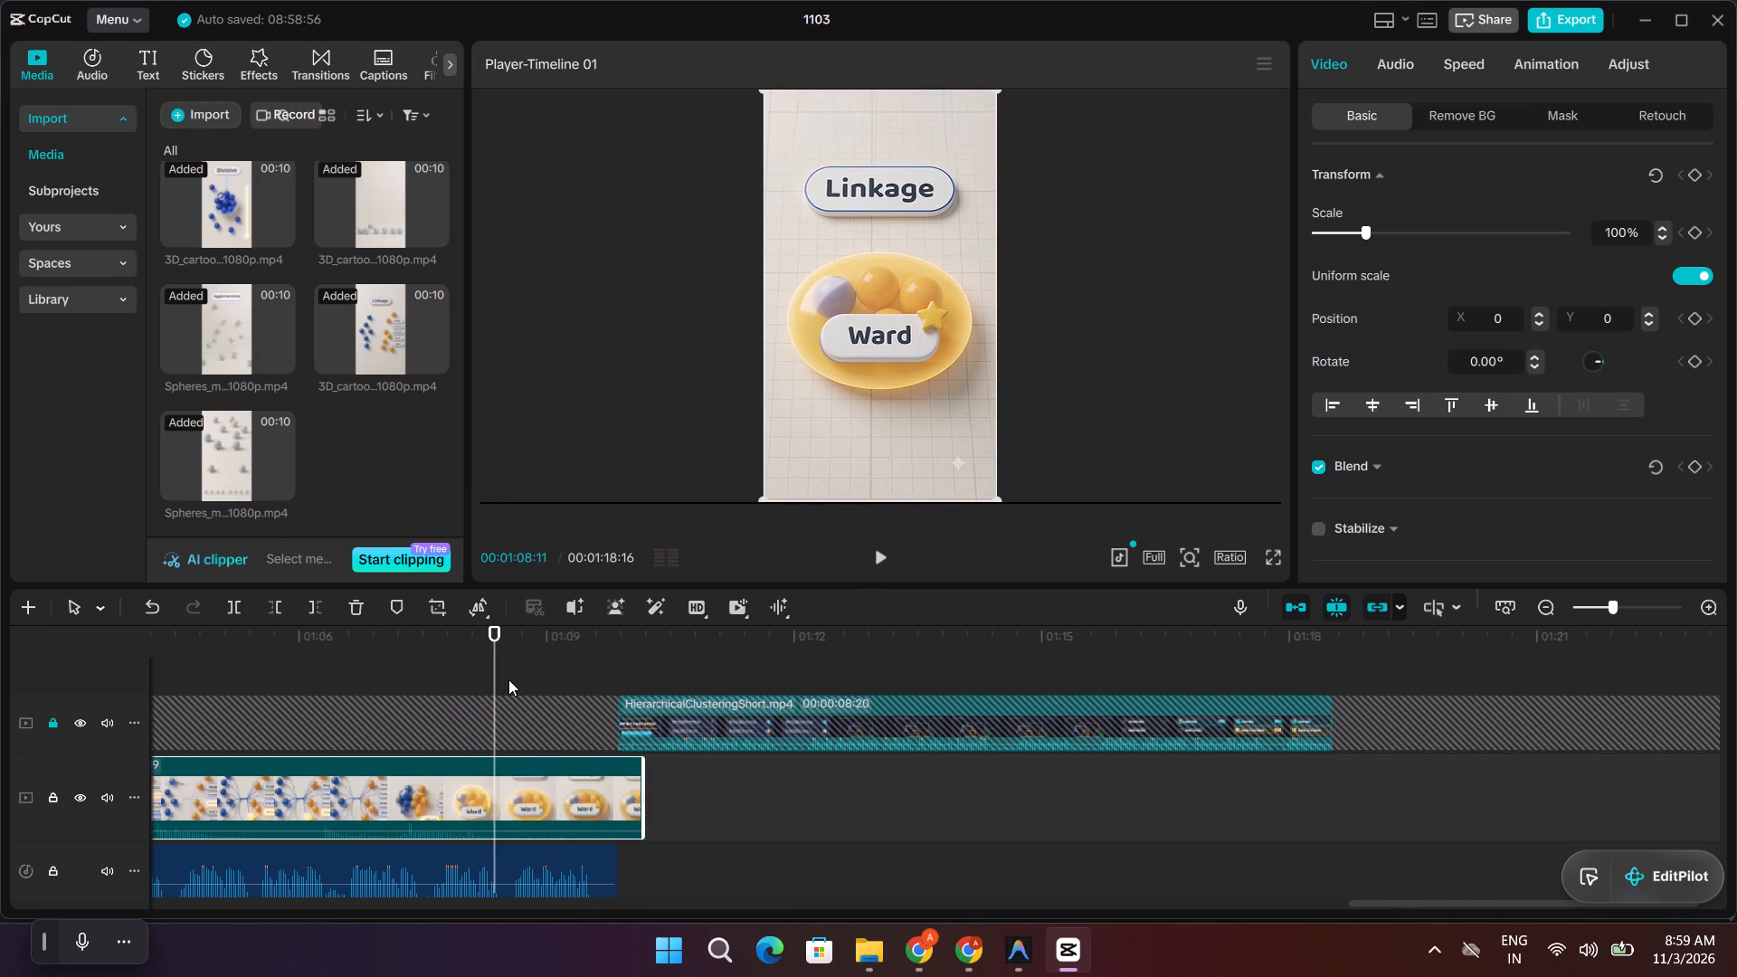
# Replay and scrub the opening of the Linkage clip from 00:01:00, checking when the Single label lights up relative to the voiceover.
pyautogui.moveTo(499, 675); pyautogui.dragTo(148, 686)
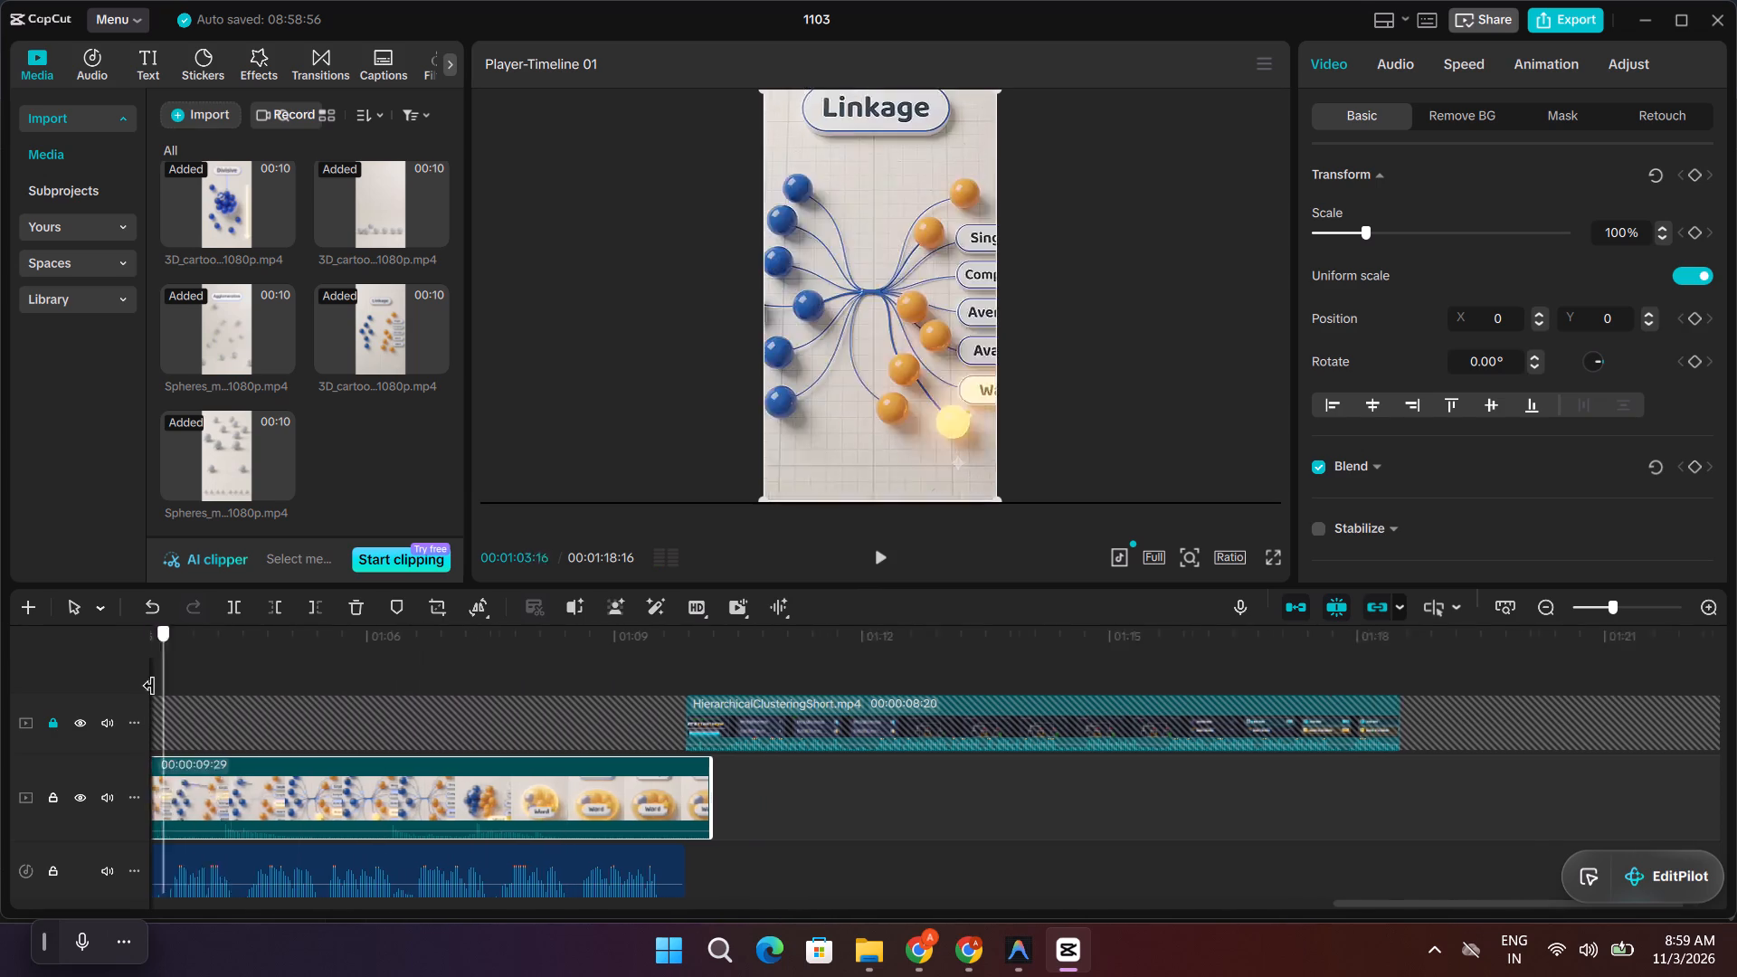
pyautogui.moveTo(148, 686); pyautogui.dragTo(699, 743)
pyautogui.press('space')
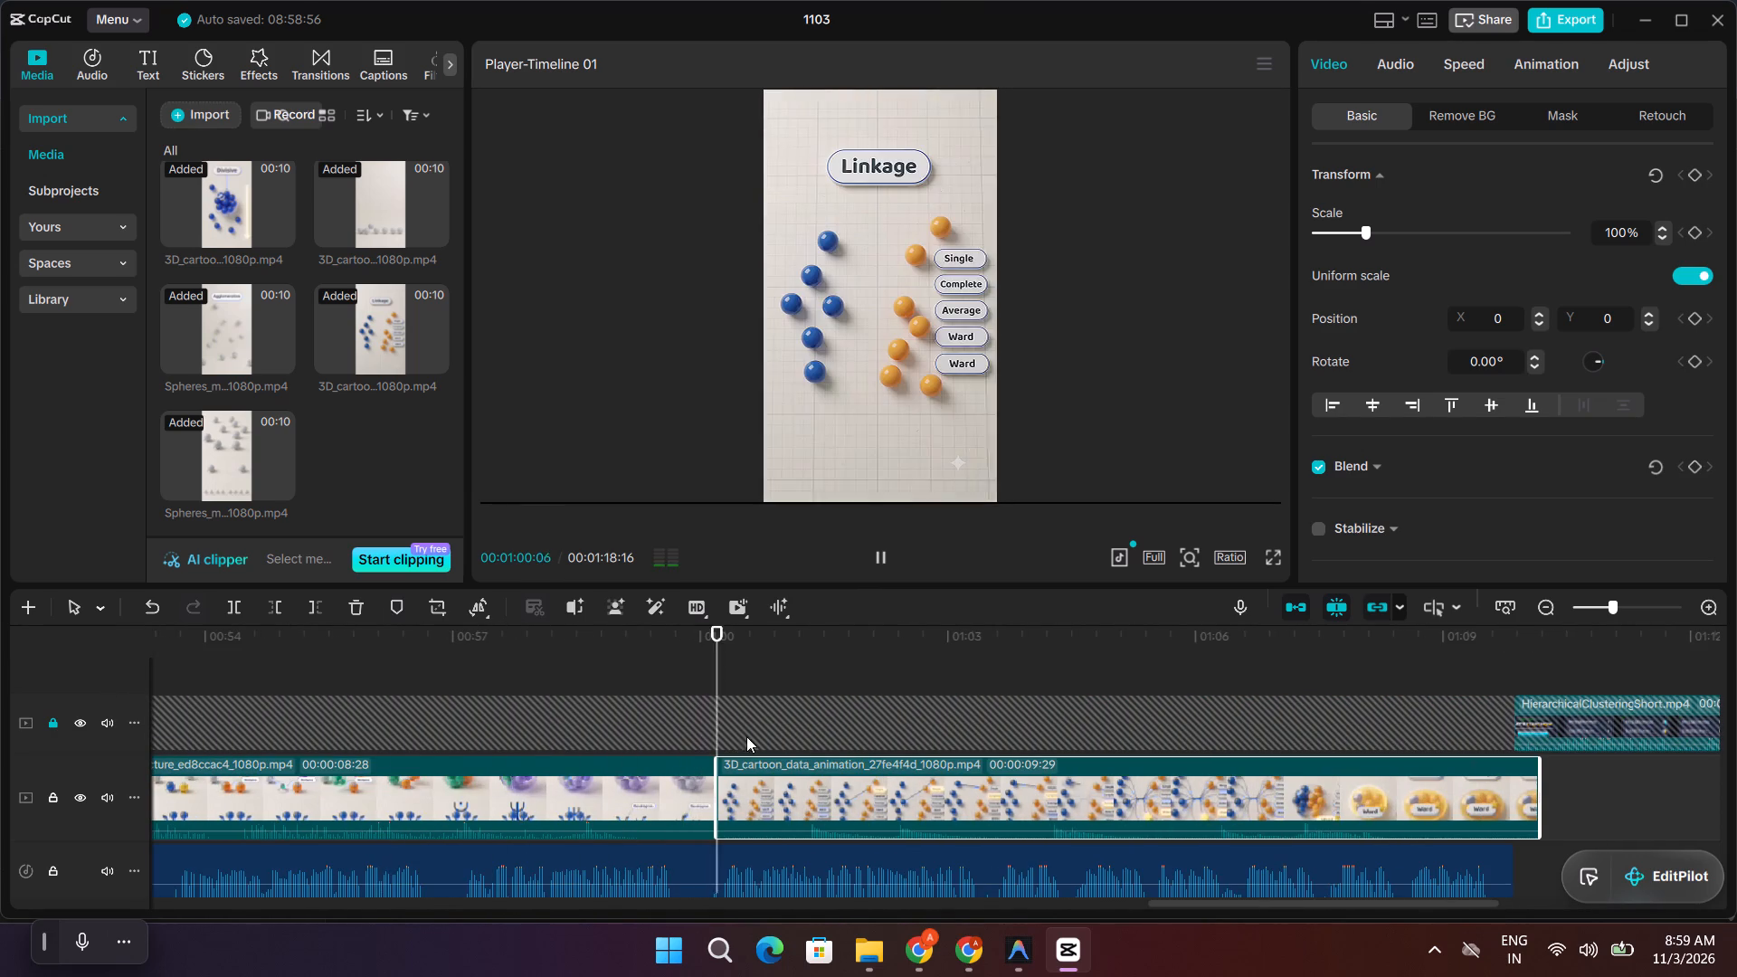
pyautogui.press('space')
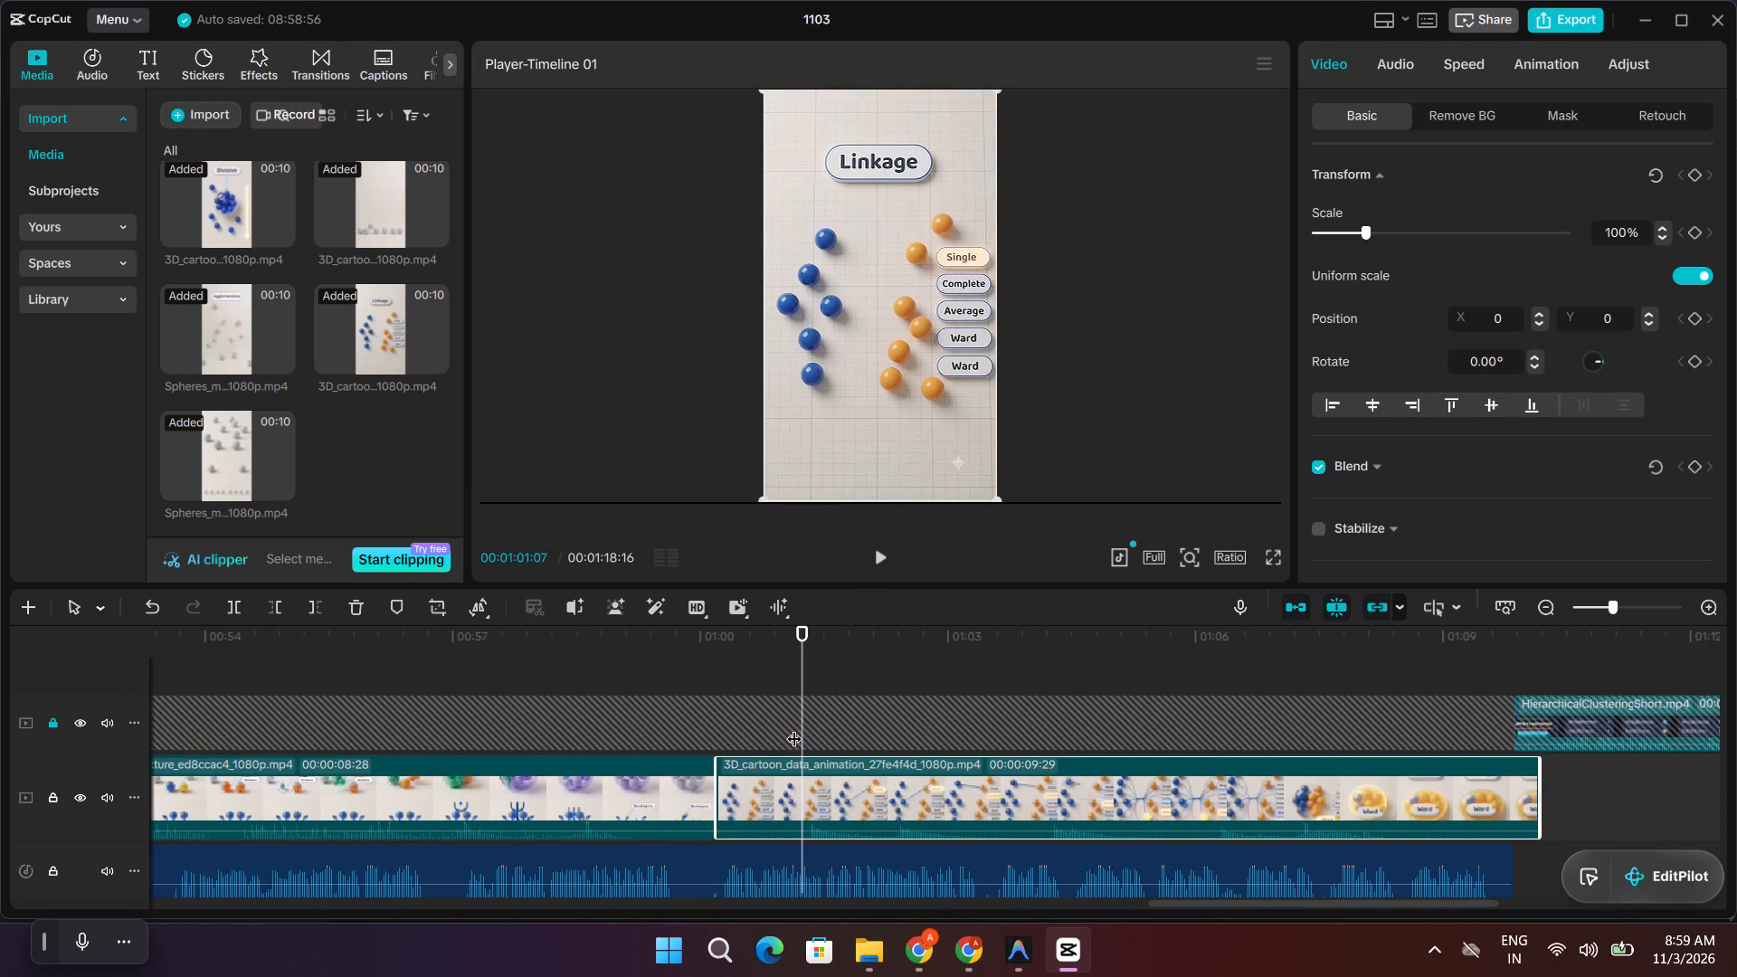
pyautogui.moveTo(800, 723); pyautogui.dragTo(800, 722)
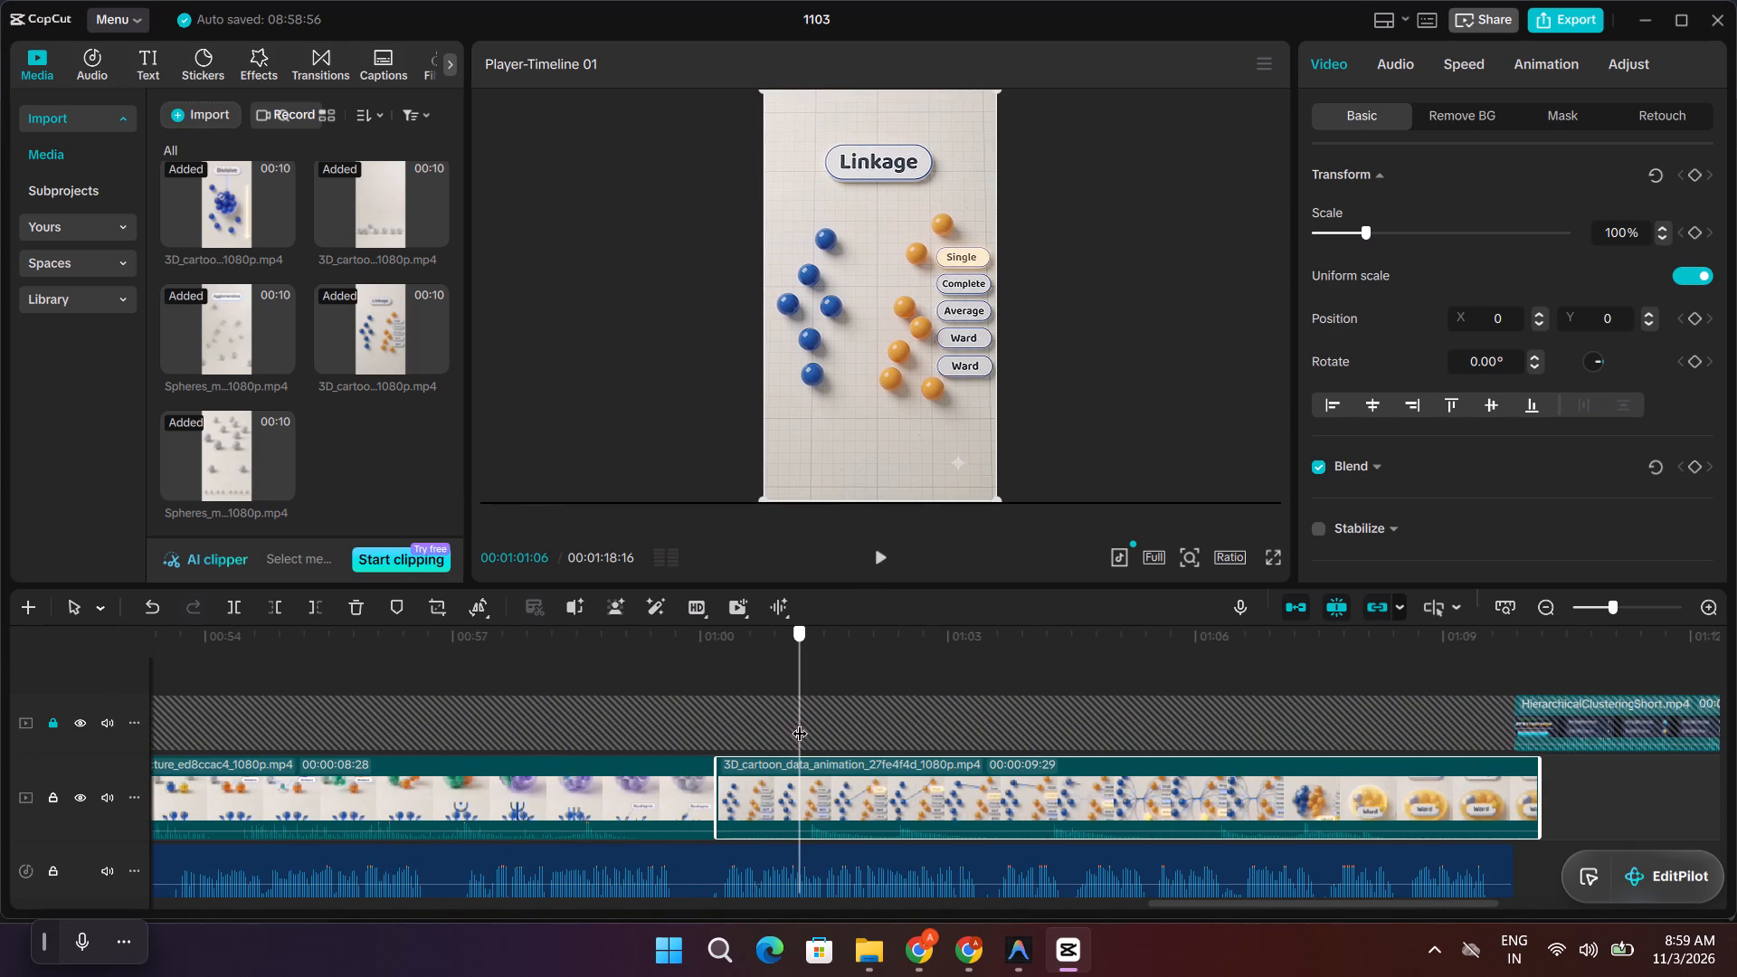
pyautogui.moveTo(800, 722); pyautogui.dragTo(726, 719)
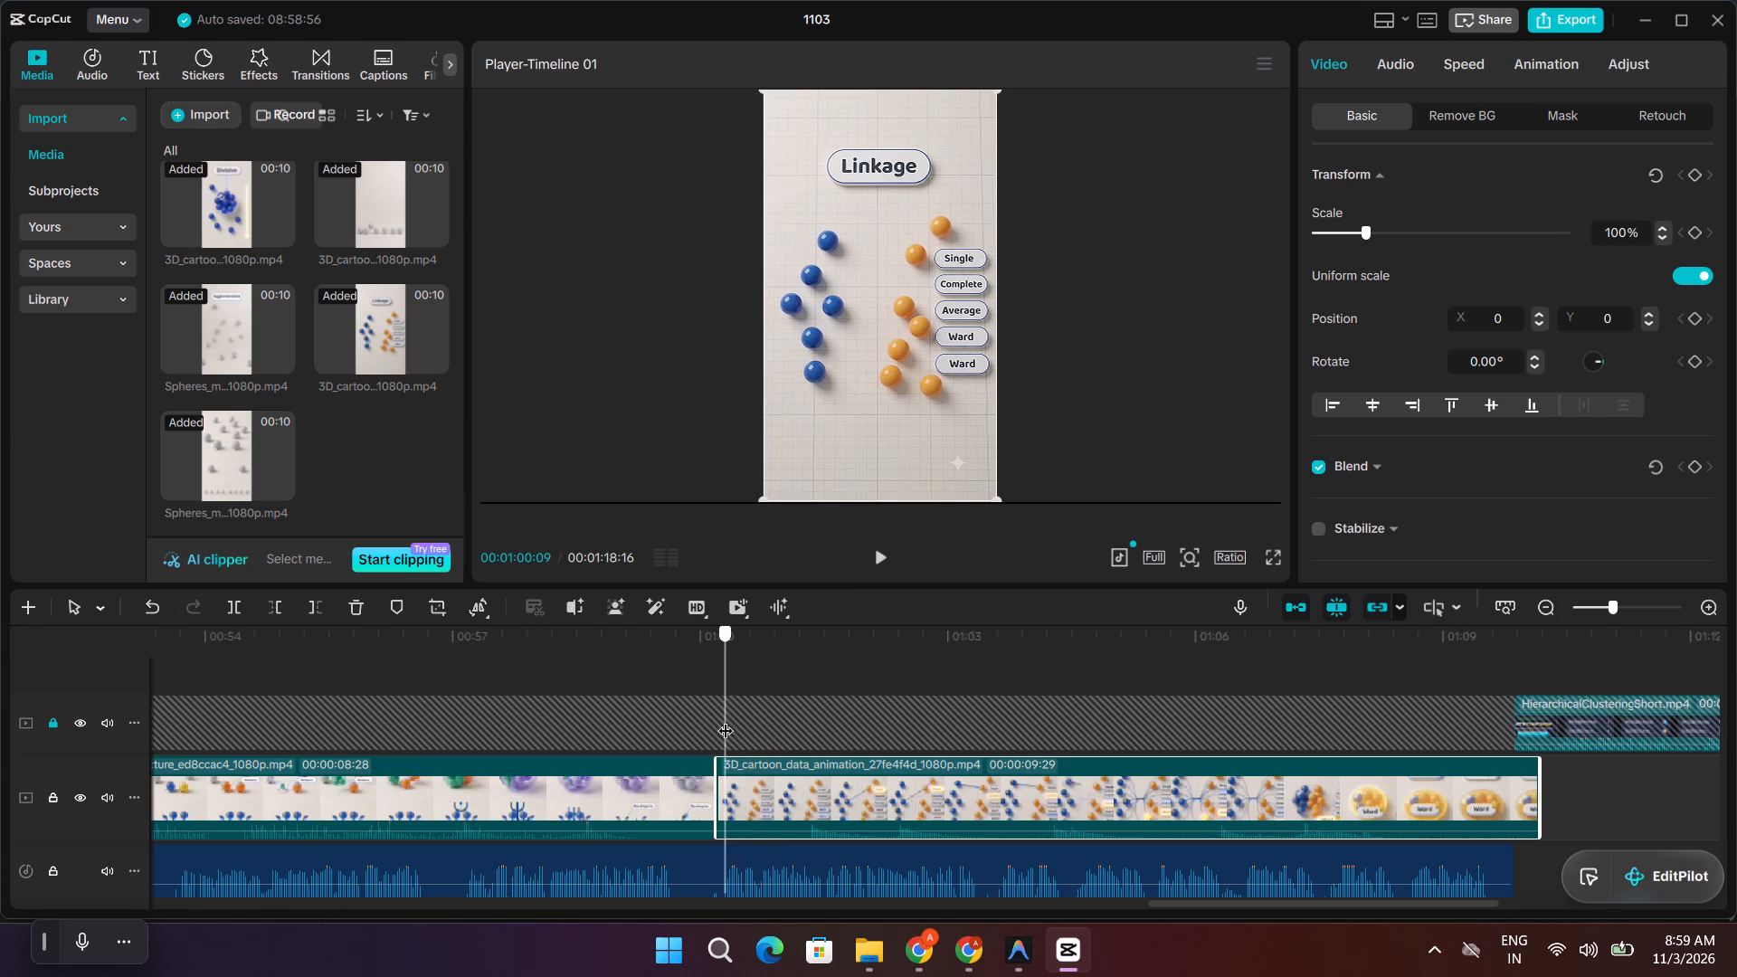
pyautogui.moveTo(726, 719); pyautogui.dragTo(789, 739)
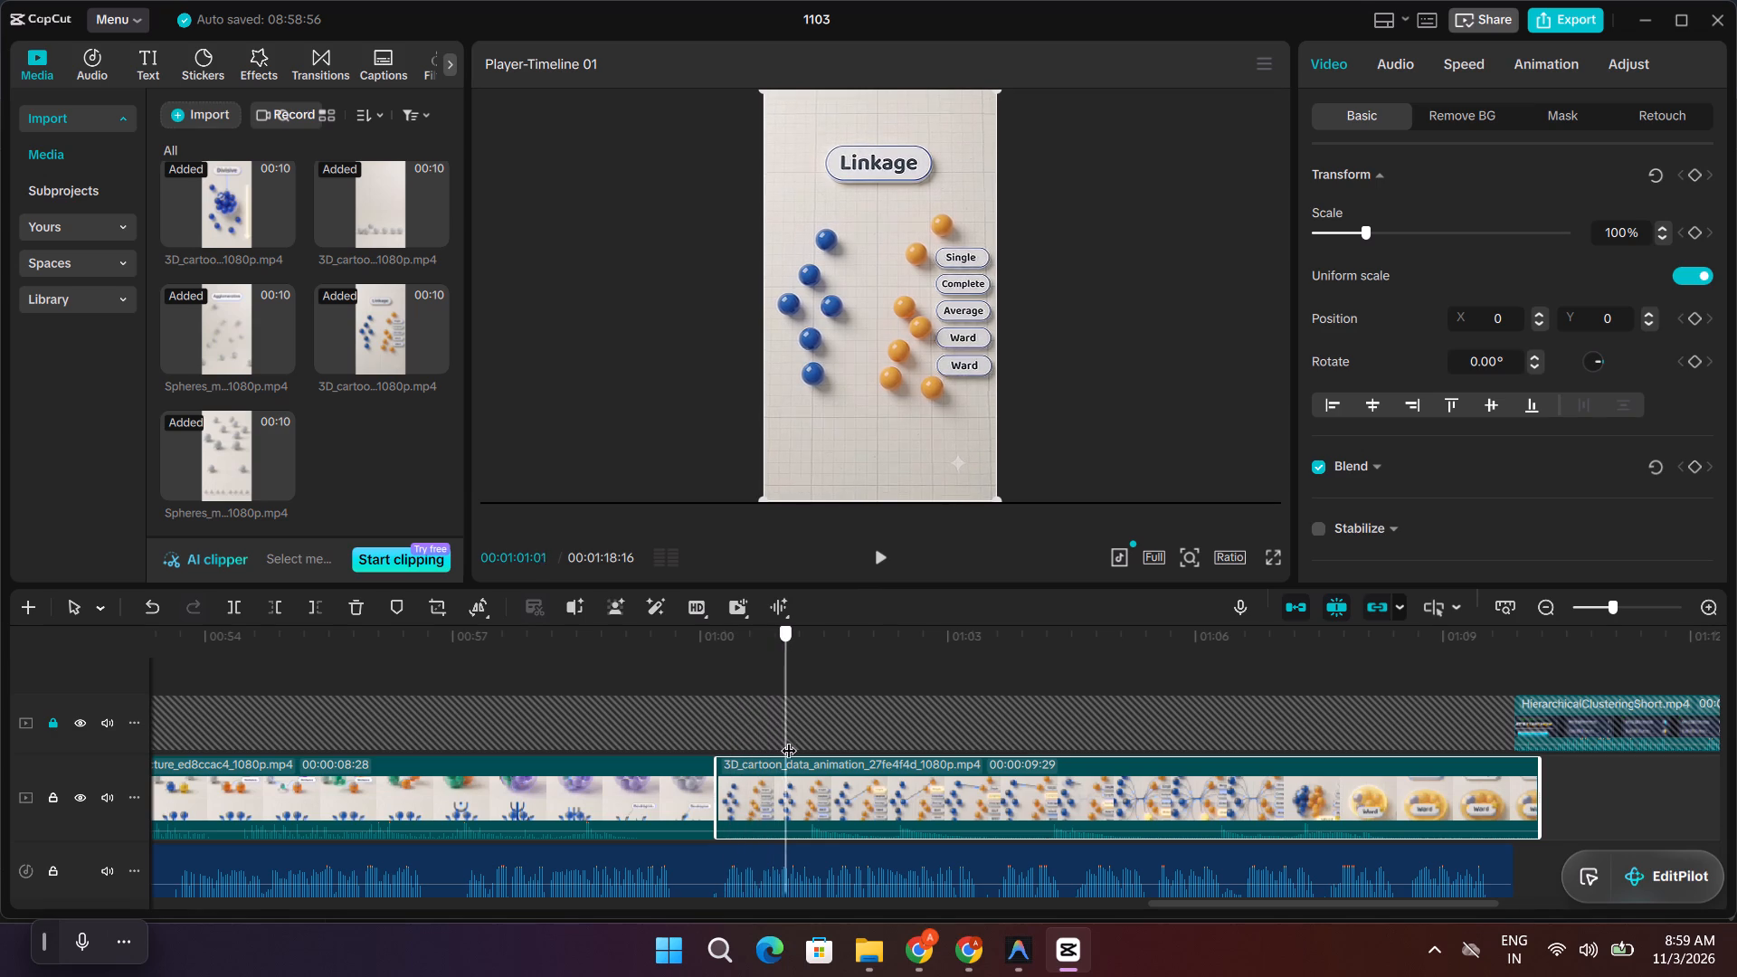
pyautogui.moveTo(789, 739); pyautogui.dragTo(798, 747)
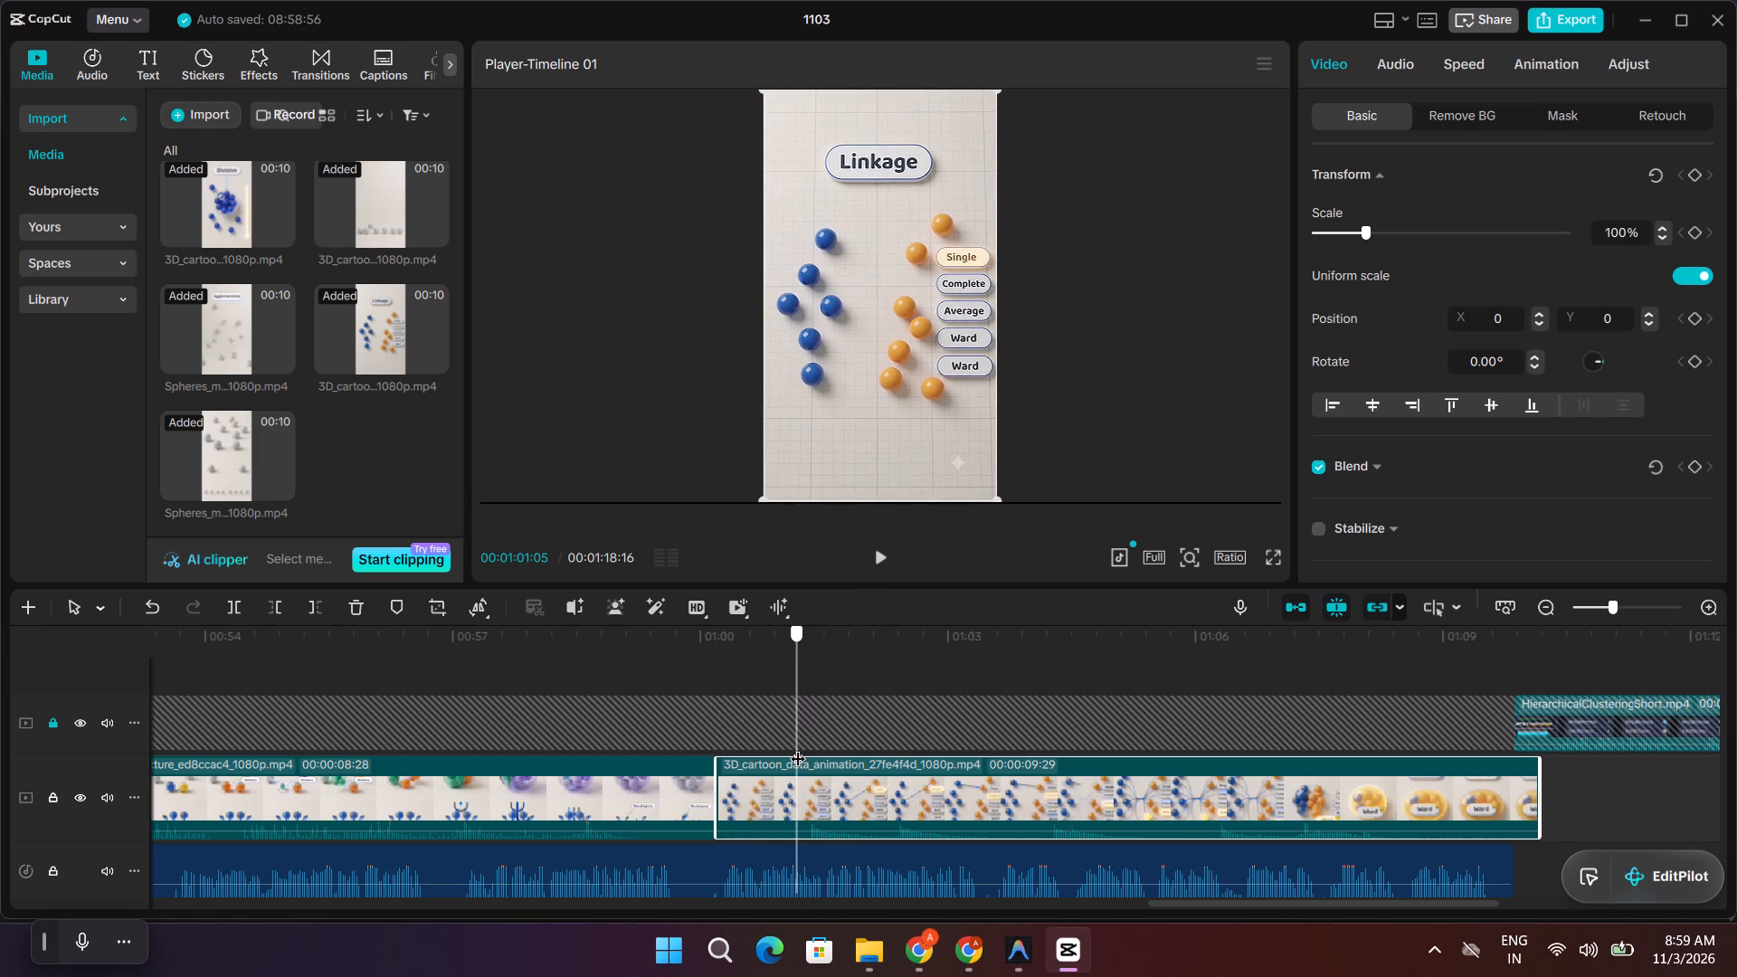
pyautogui.moveTo(798, 747); pyautogui.dragTo(702, 740)
pyautogui.press('space')
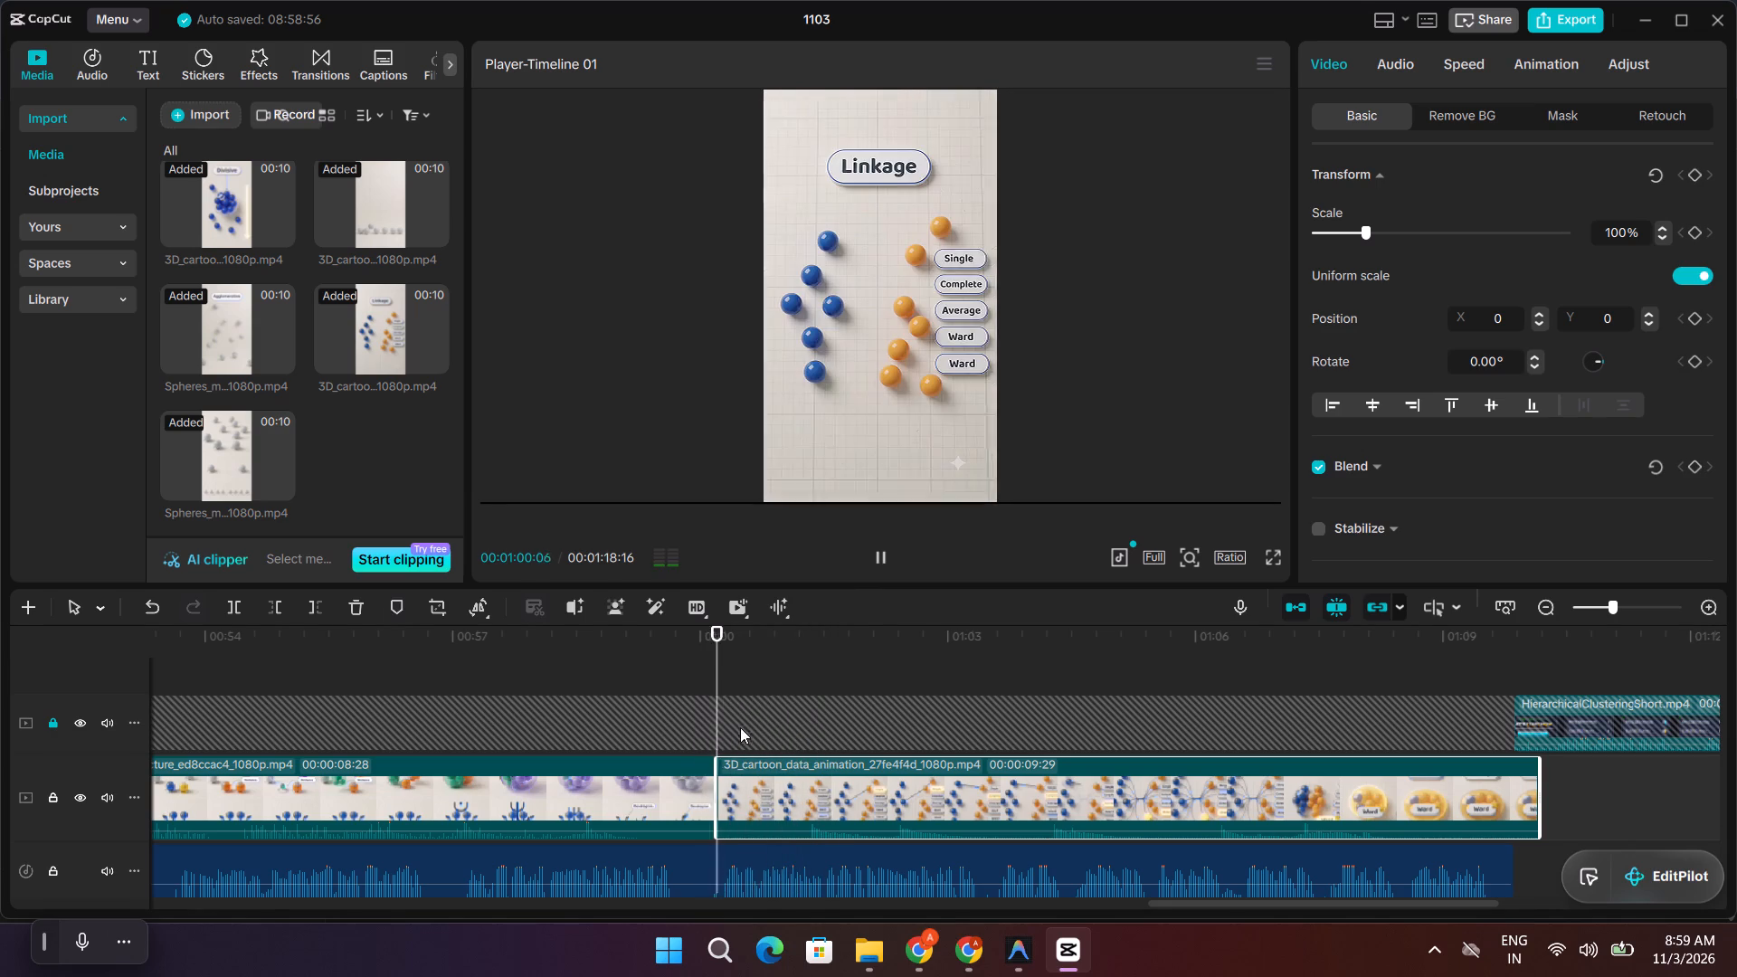
pyautogui.press('space')
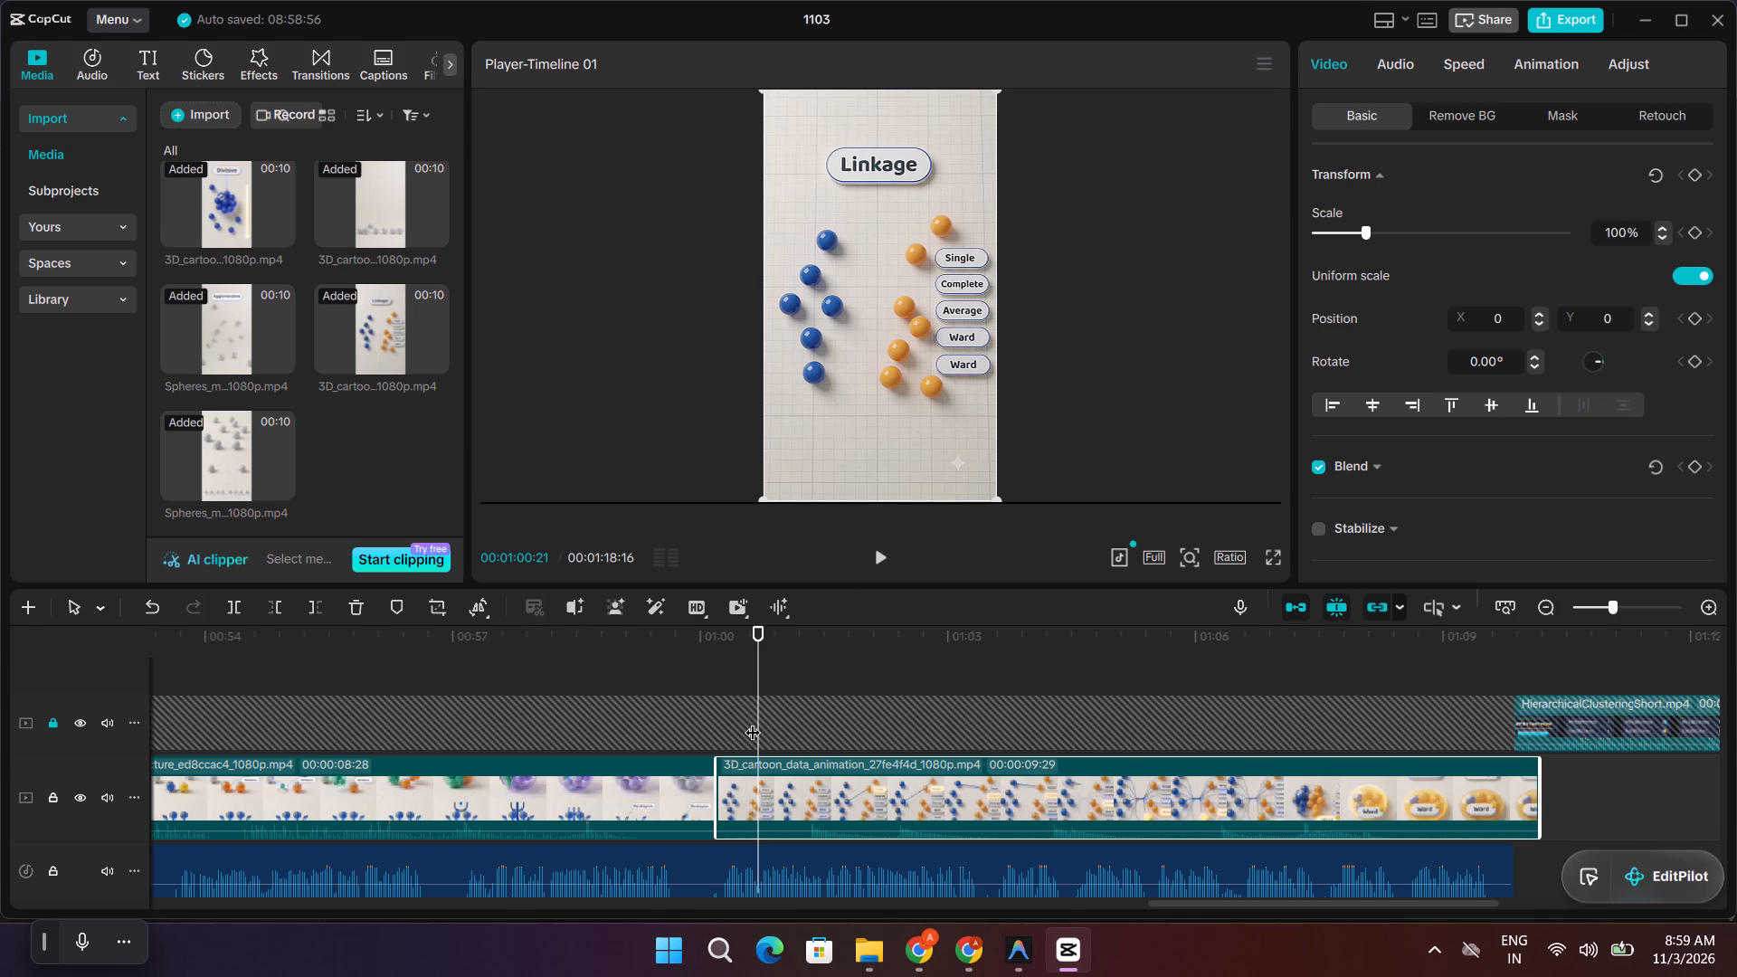
pyautogui.press('space')
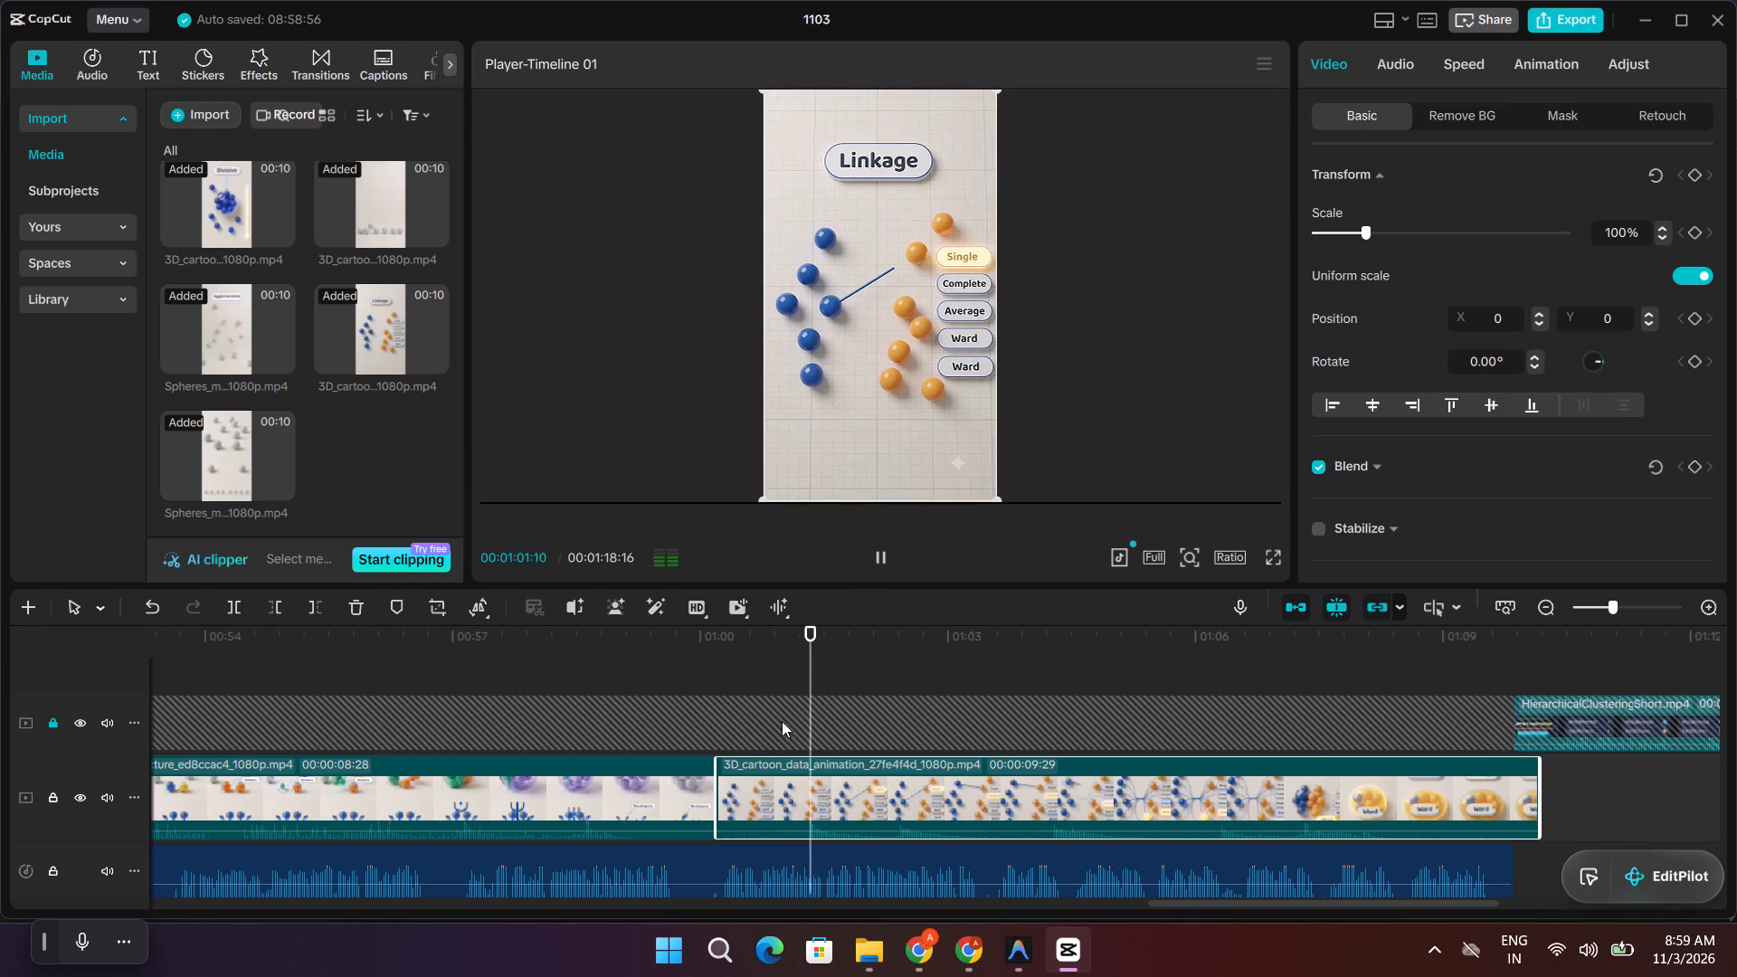
pyautogui.press('space')
pyautogui.moveTo(842, 717); pyautogui.dragTo(773, 711)
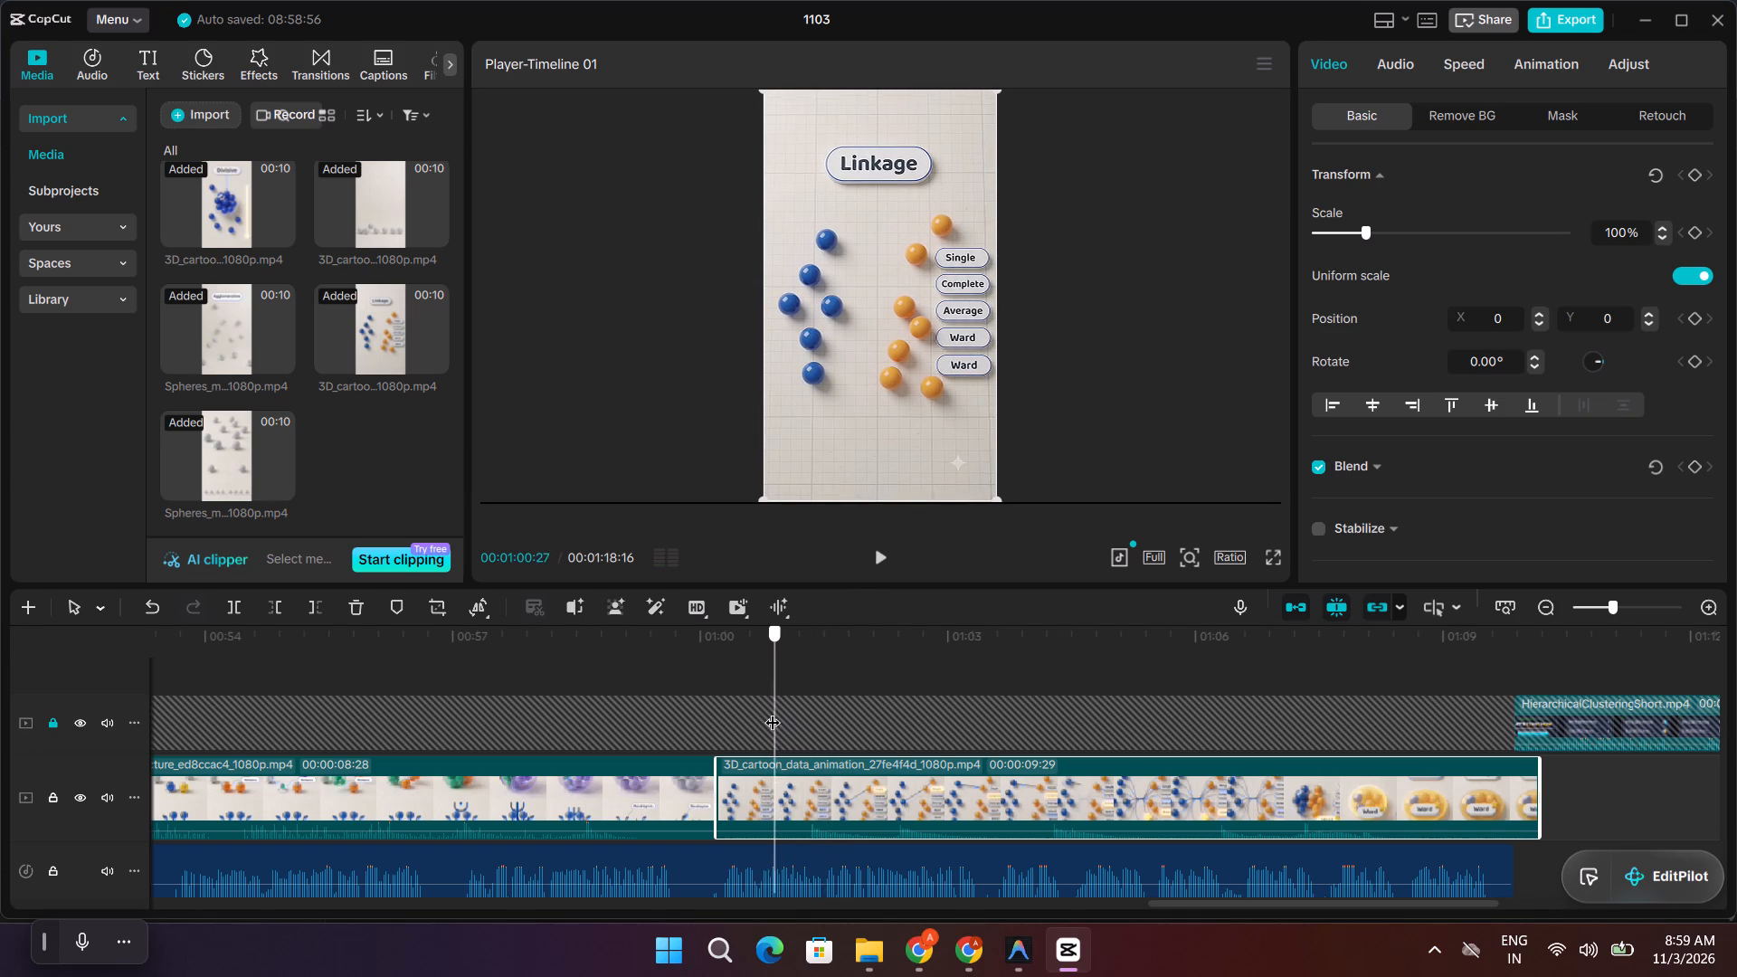
pyautogui.moveTo(773, 711); pyautogui.dragTo(787, 716)
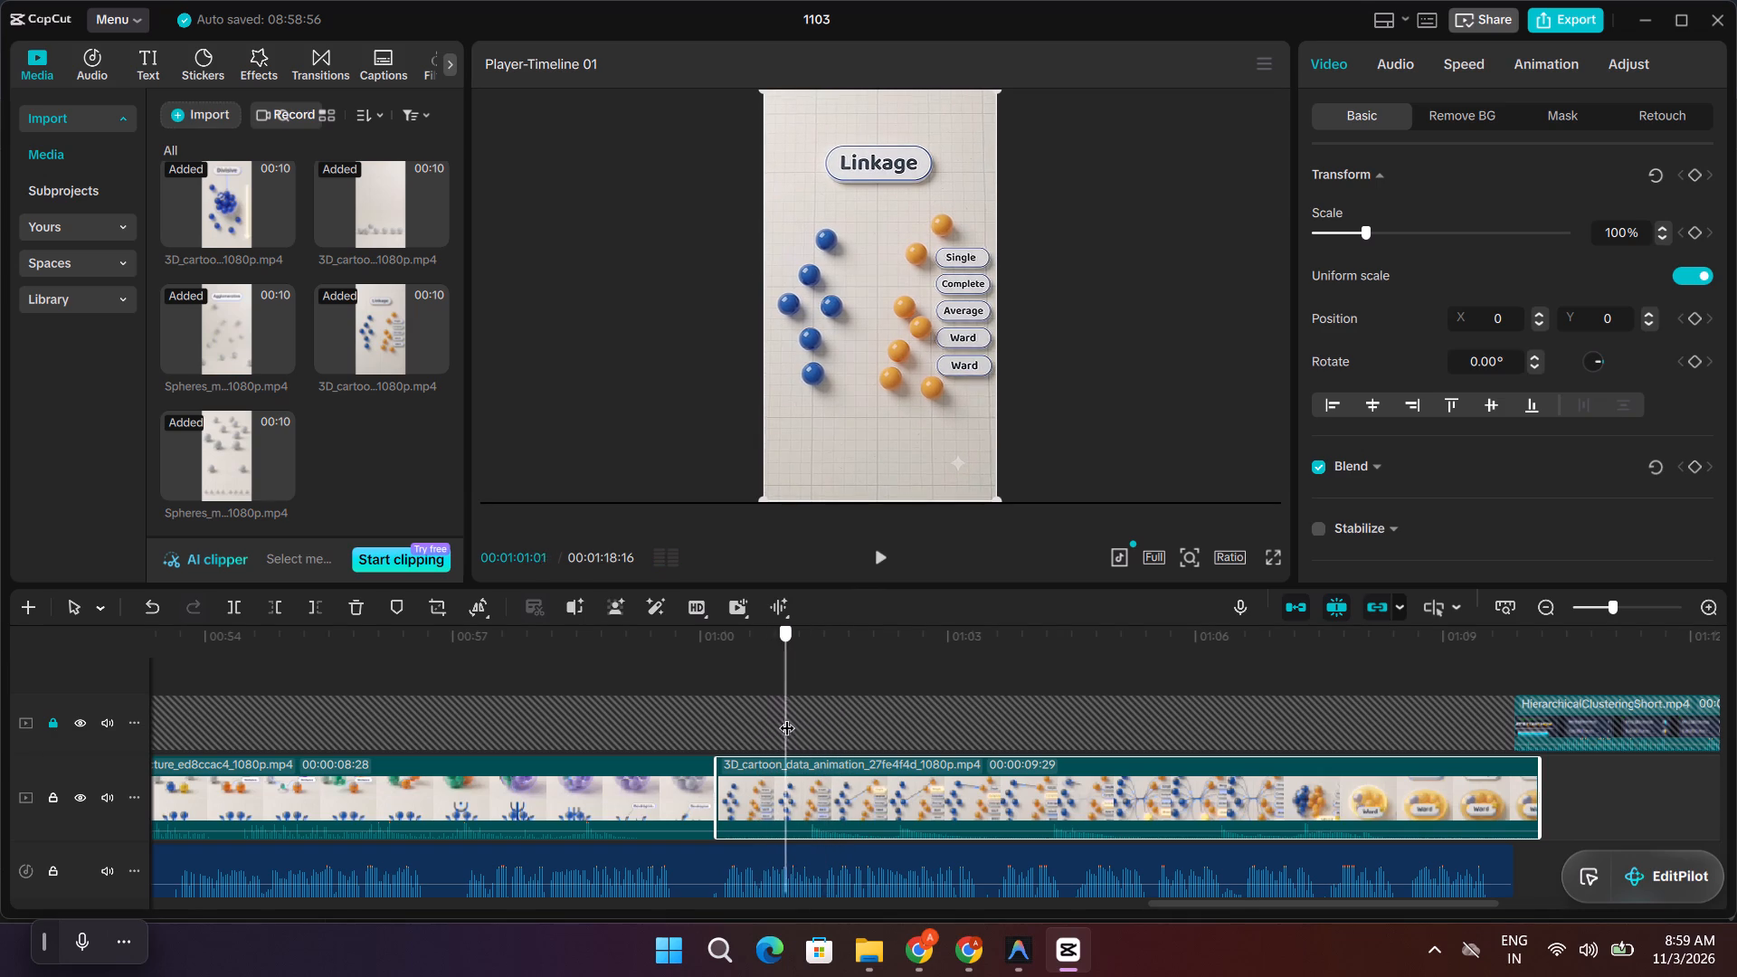
pyautogui.moveTo(787, 716); pyautogui.dragTo(817, 727)
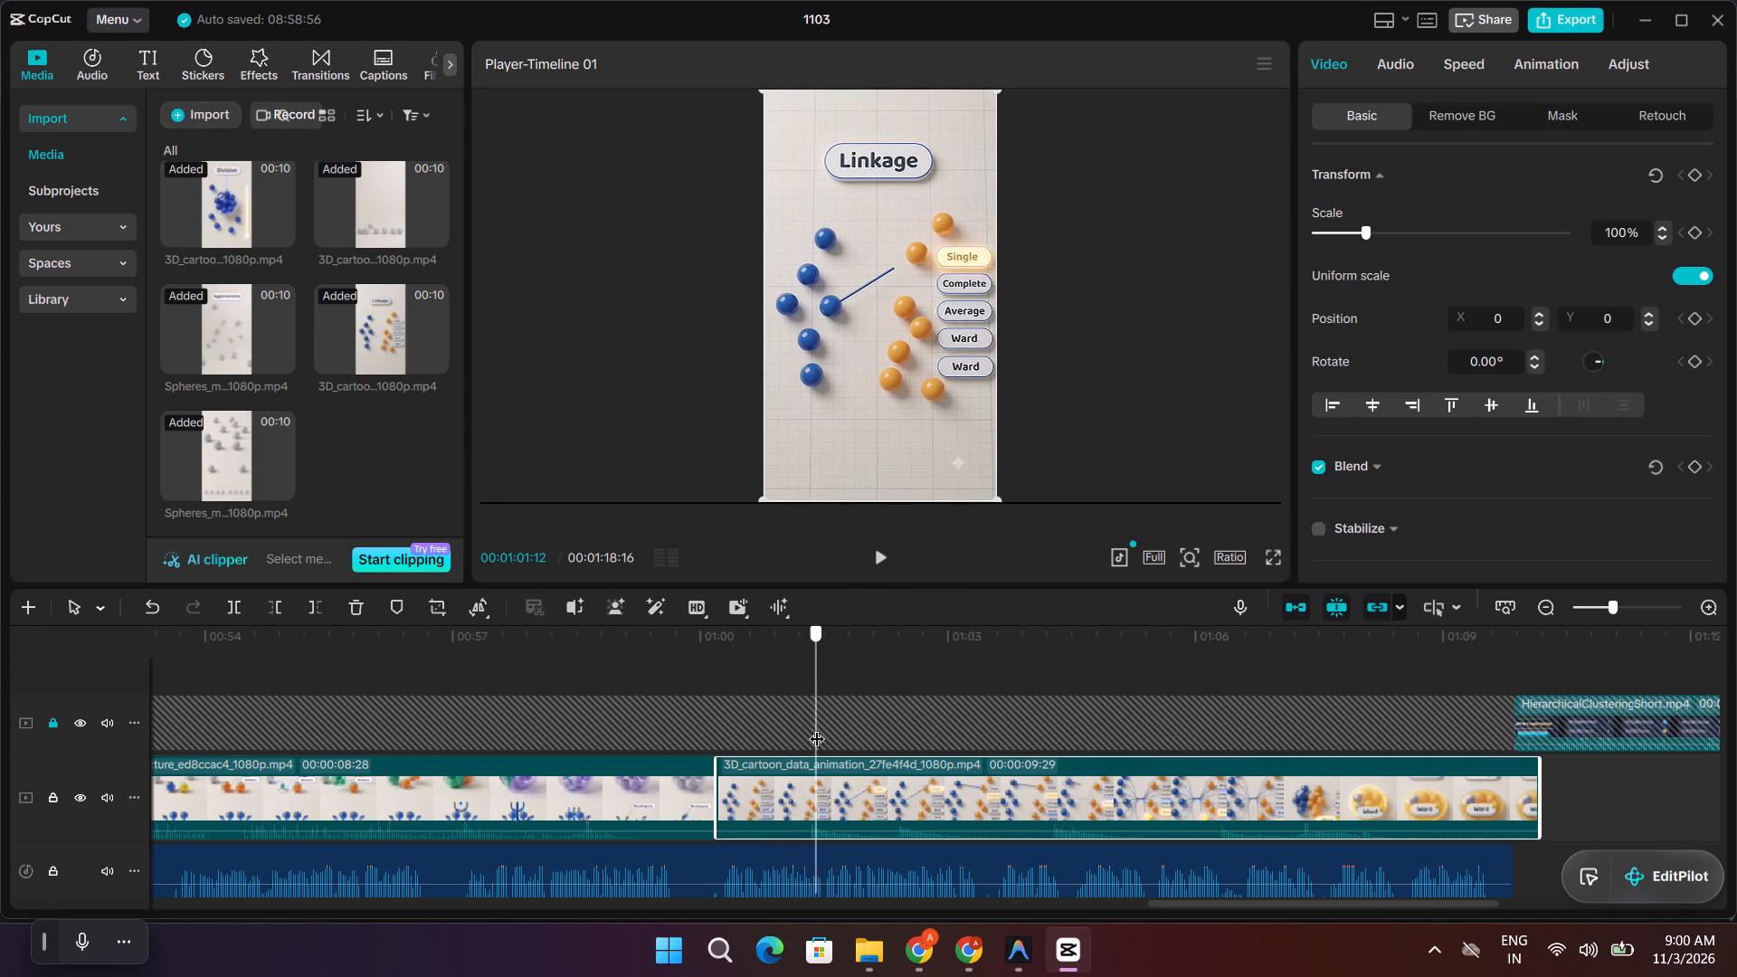
pyautogui.moveTo(817, 727); pyautogui.dragTo(831, 734)
# Play on through the Complete, Average and Ward labels, and add a marker to the voiceover audio at 00:01:04:16.
pyautogui.press('space')
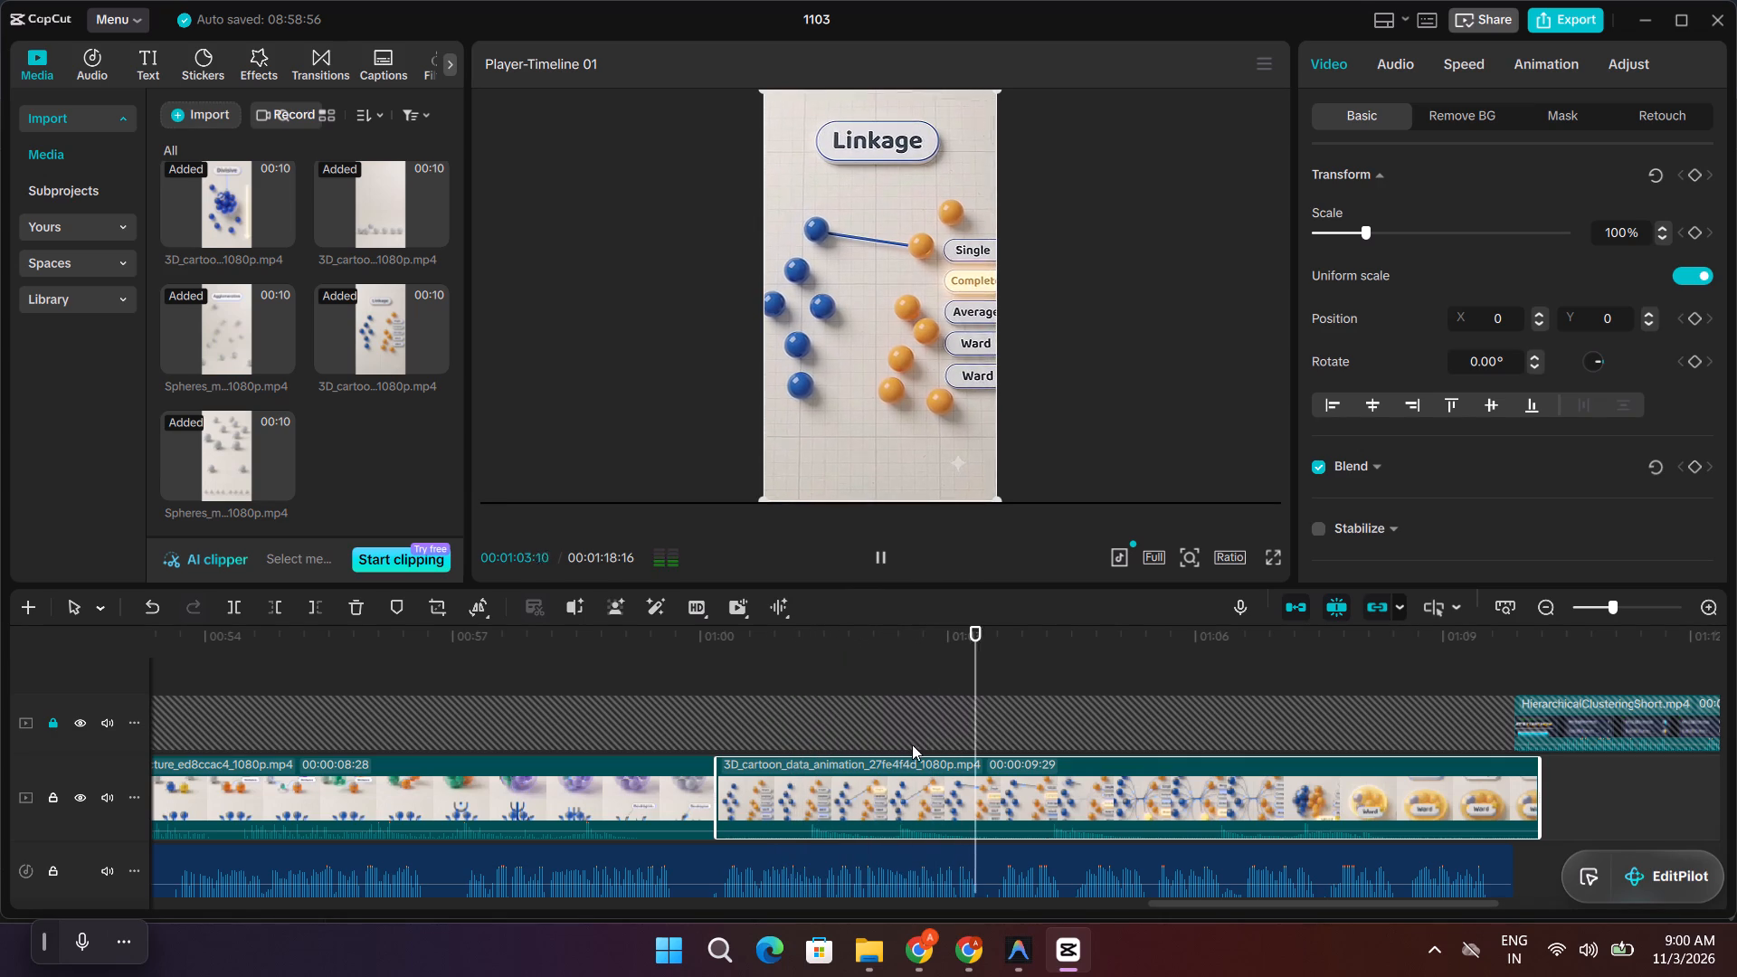
pyautogui.press('space')
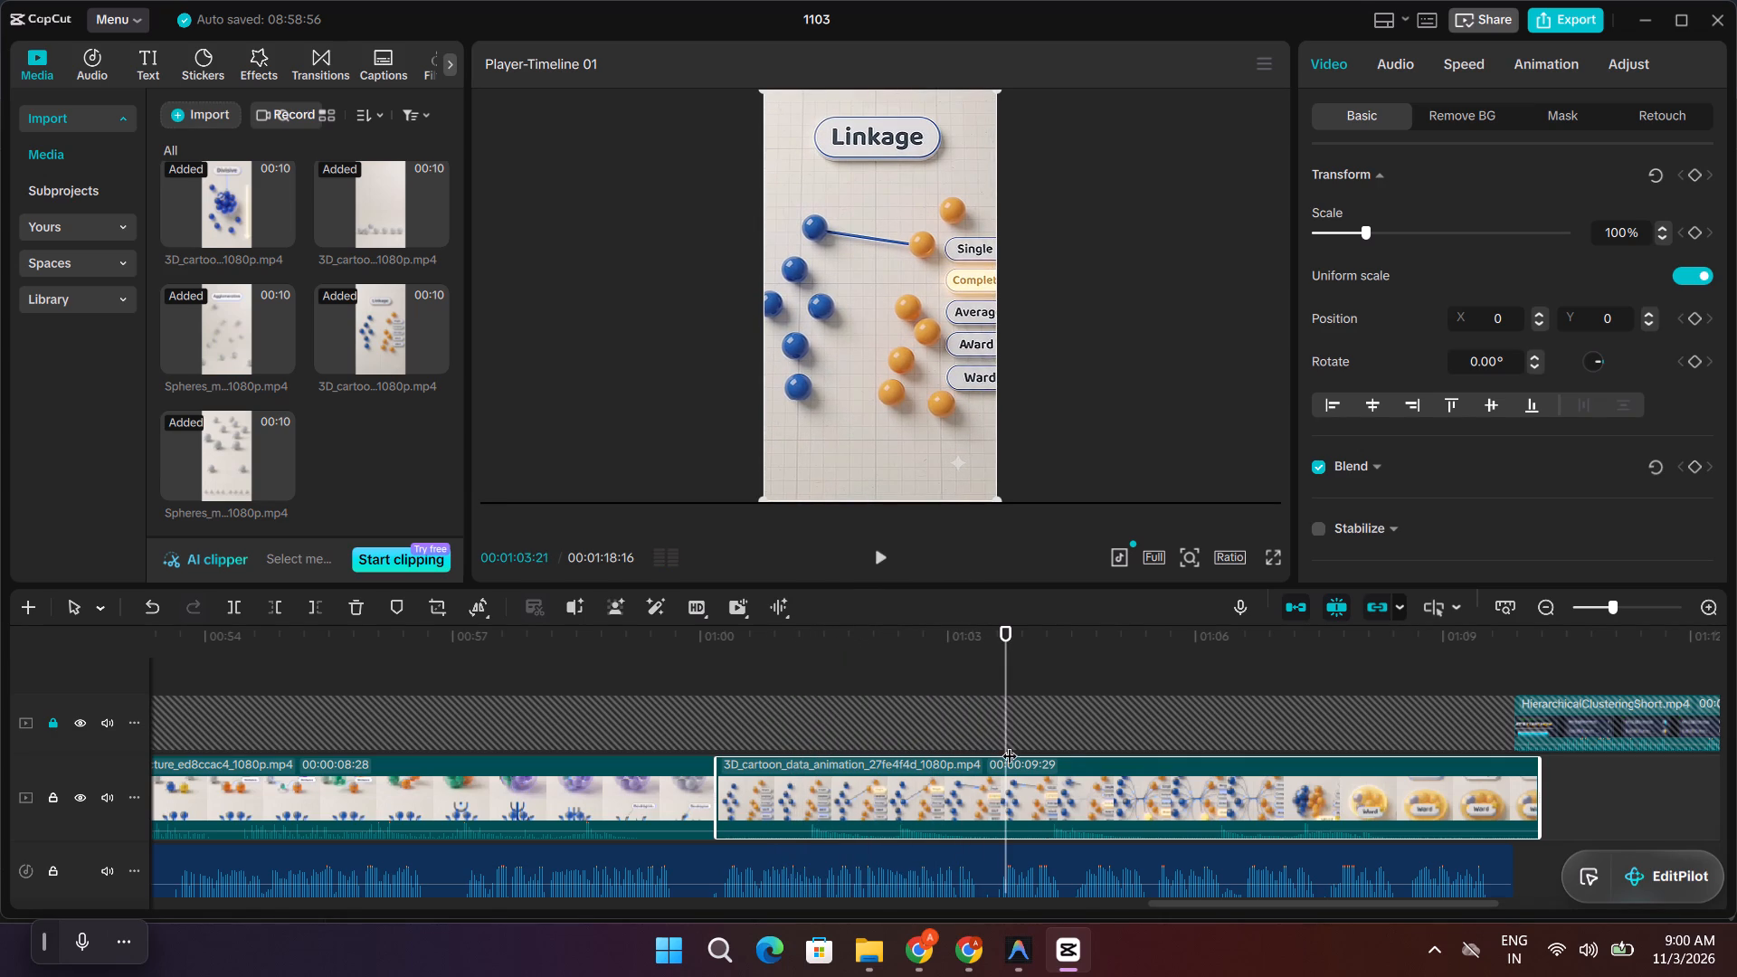
pyautogui.press('space')
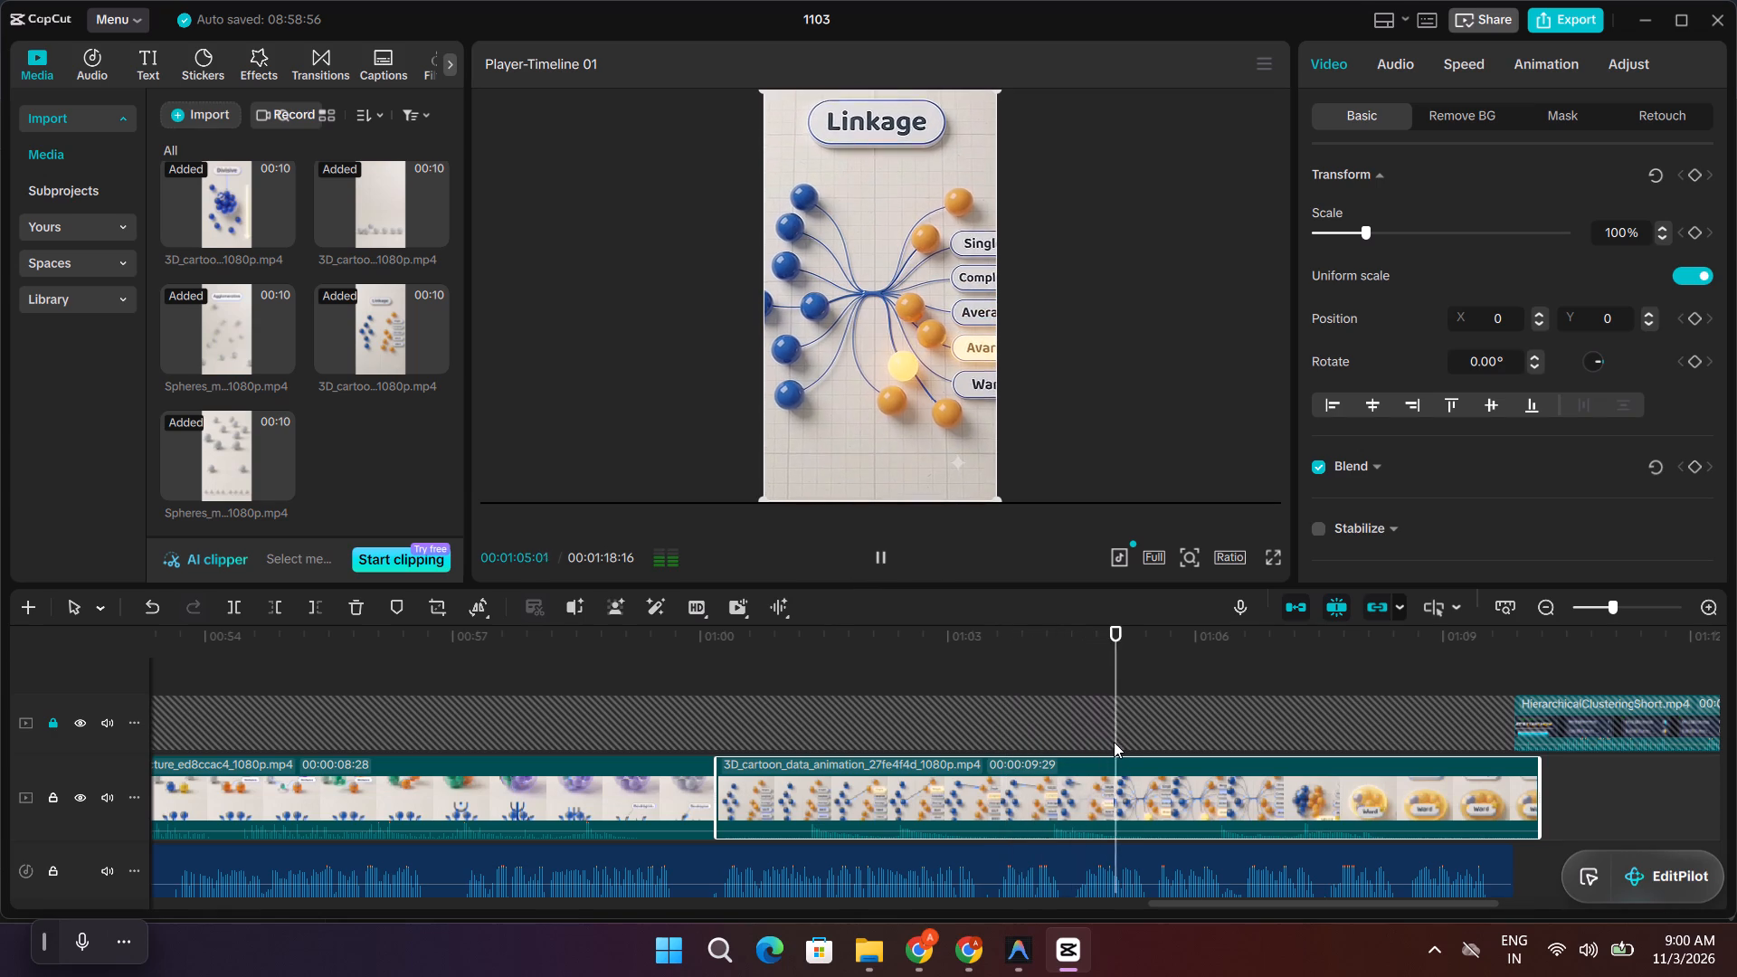
pyautogui.press('space')
pyautogui.press('space')
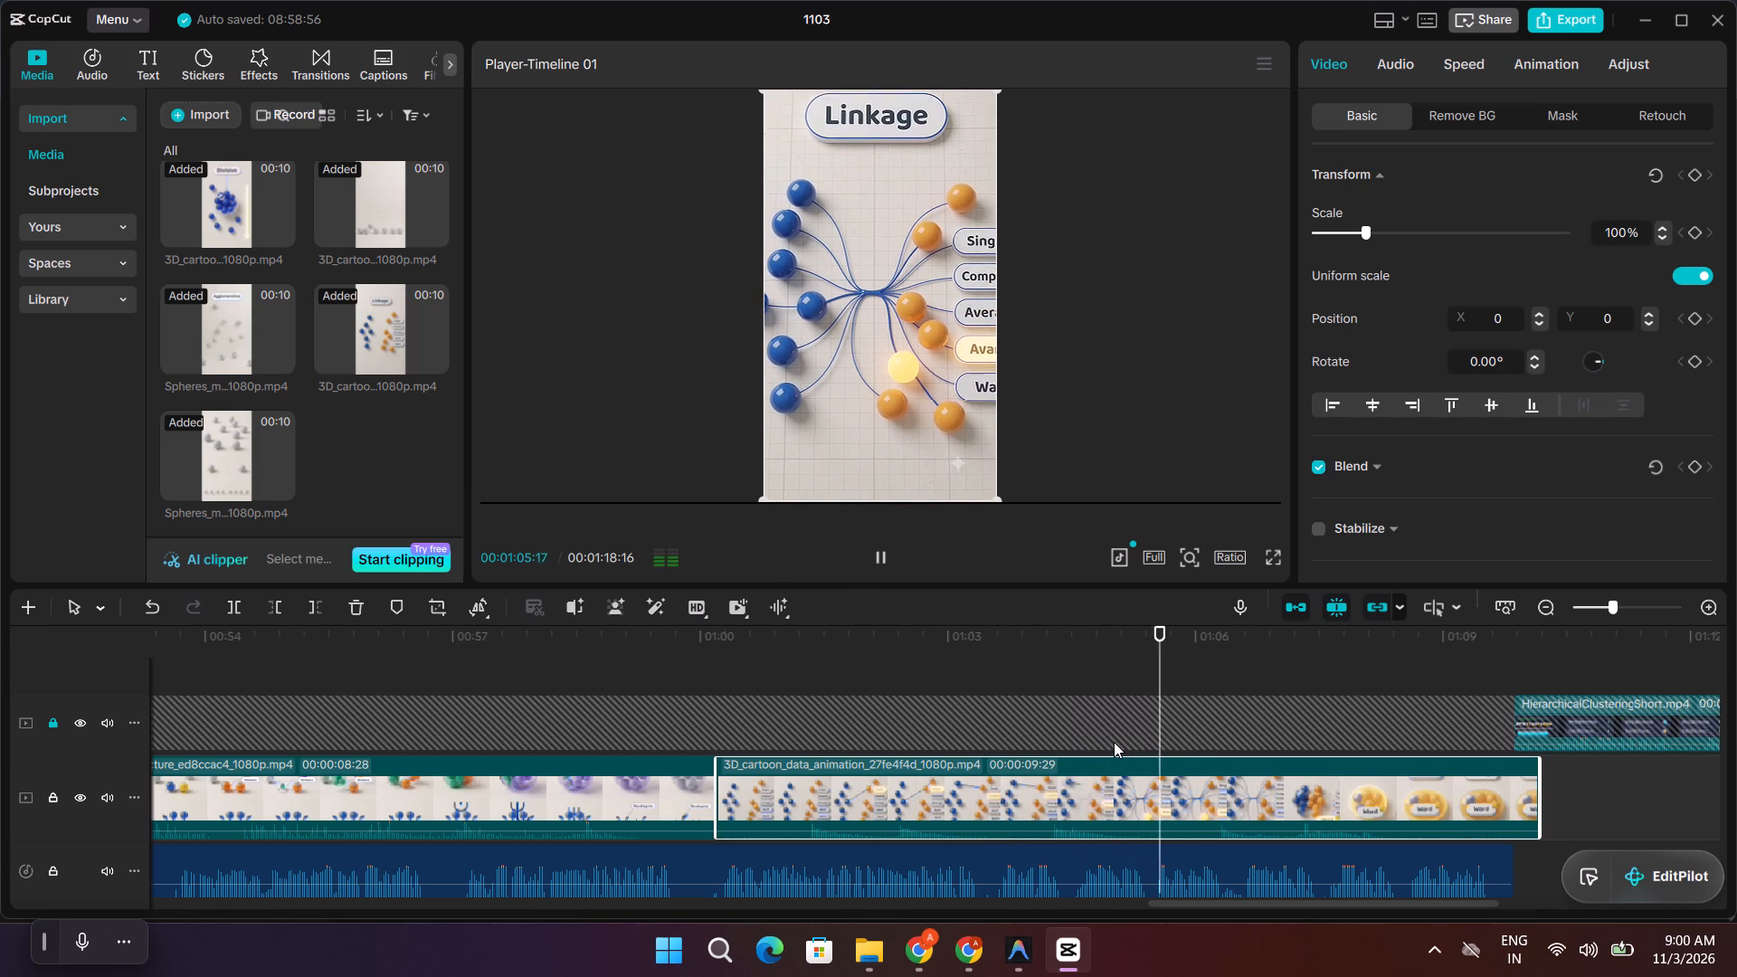
pyautogui.press('space')
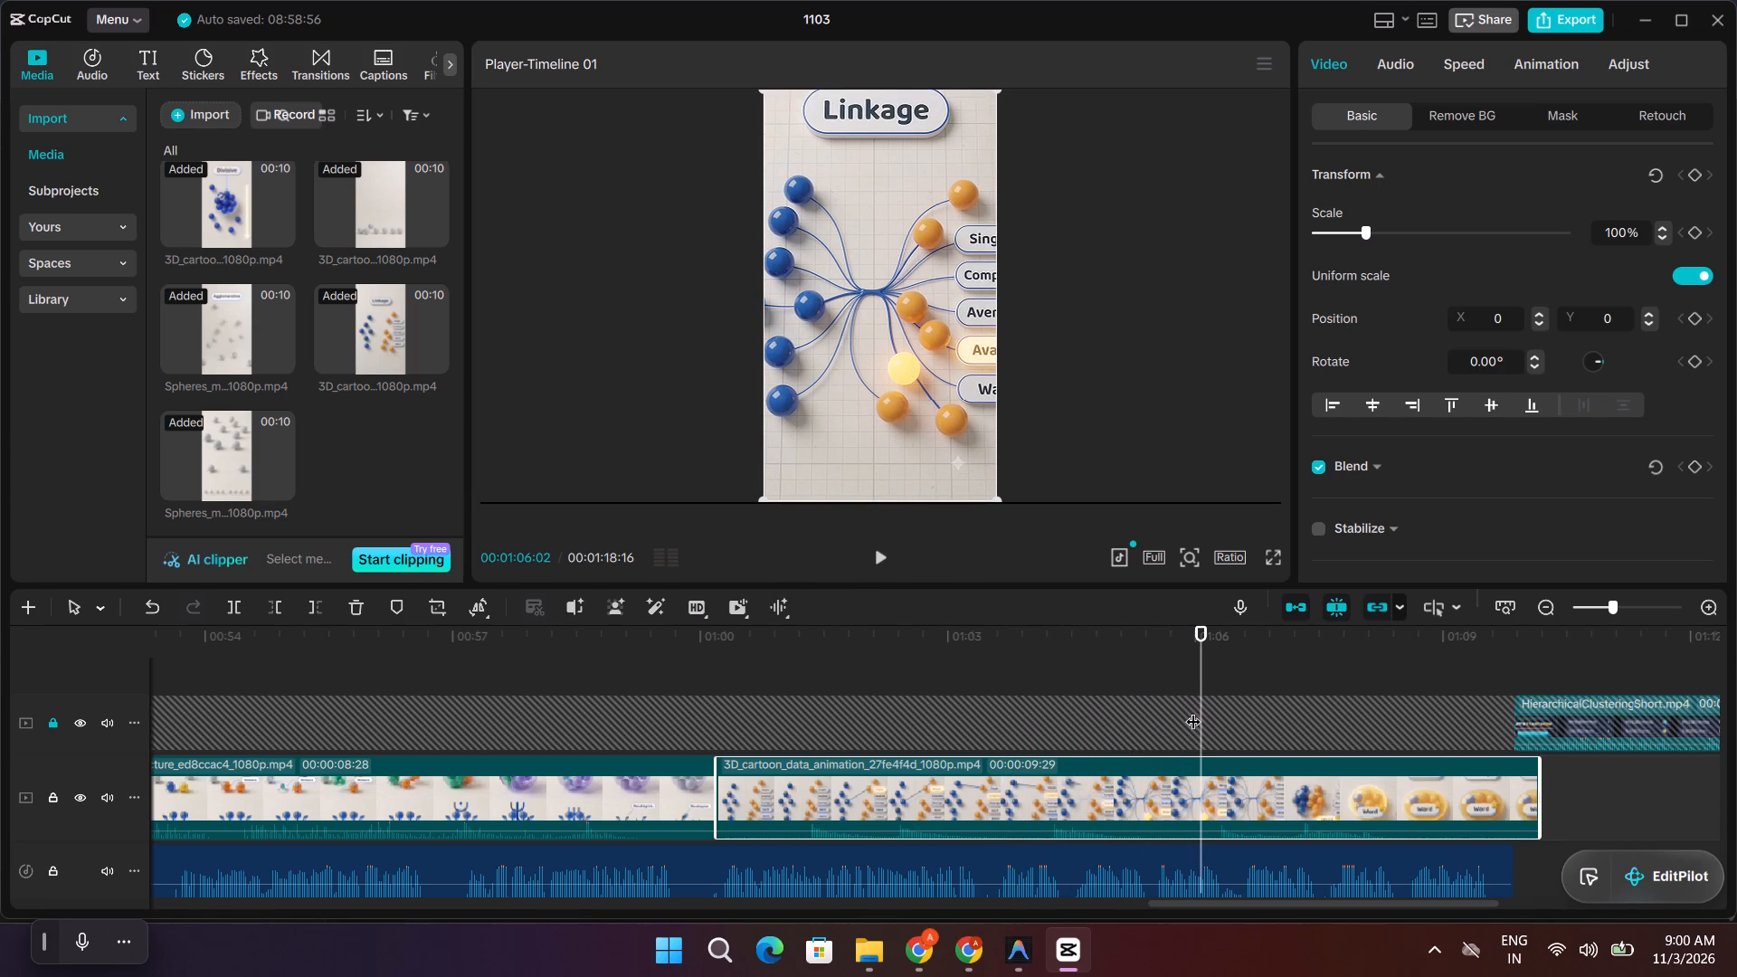
pyautogui.moveTo(1201, 710); pyautogui.dragTo(1075, 719)
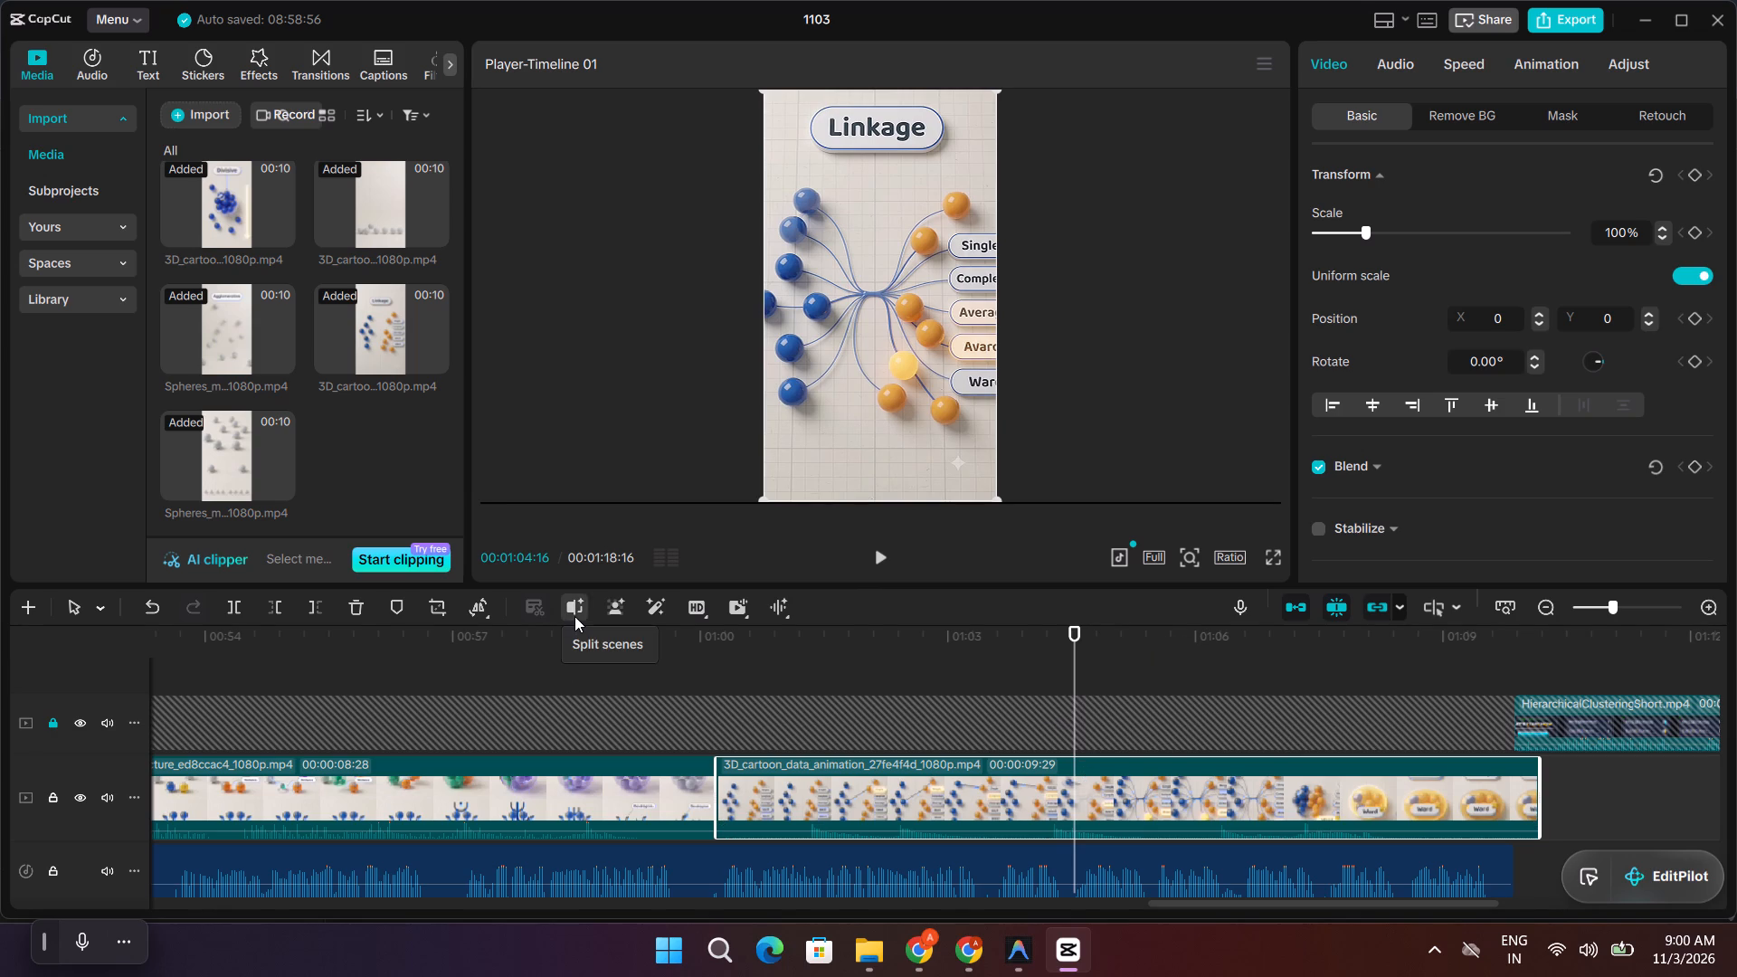
pyautogui.click(930, 864)
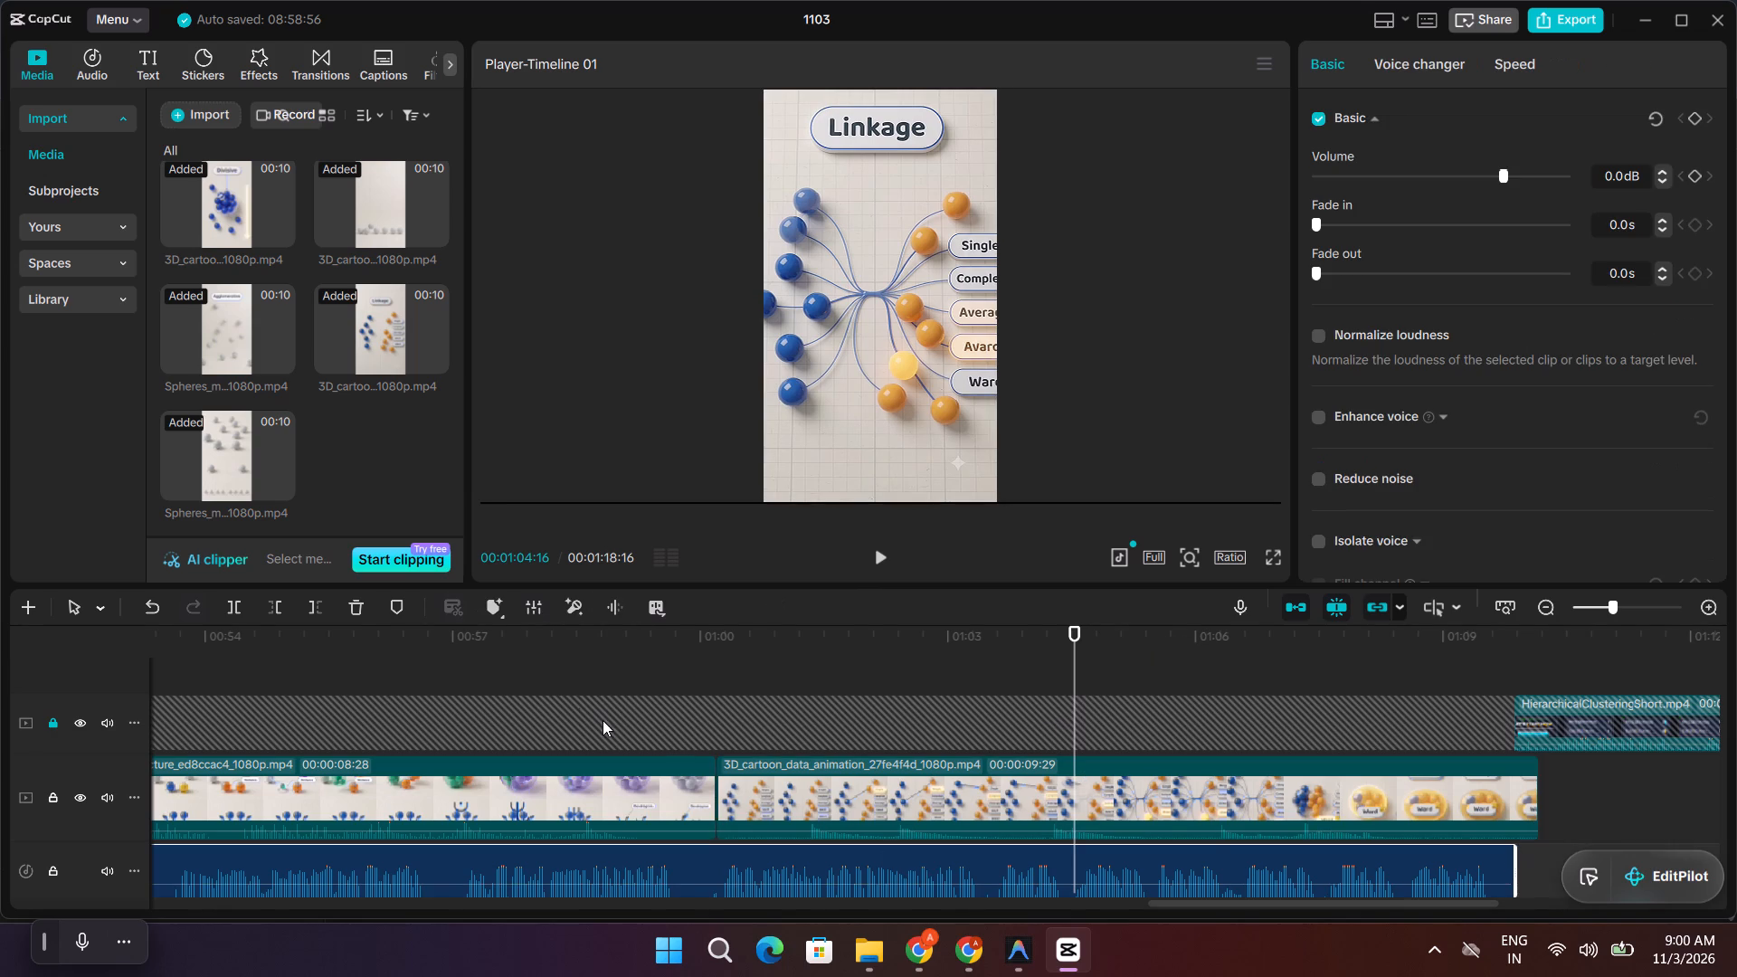
pyautogui.click(392, 613)
# Scrub the Linkage clip between its start and the voiceover marker, examining where the Single and Complete labels light up.
pyautogui.moveTo(1073, 655); pyautogui.dragTo(818, 688)
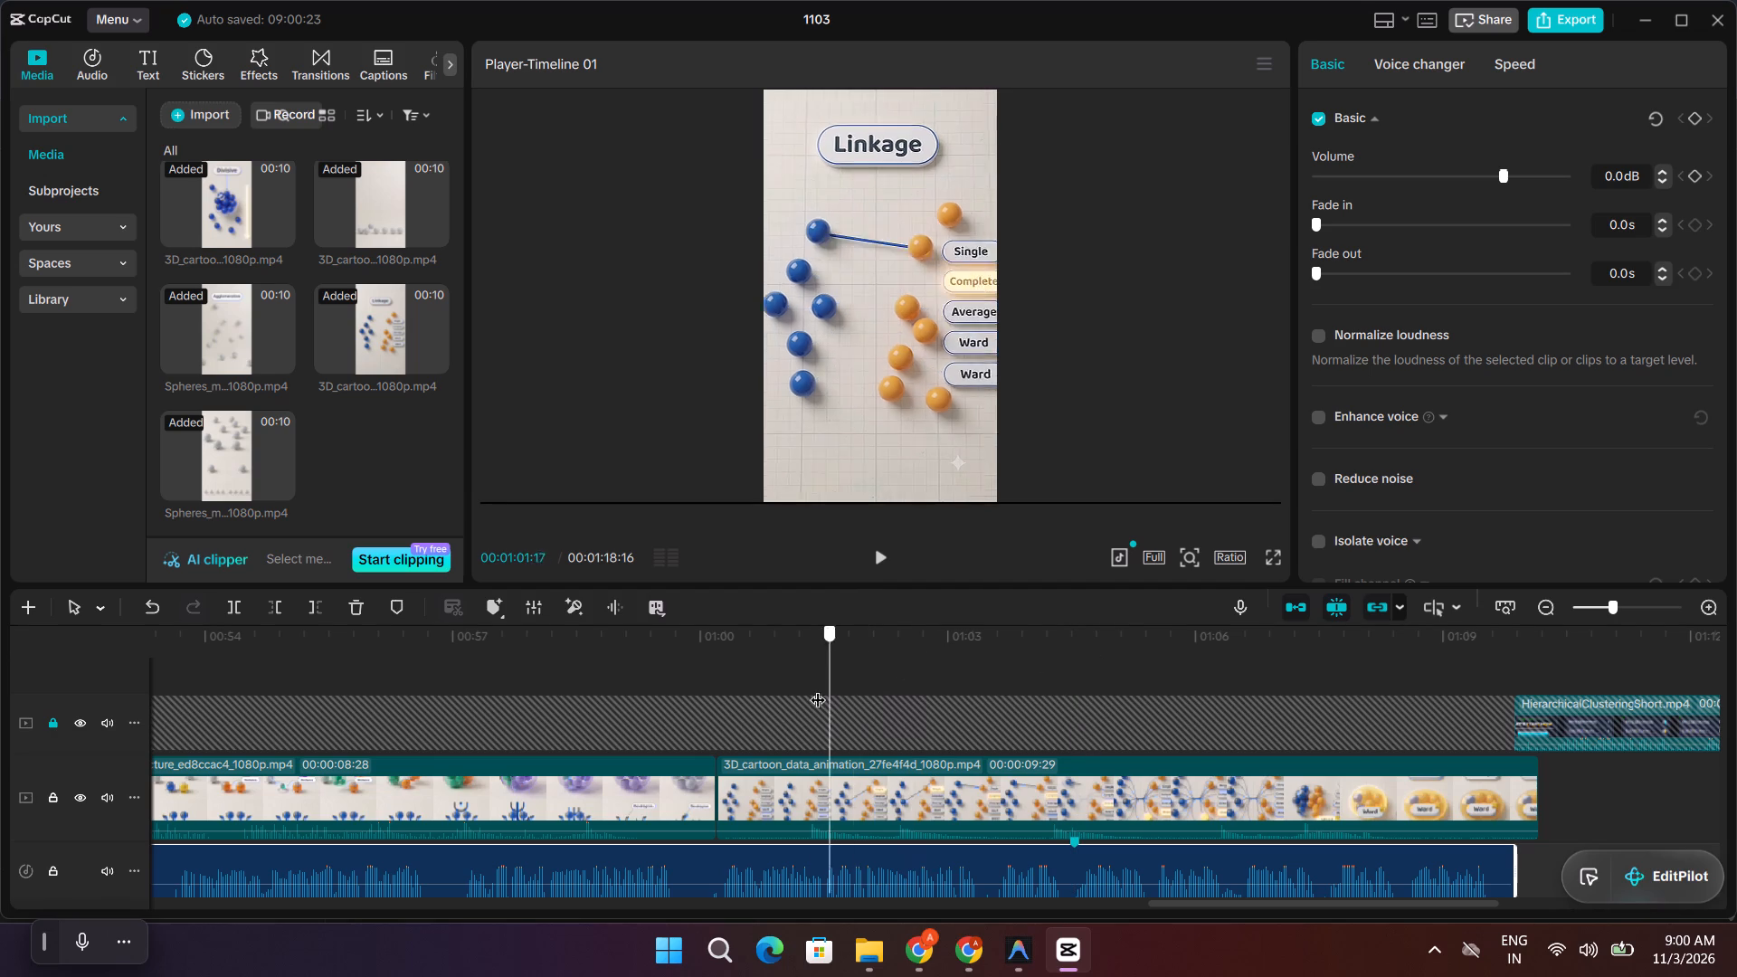
pyautogui.moveTo(818, 688); pyautogui.dragTo(887, 720)
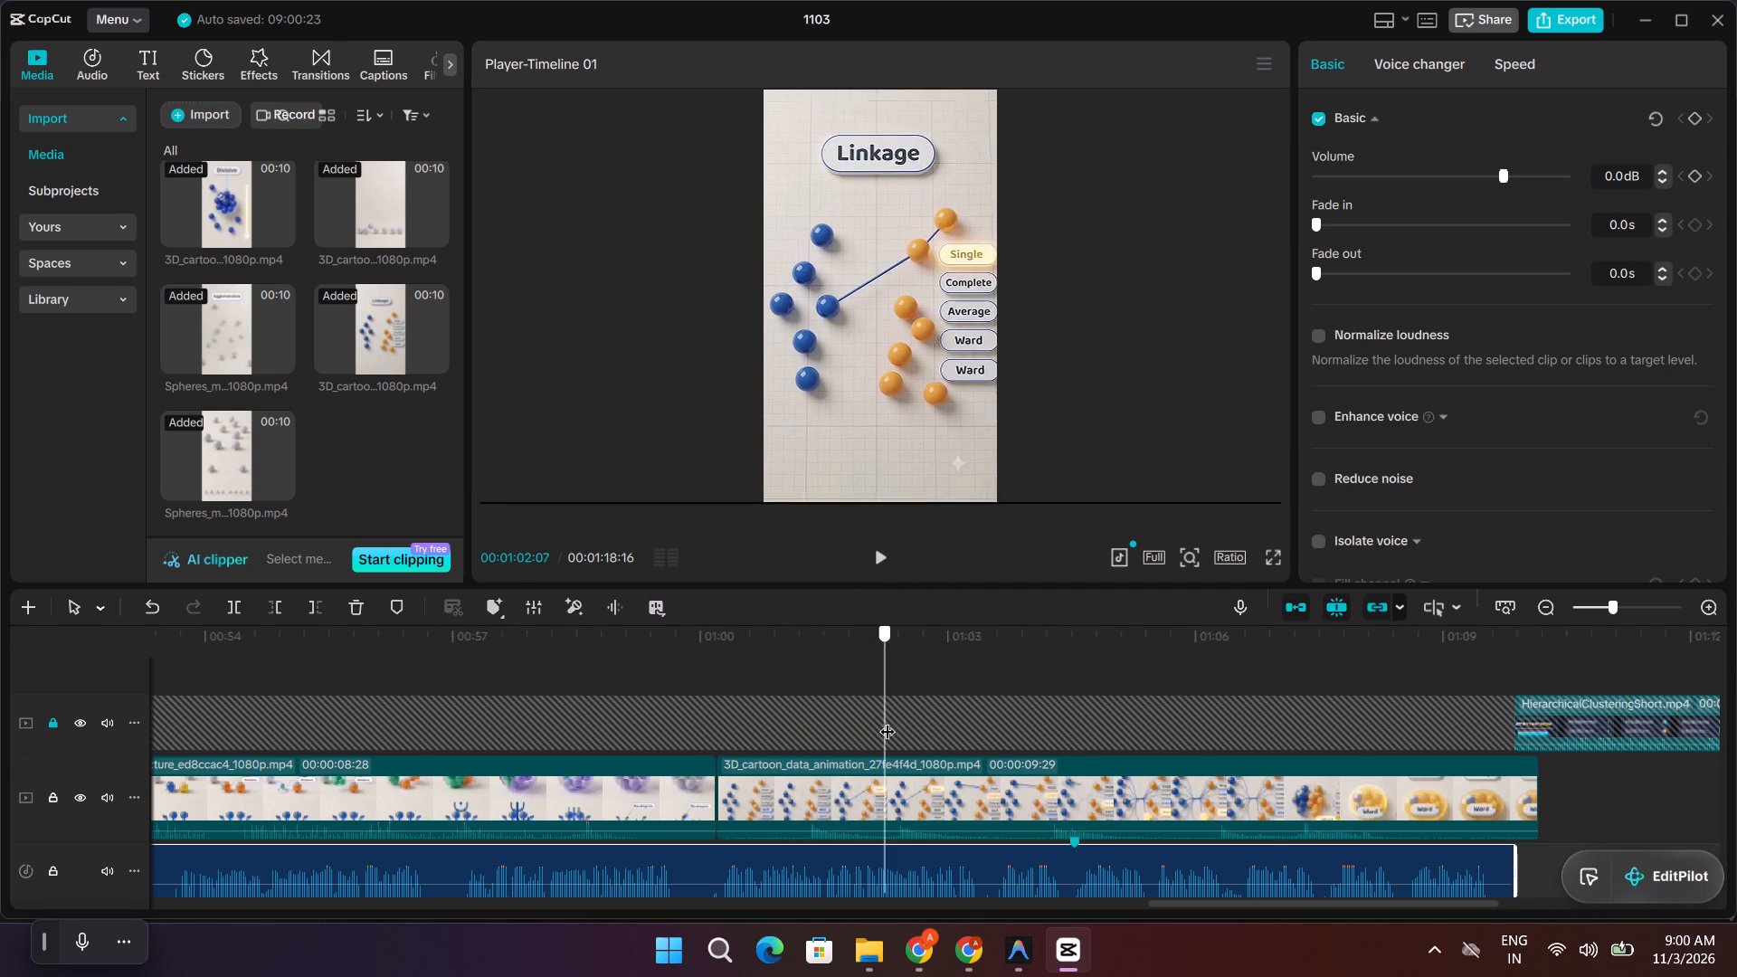
pyautogui.moveTo(887, 720); pyautogui.dragTo(1039, 753)
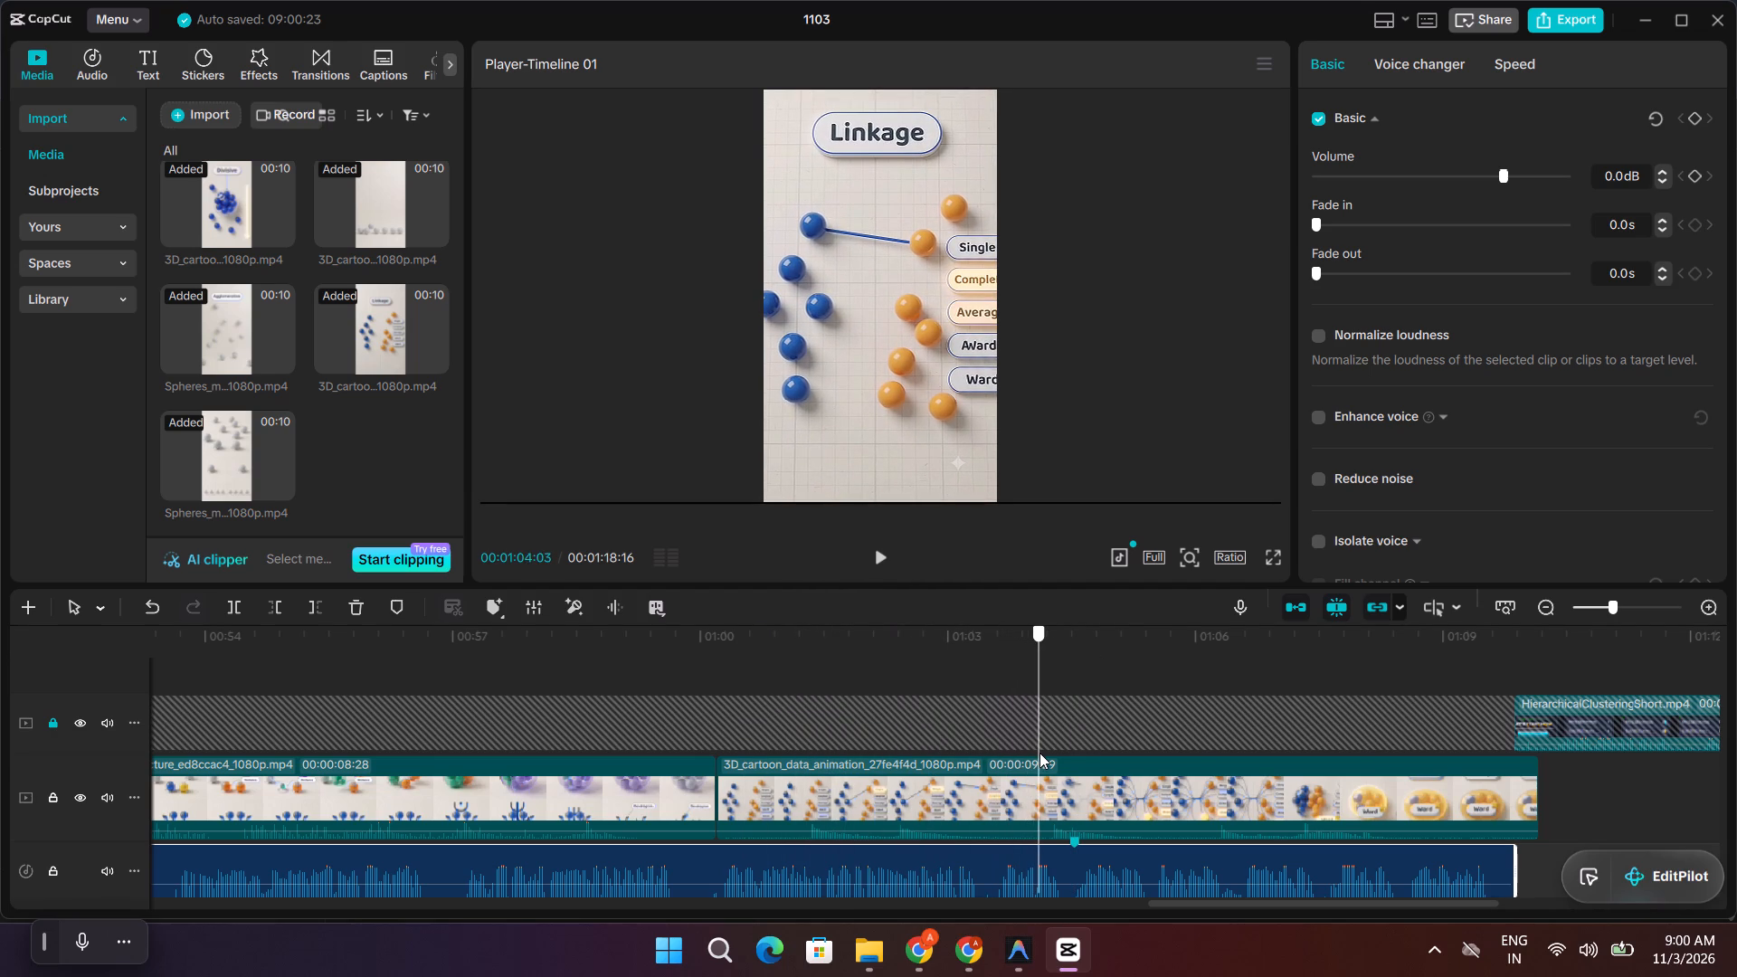
pyautogui.moveTo(1039, 753); pyautogui.dragTo(868, 739)
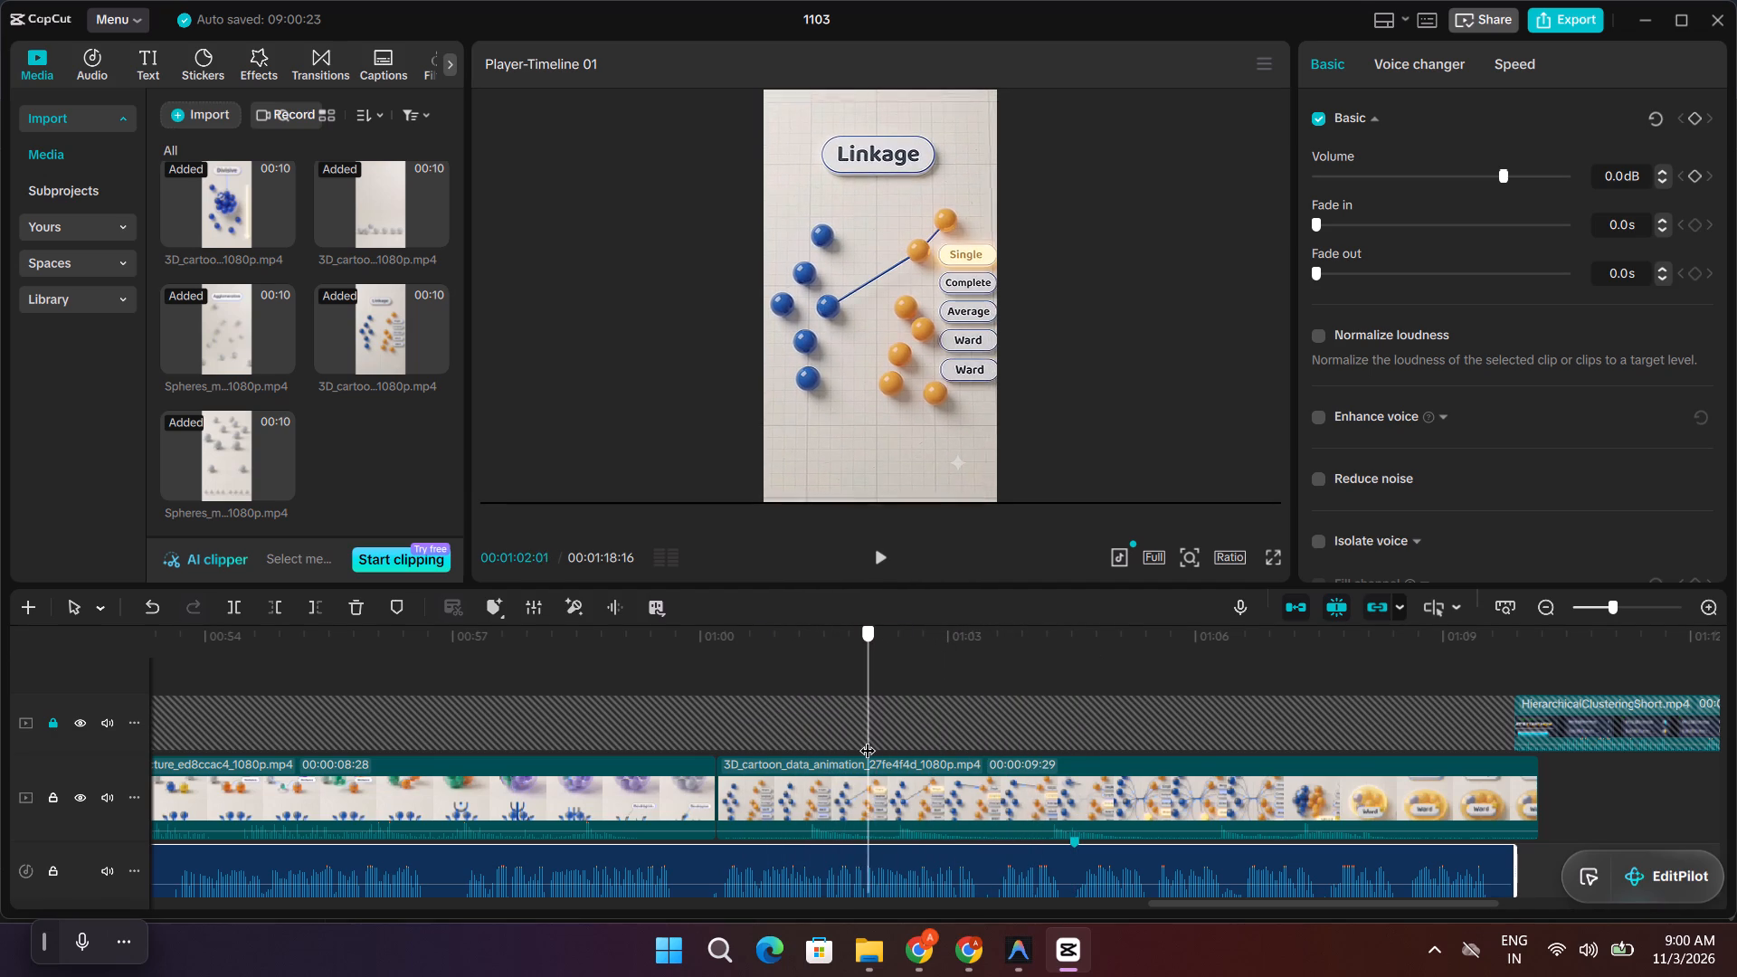
pyautogui.moveTo(868, 739); pyautogui.dragTo(850, 739)
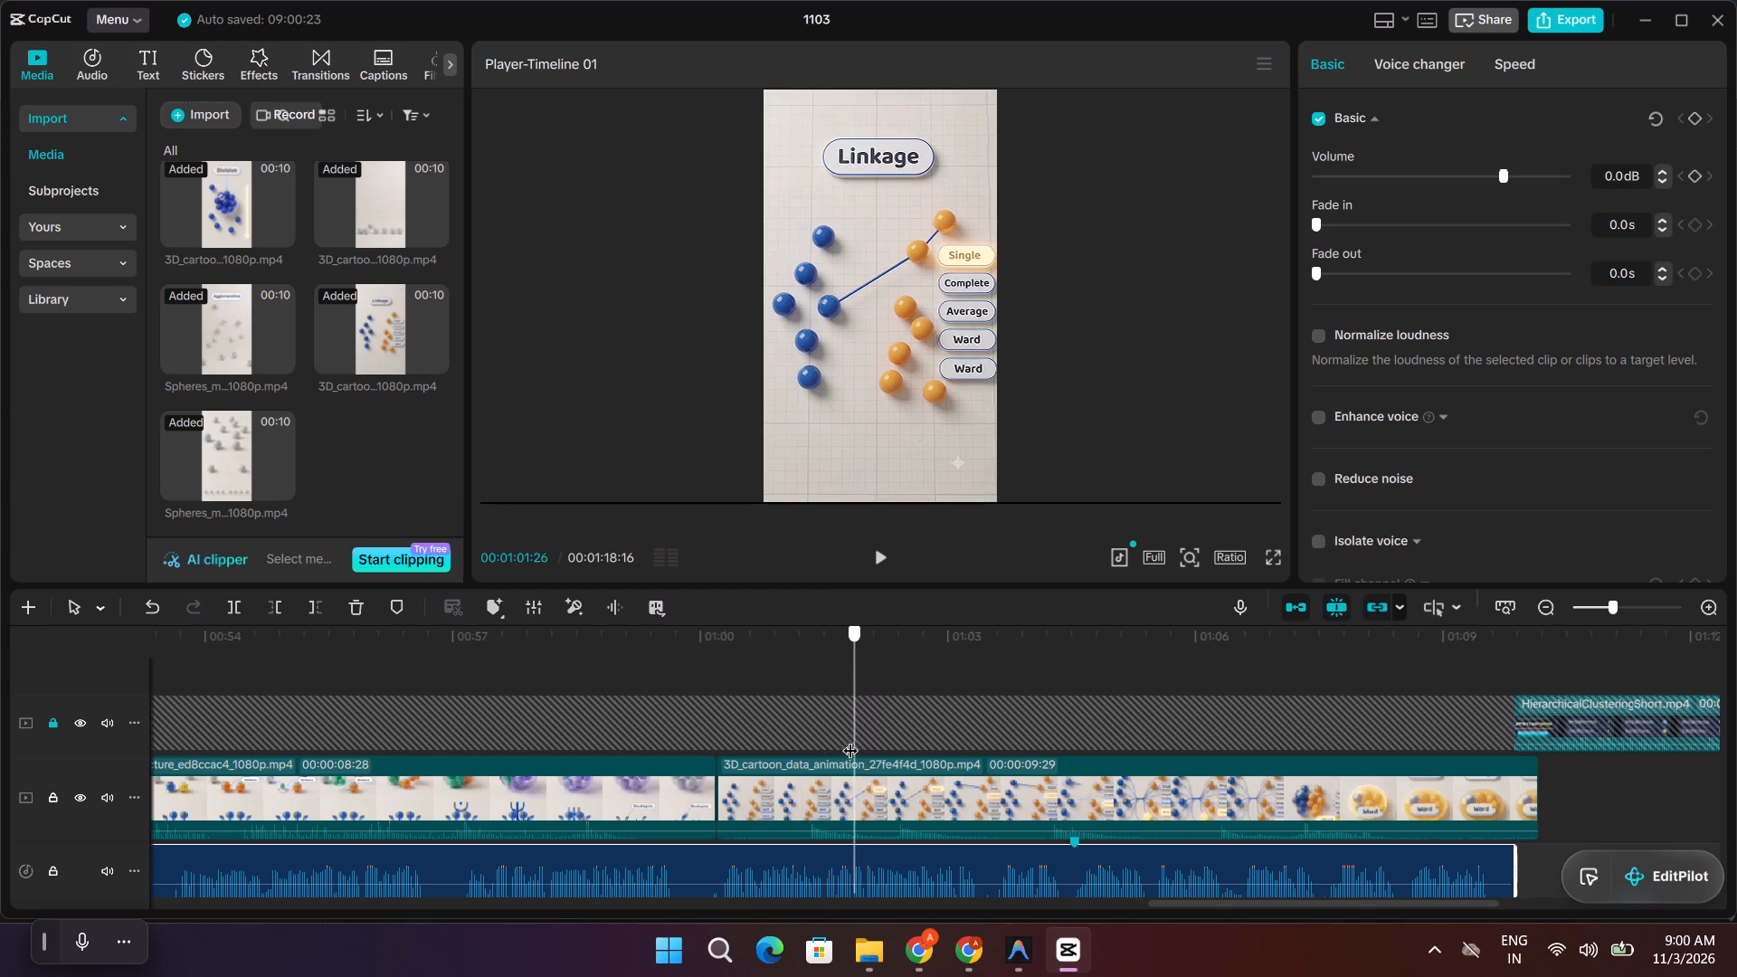
pyautogui.moveTo(850, 739); pyautogui.dragTo(774, 739)
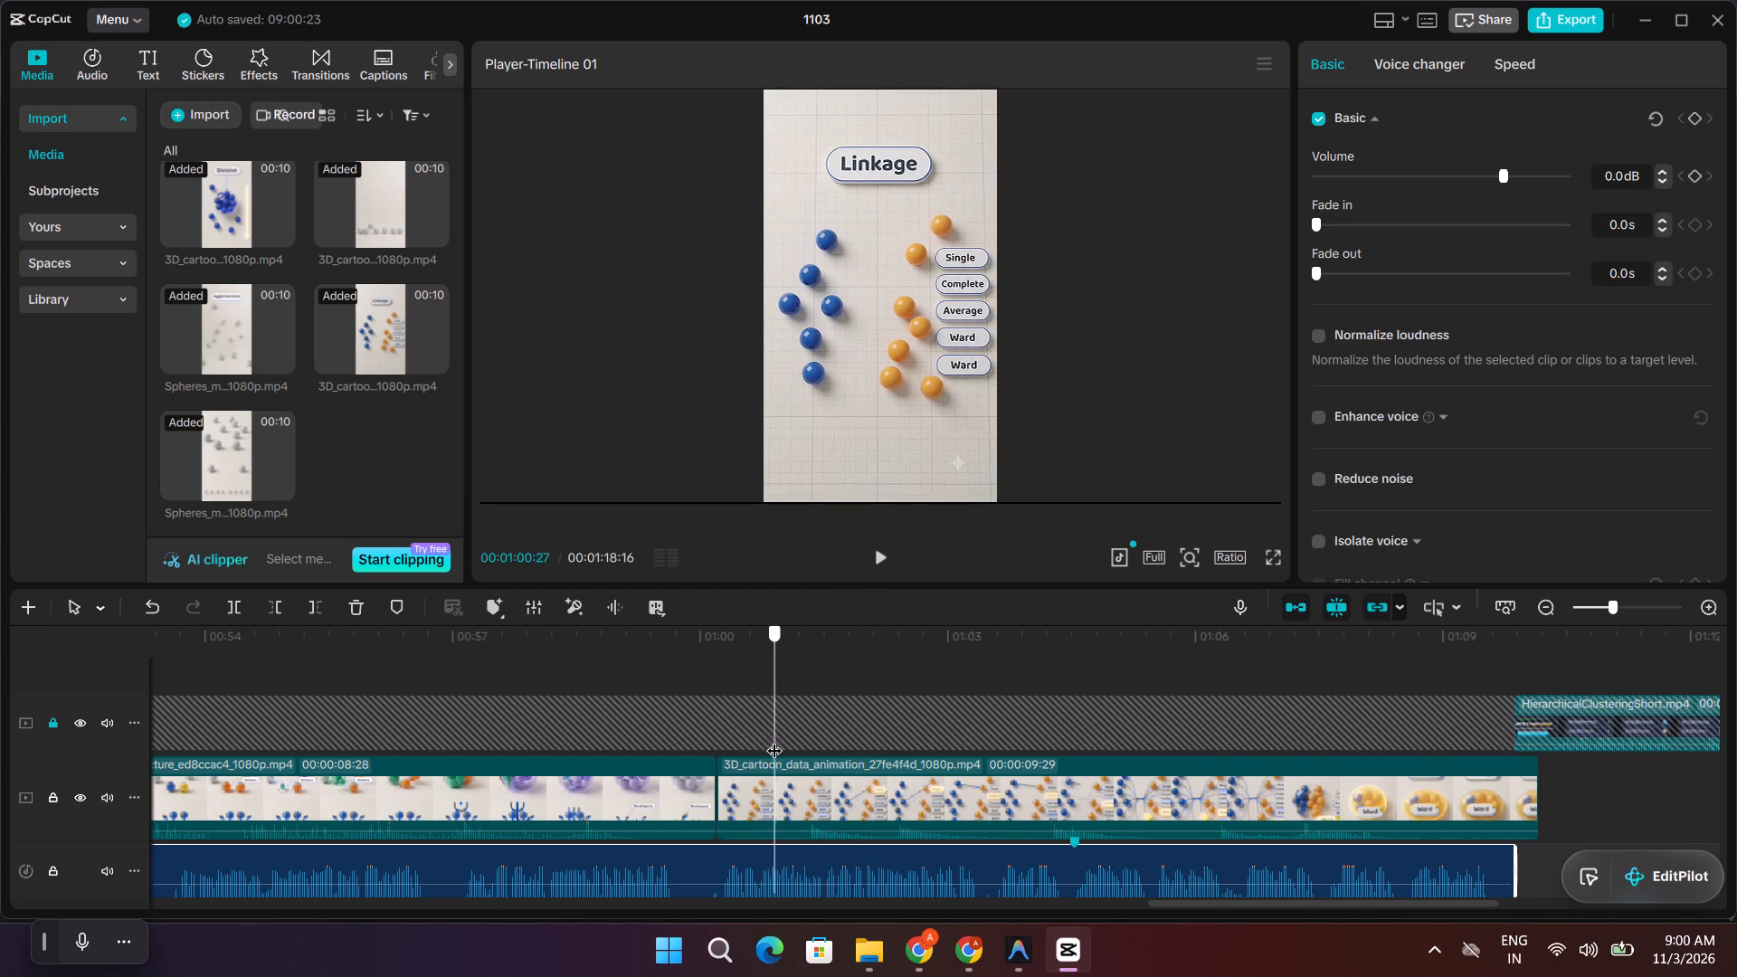
pyautogui.moveTo(774, 739); pyautogui.dragTo(738, 727)
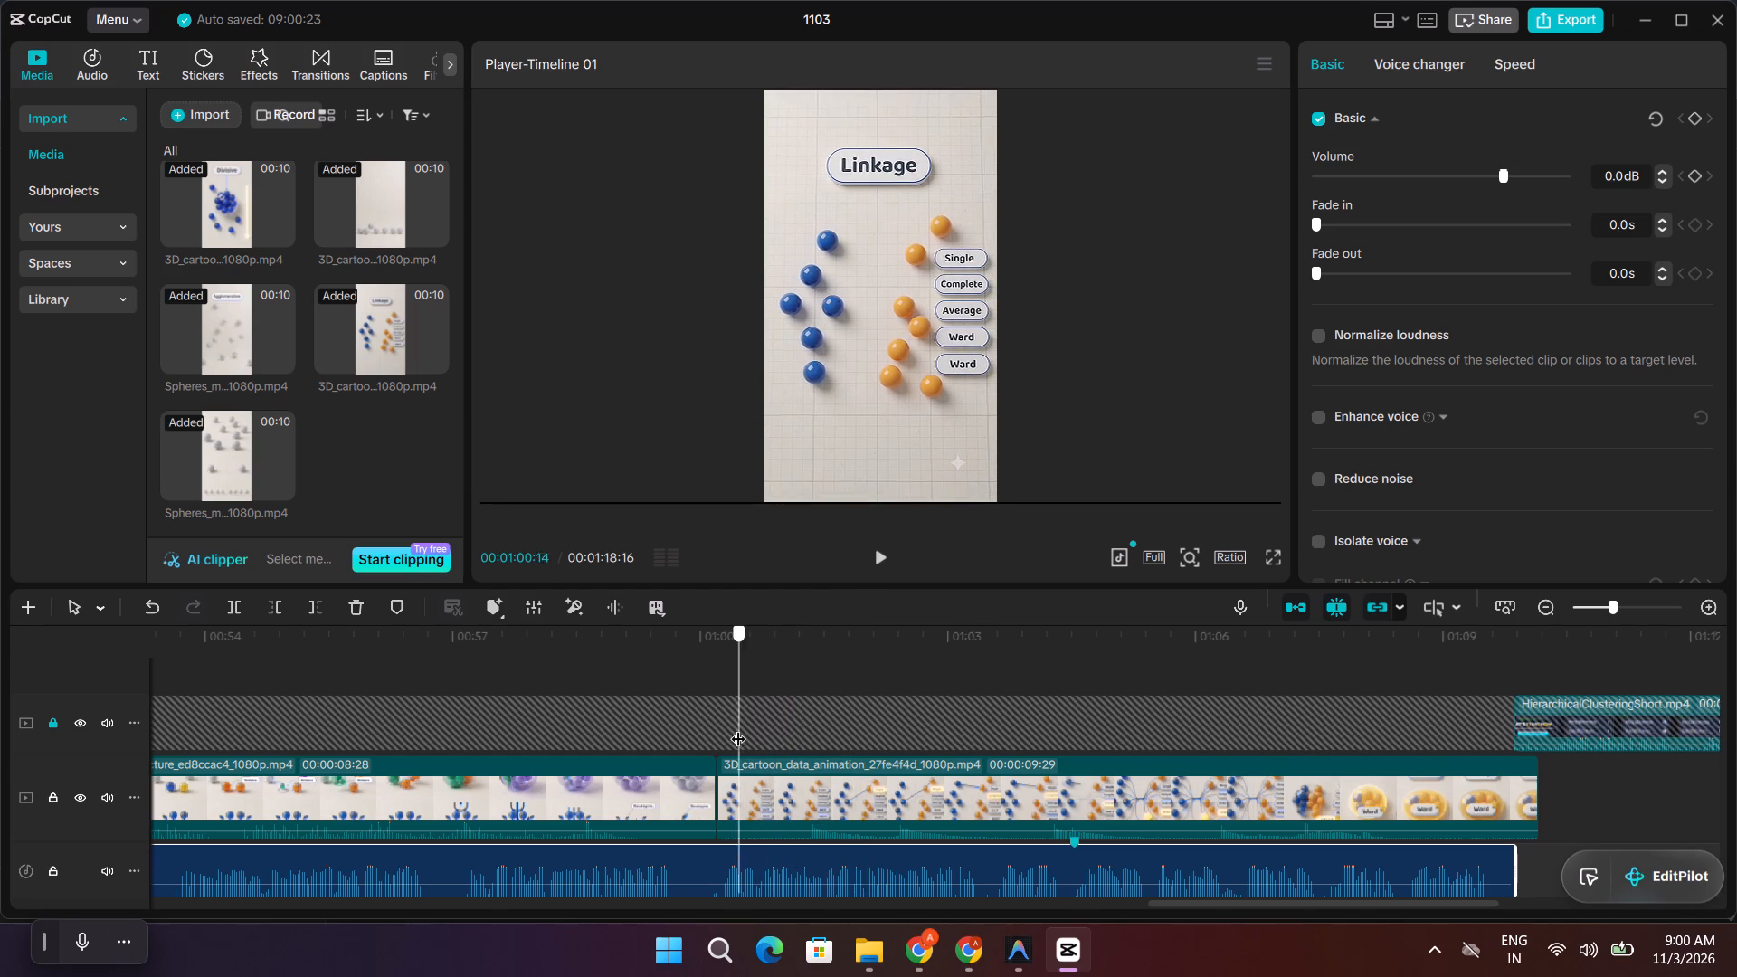
pyautogui.moveTo(738, 727); pyautogui.dragTo(808, 726)
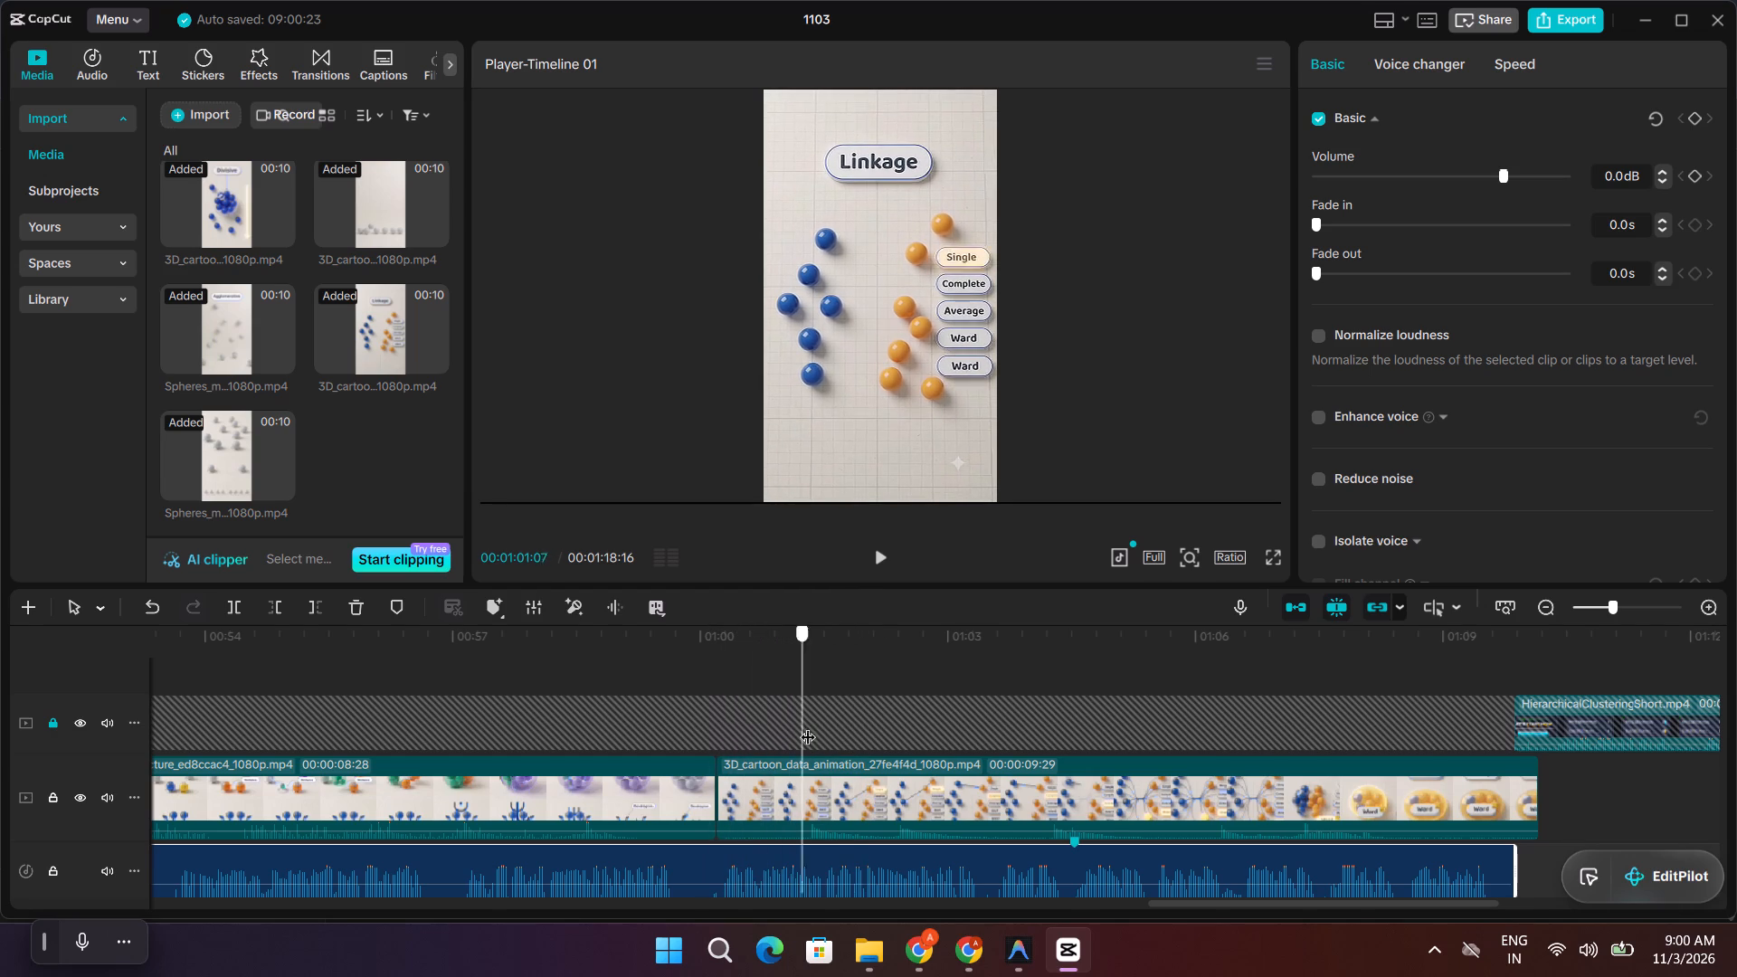
pyautogui.moveTo(808, 726); pyautogui.dragTo(906, 738)
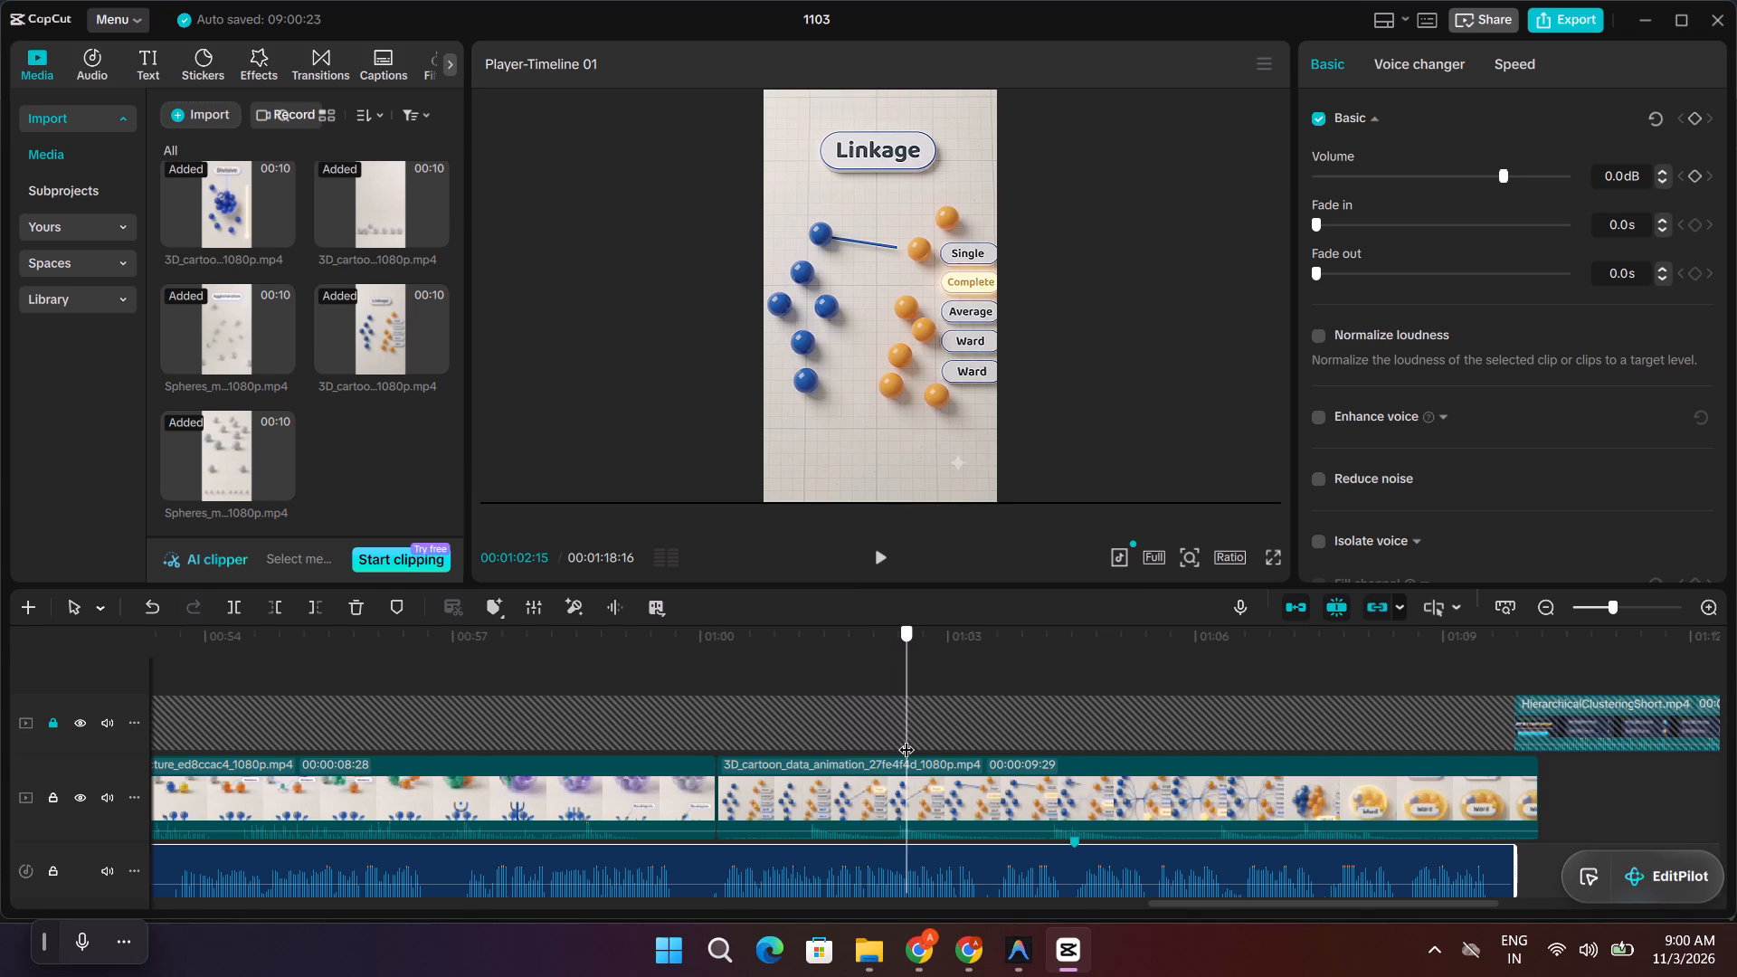
pyautogui.moveTo(906, 738); pyautogui.dragTo(891, 738)
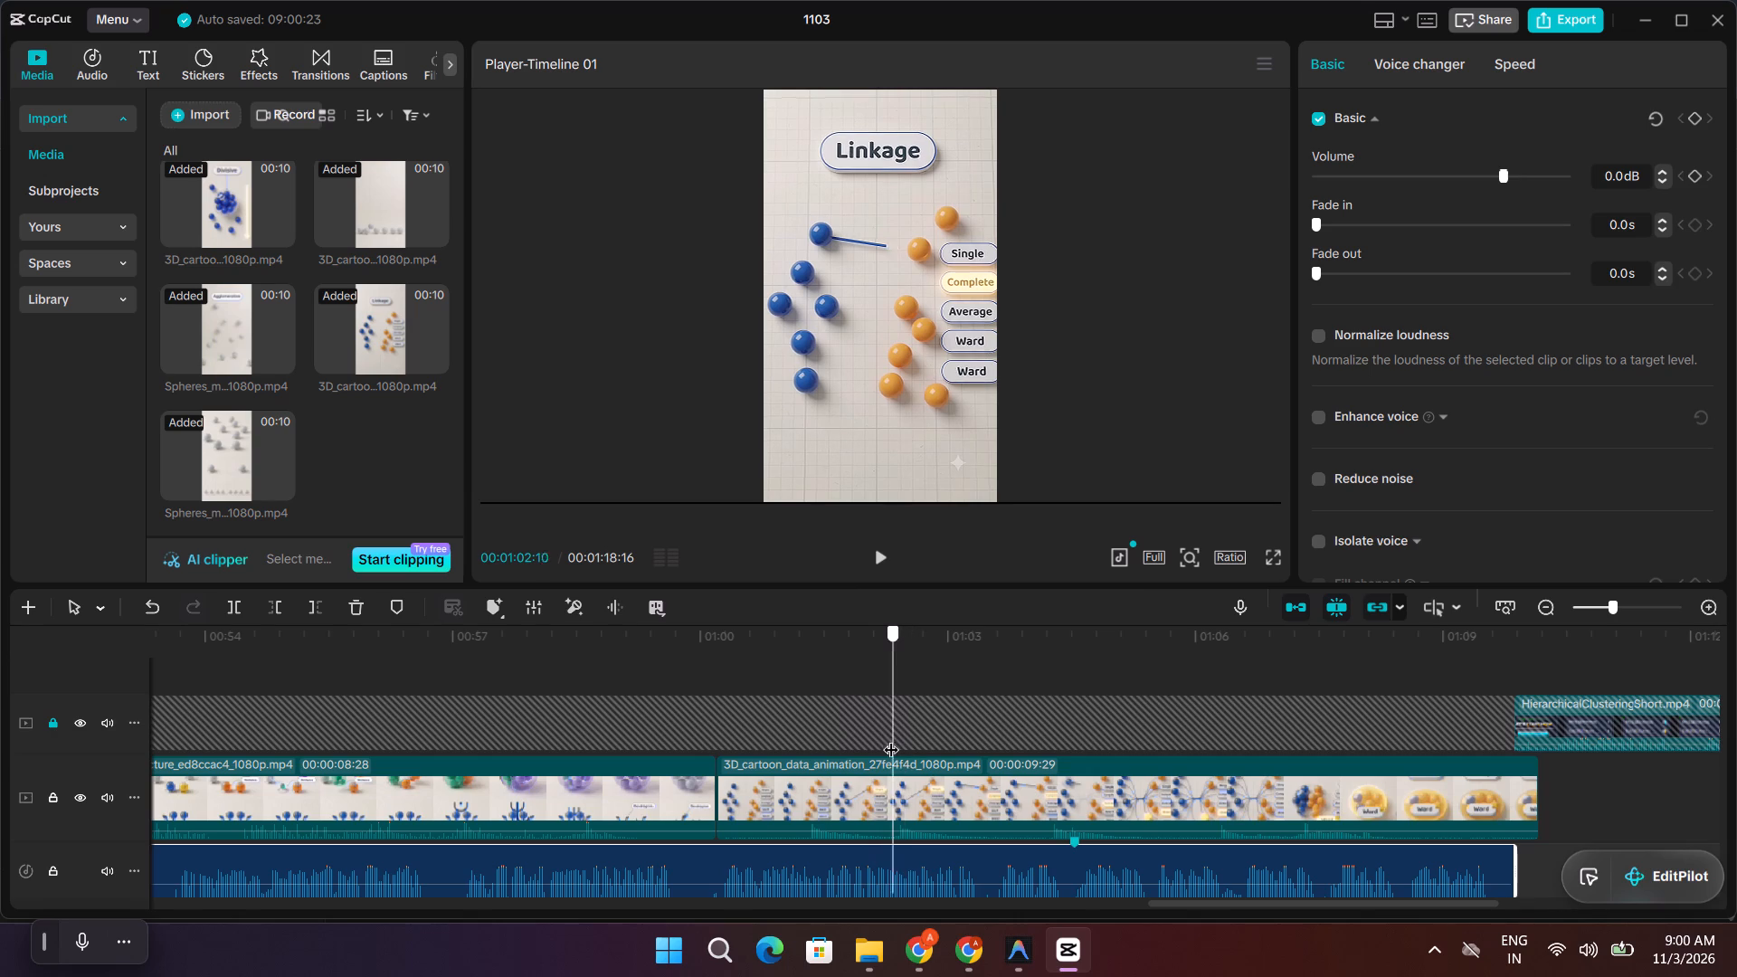
pyautogui.moveTo(891, 738); pyautogui.dragTo(801, 730)
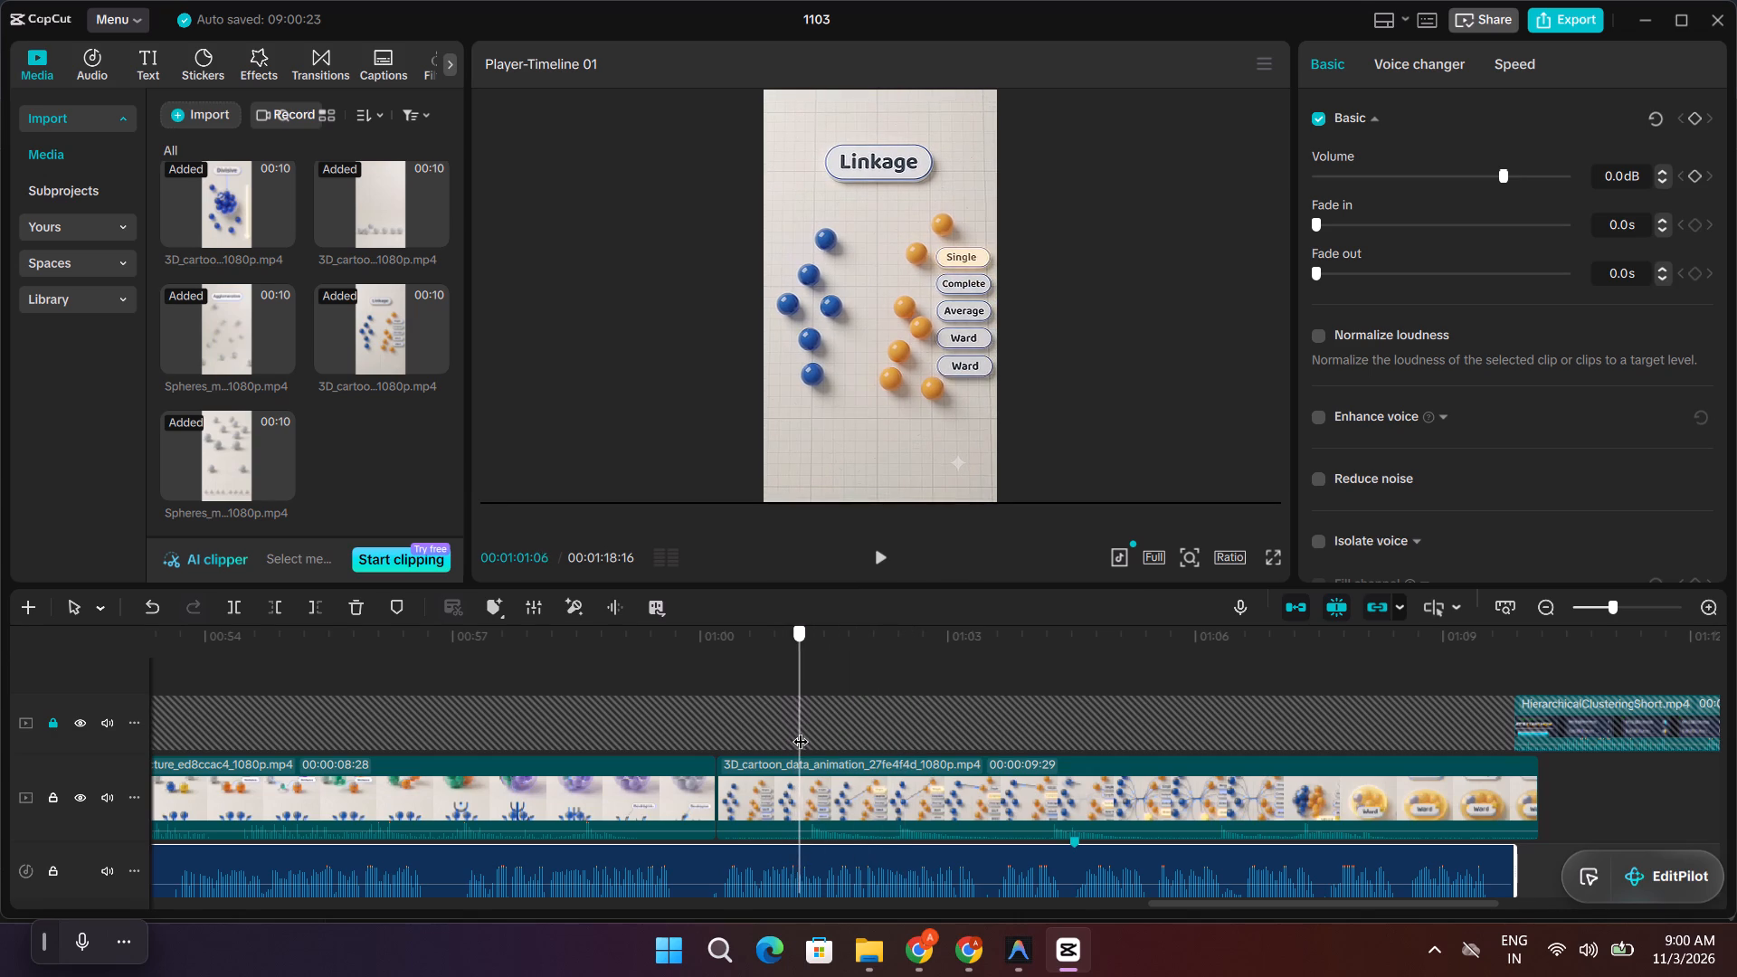
pyautogui.moveTo(801, 730); pyautogui.dragTo(806, 731)
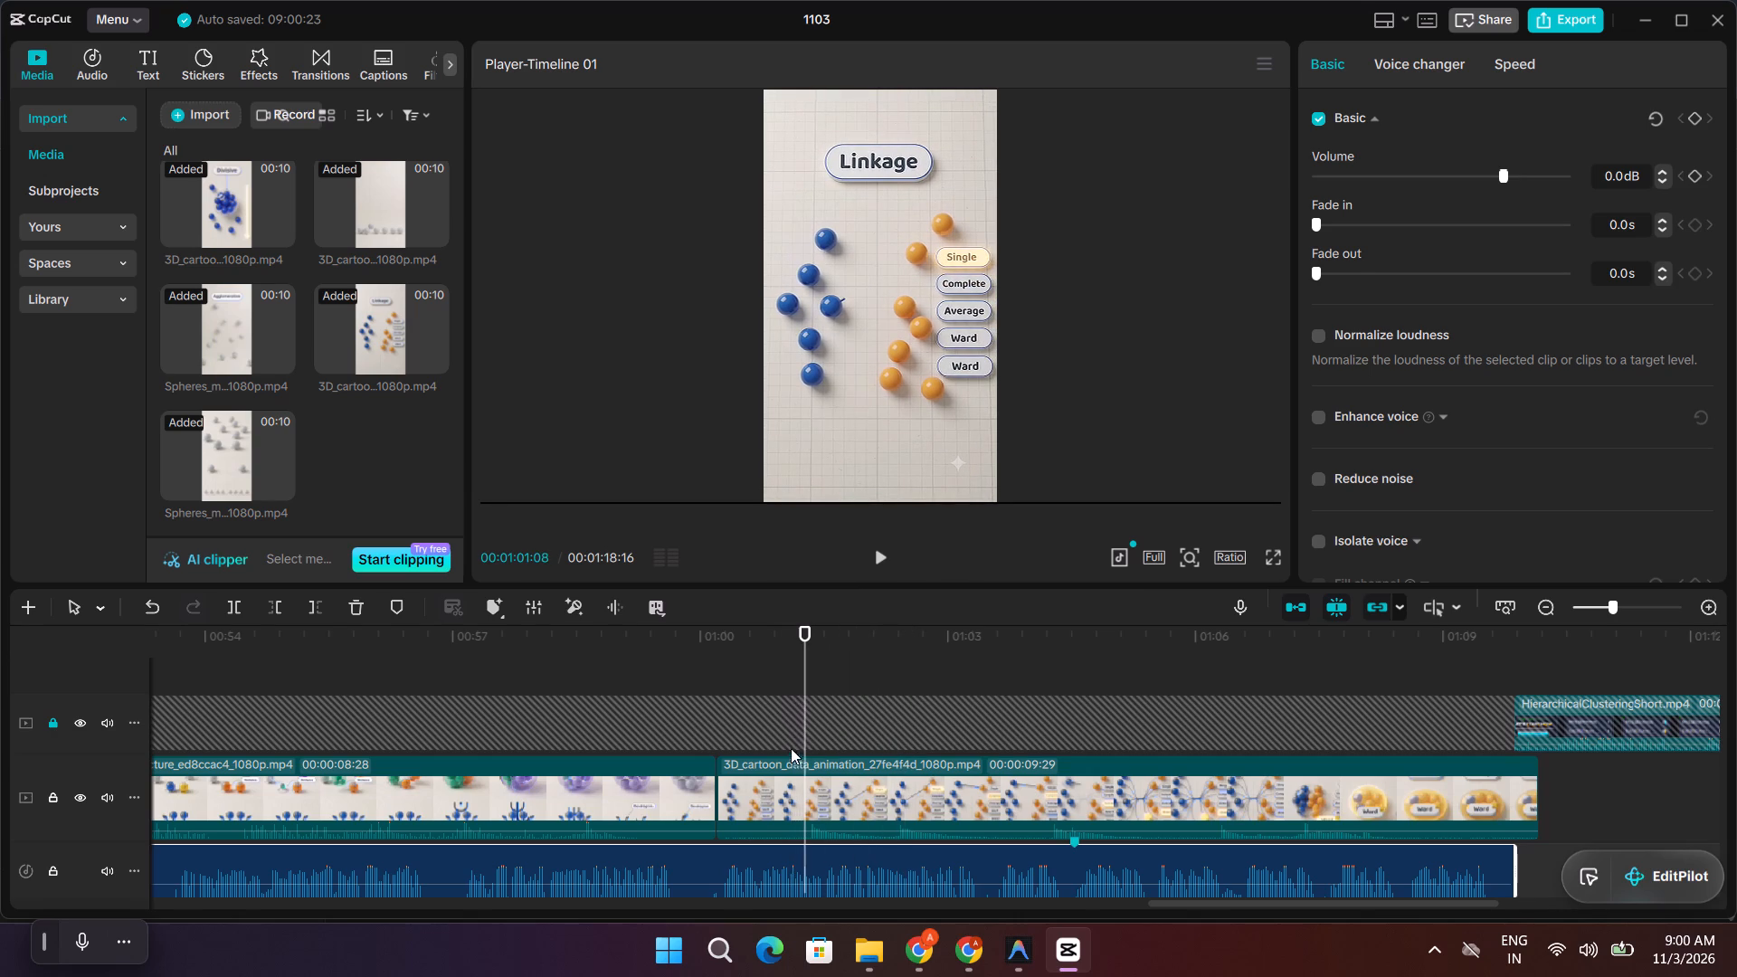
# Insert a freeze frame in the Linkage clip at 00:01:00:17 and extend it to a duration of 00:00:03:07.
pyautogui.click(797, 773)
pyautogui.moveTo(802, 722); pyautogui.dragTo(771, 721)
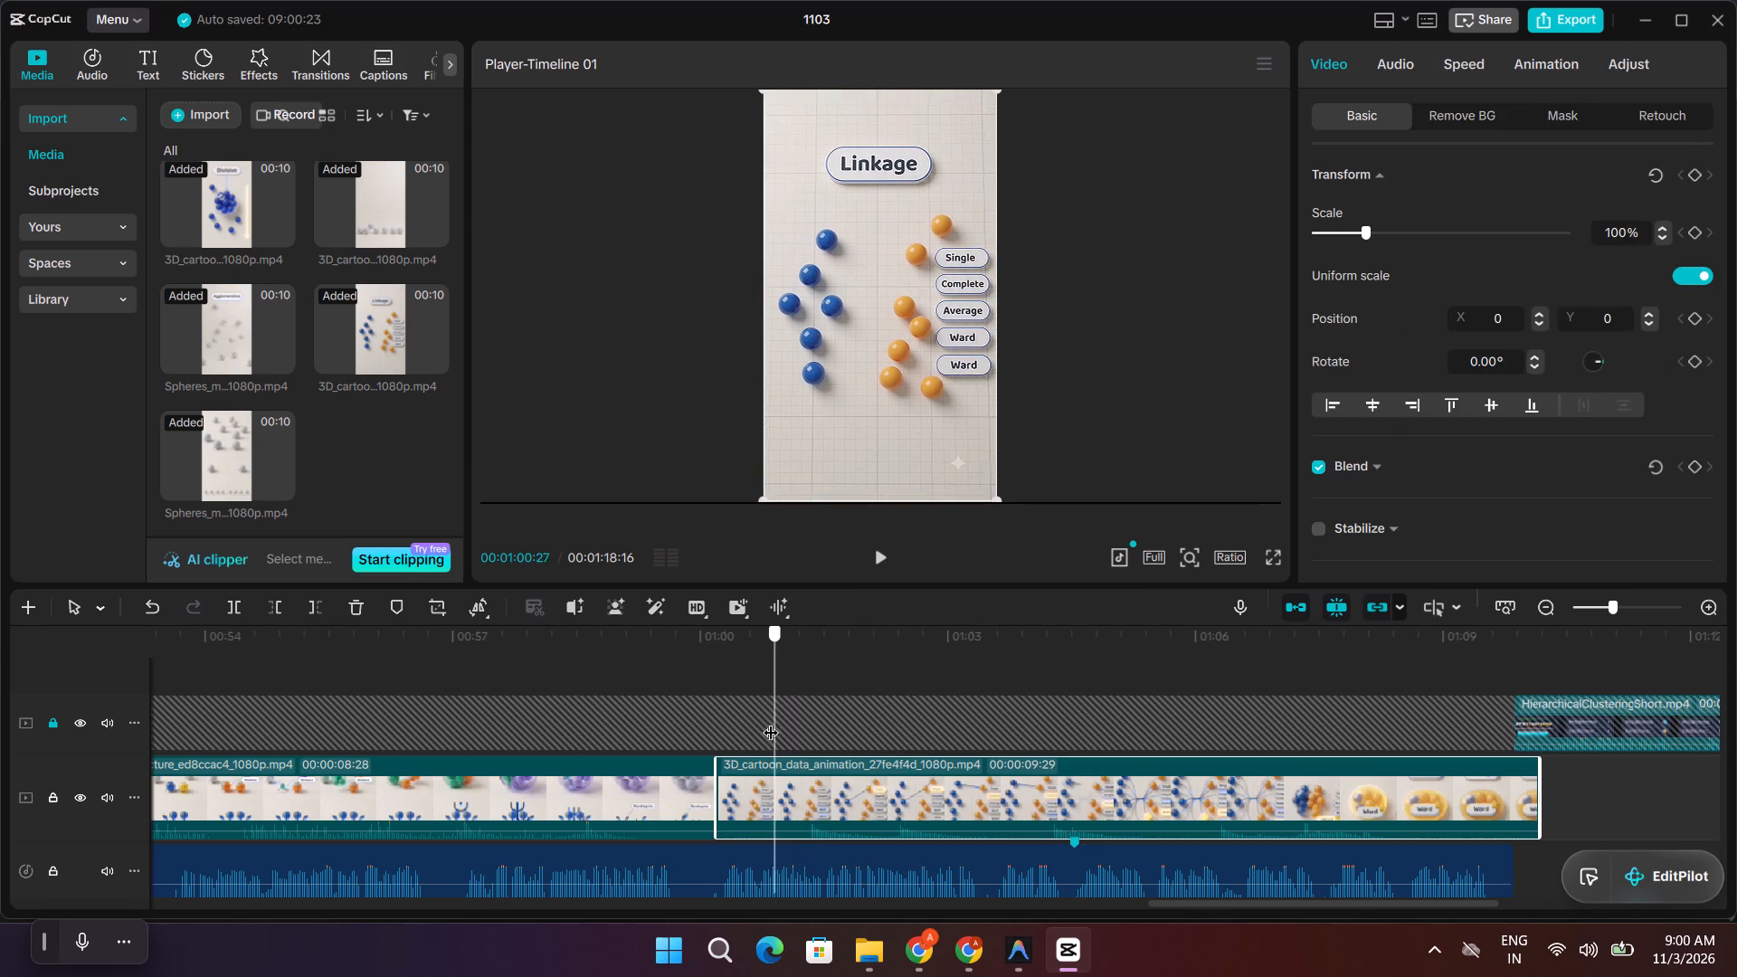
pyautogui.moveTo(771, 721); pyautogui.dragTo(746, 721)
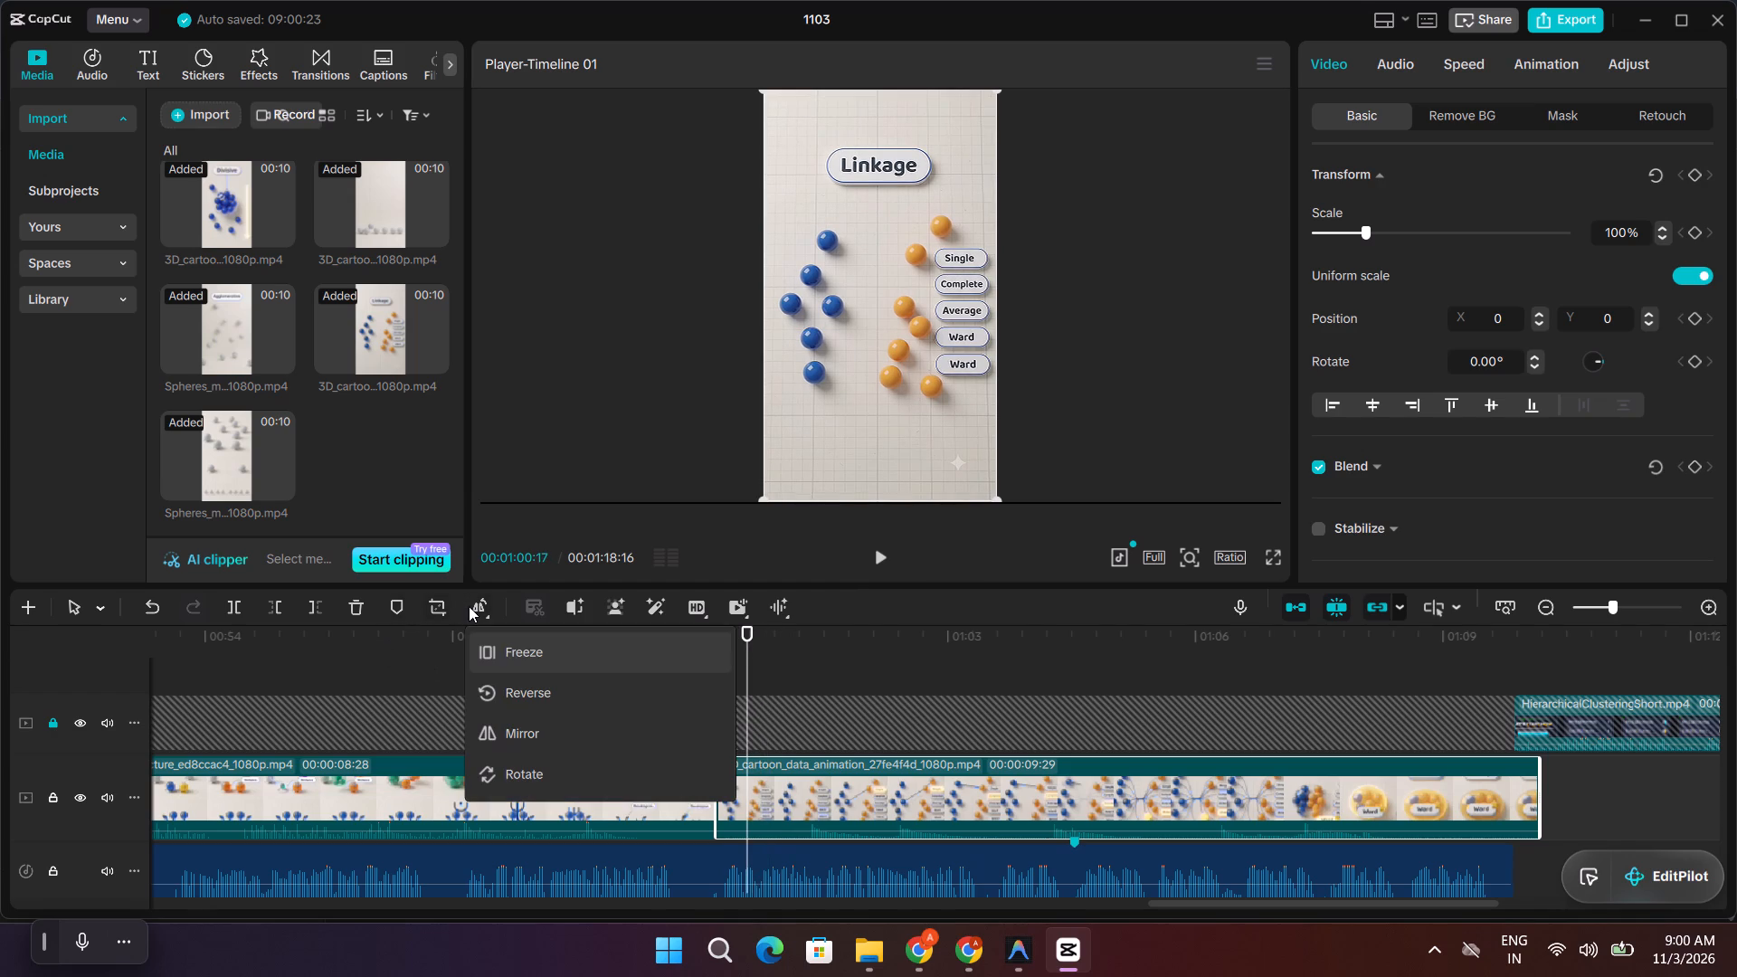
pyautogui.click(499, 660)
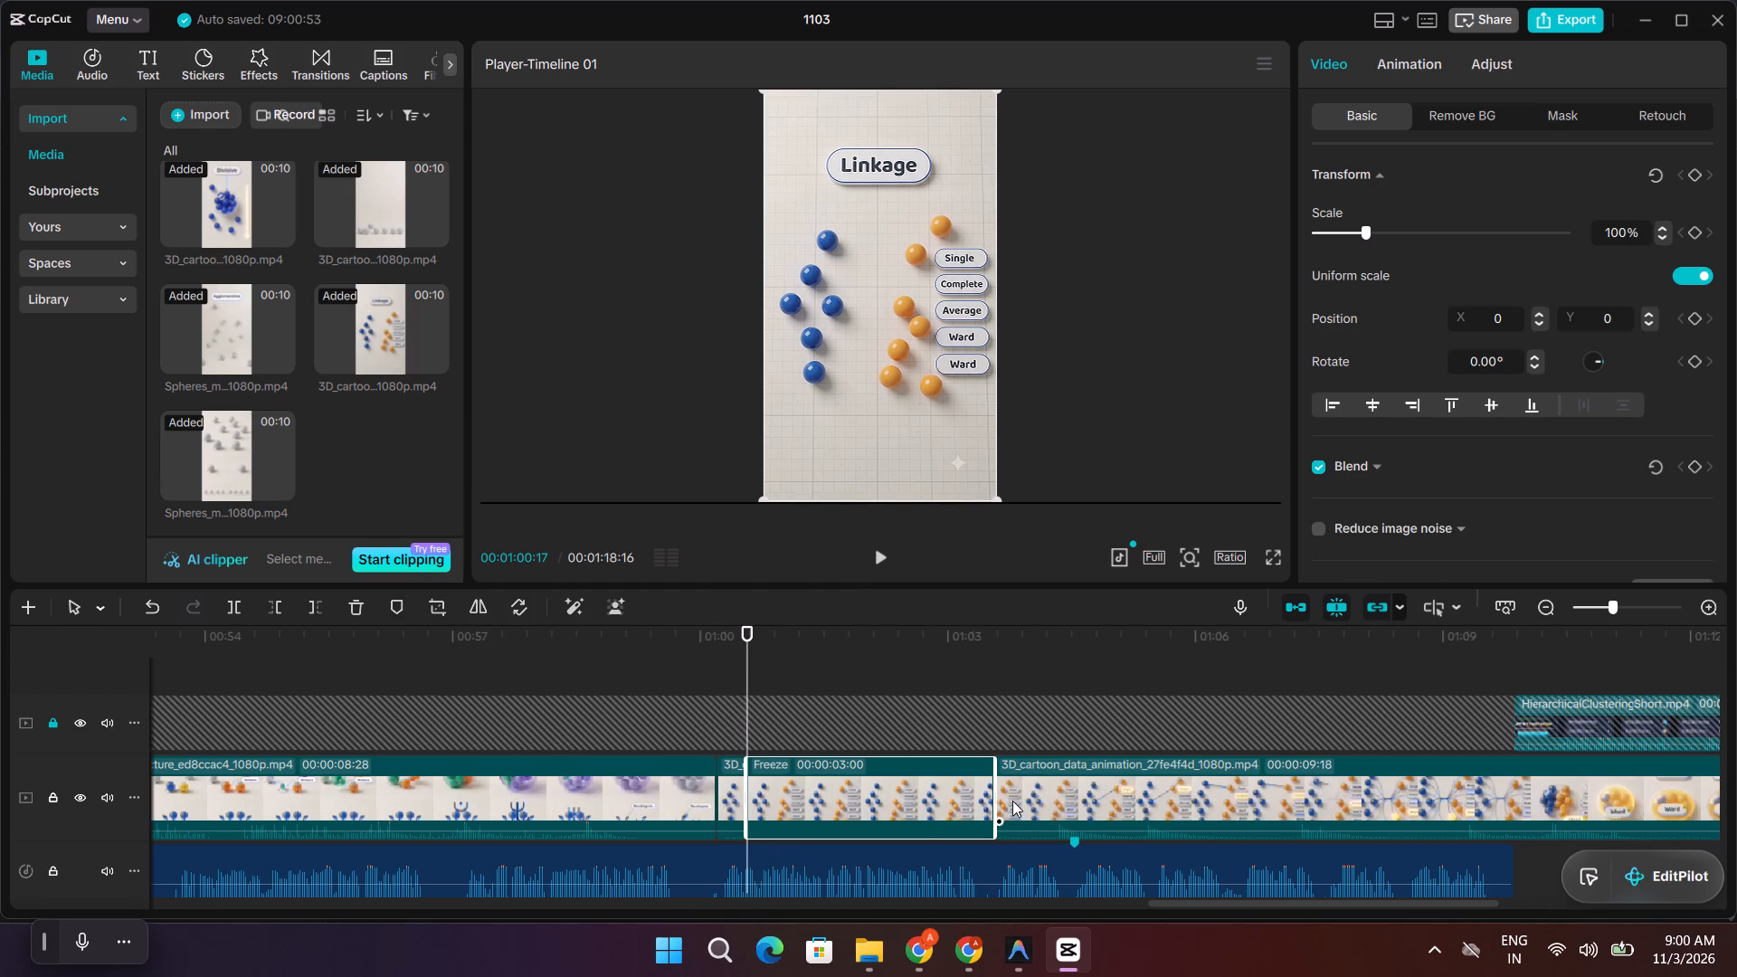
pyautogui.moveTo(992, 791); pyautogui.dragTo(1052, 791)
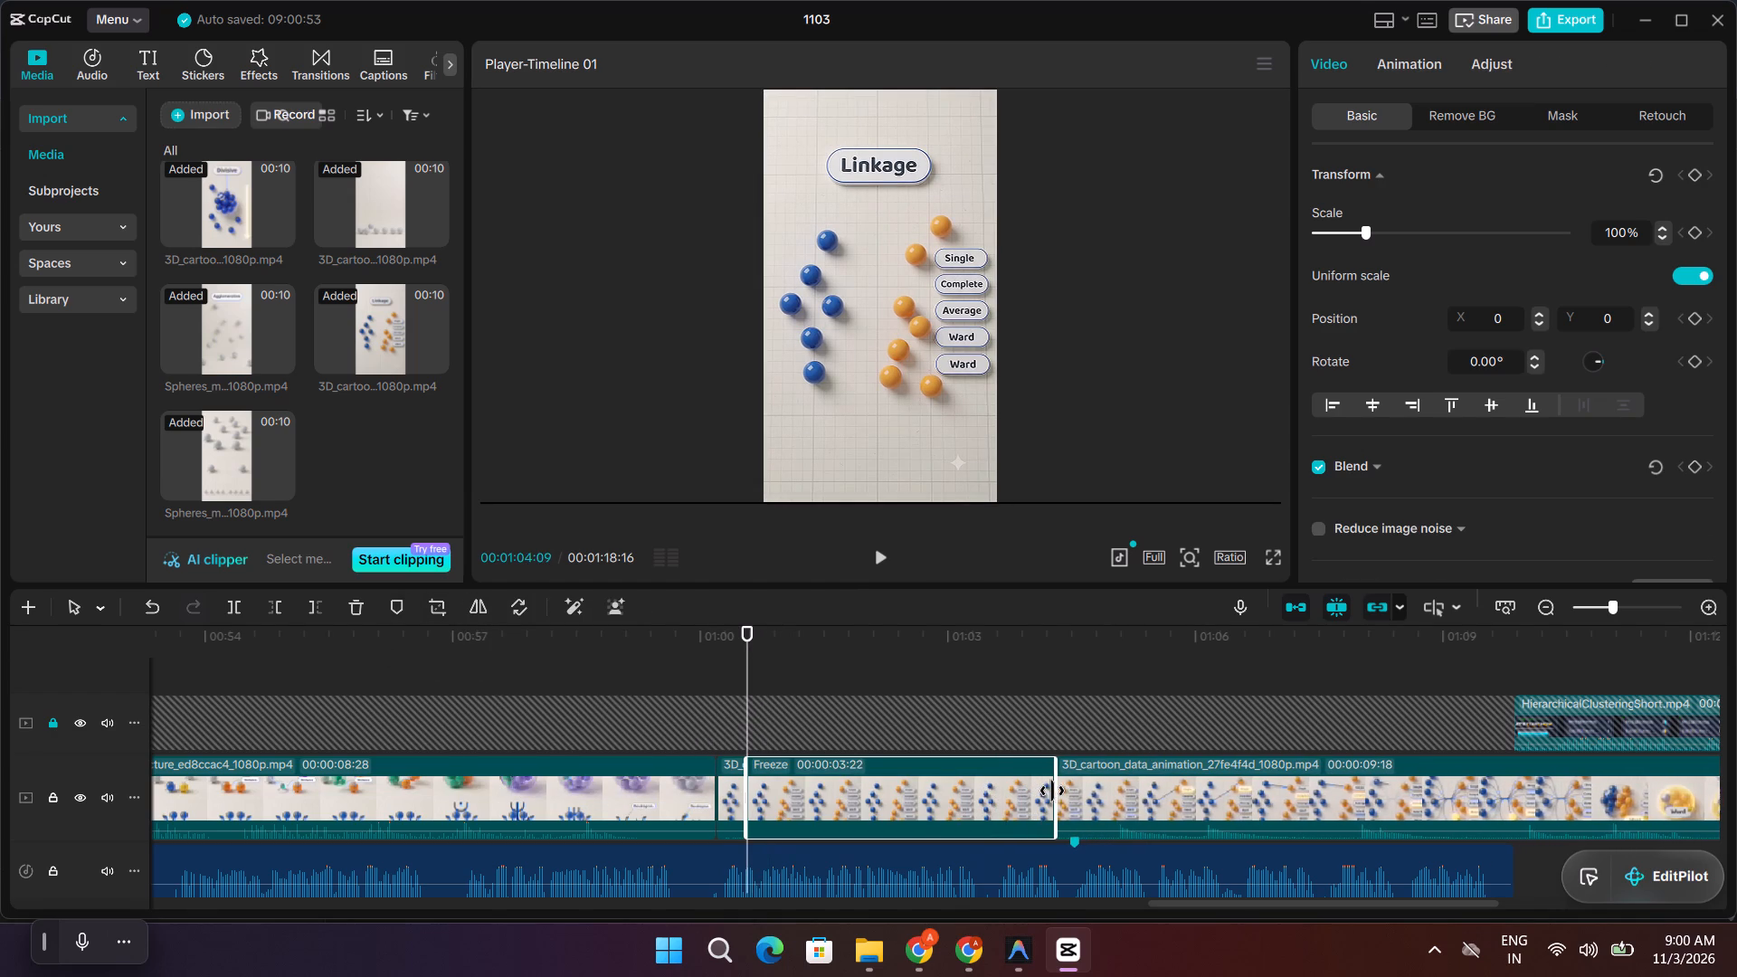
pyautogui.moveTo(1052, 791); pyautogui.dragTo(1018, 791)
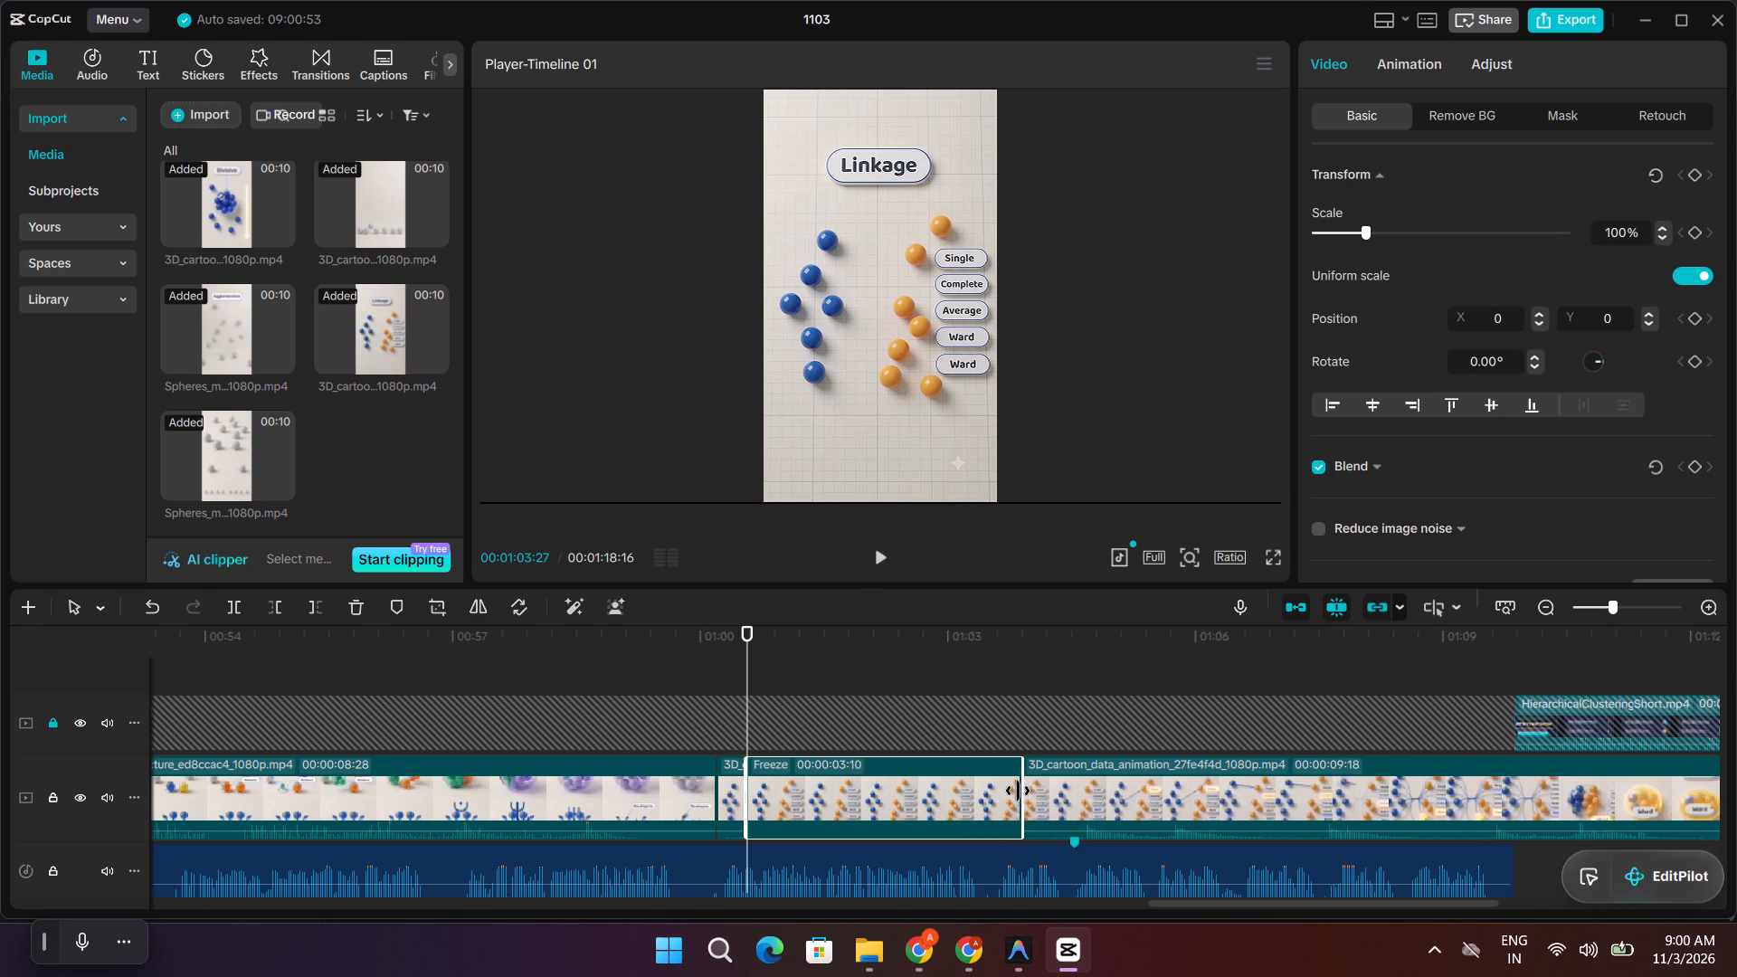
pyautogui.moveTo(1018, 791); pyautogui.dragTo(1011, 791)
# Play from the freeze frame through the Single, Complete, Average and Ward labels, checking their timing against the voiceover.
pyautogui.press('space')
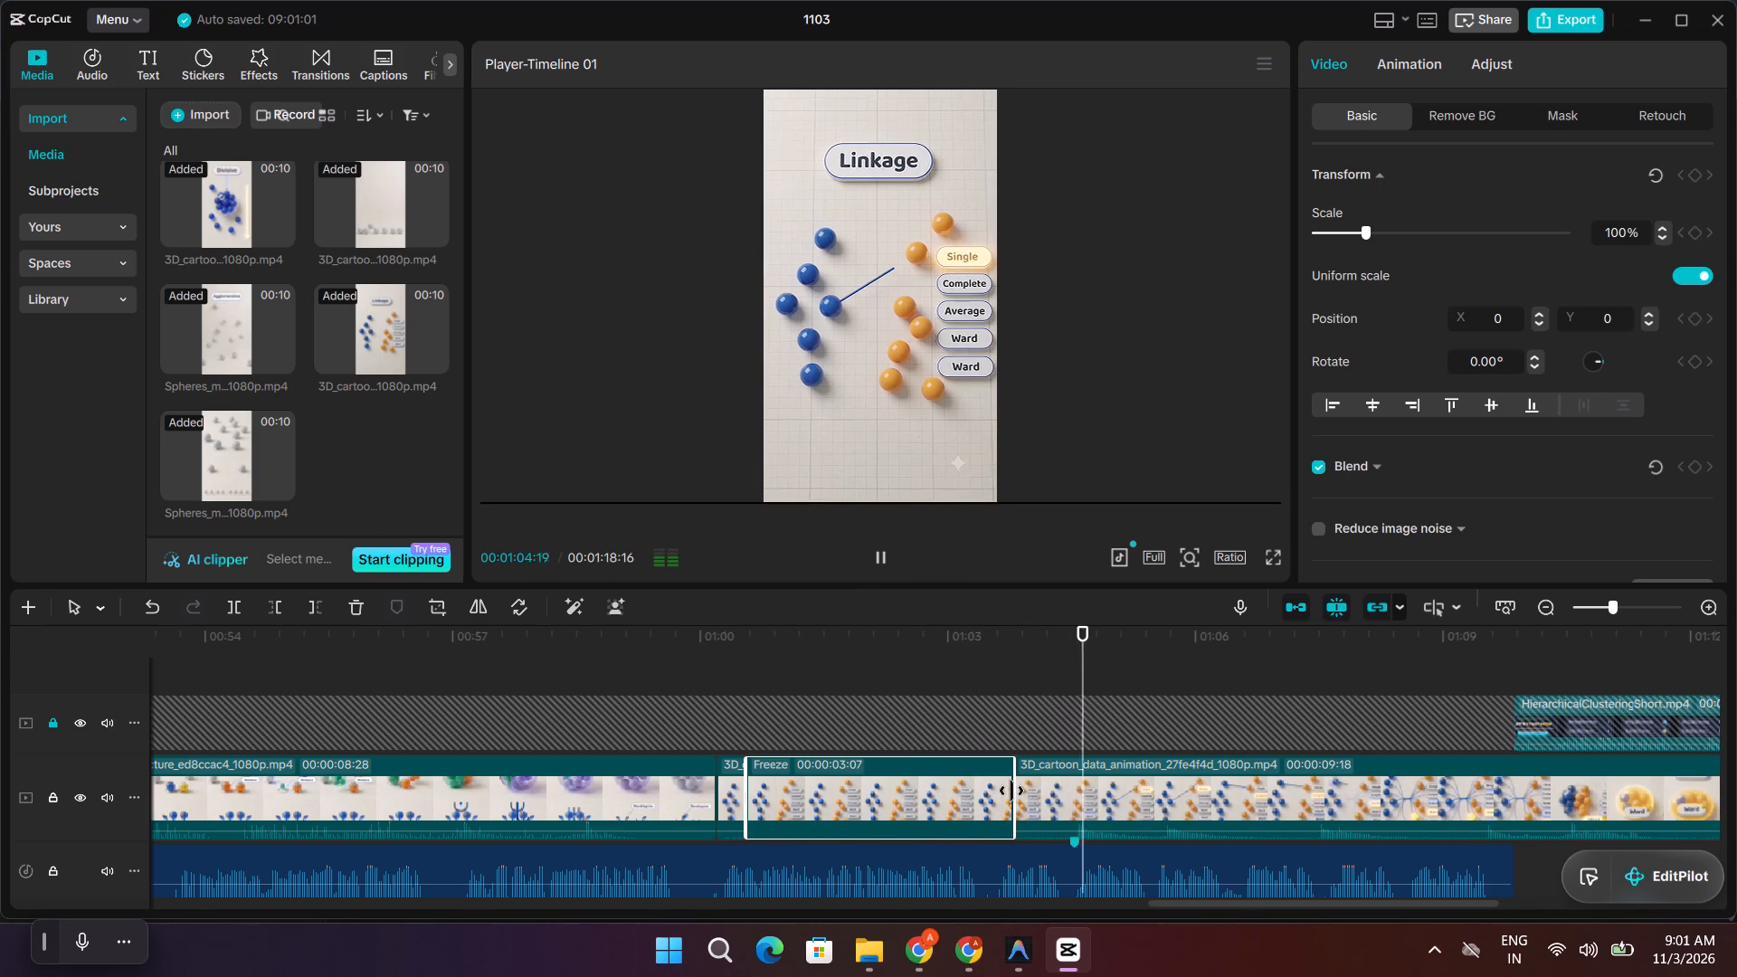
pyautogui.press('space')
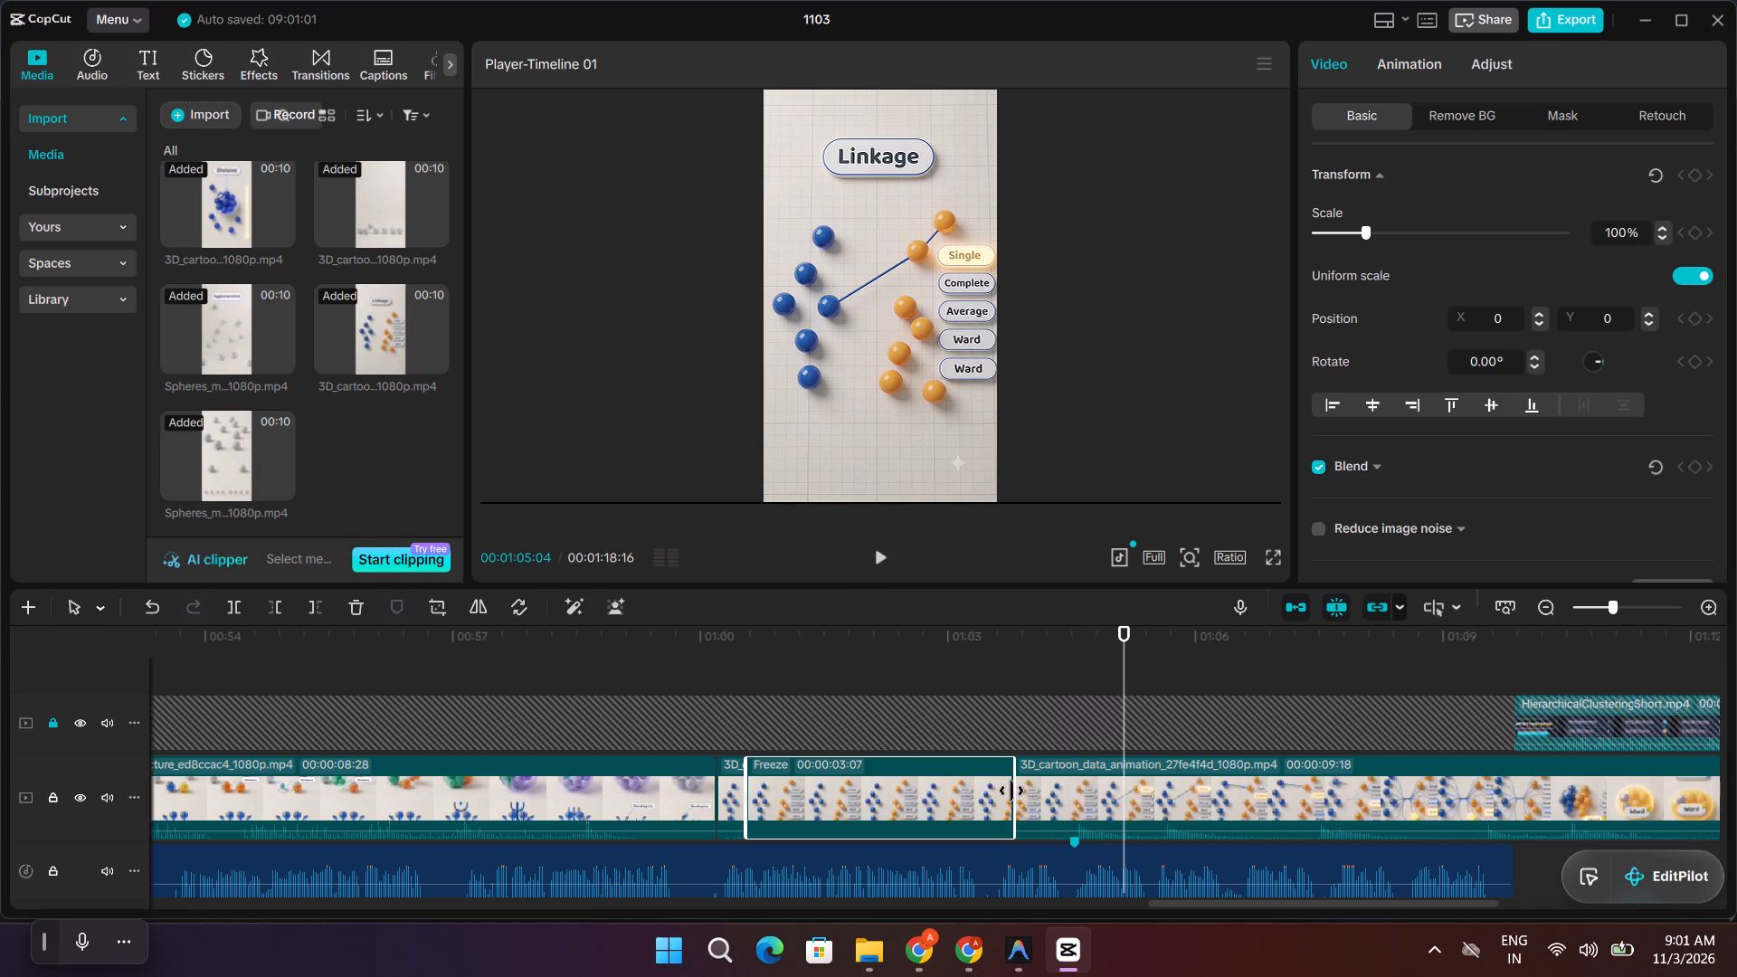
pyautogui.press('space')
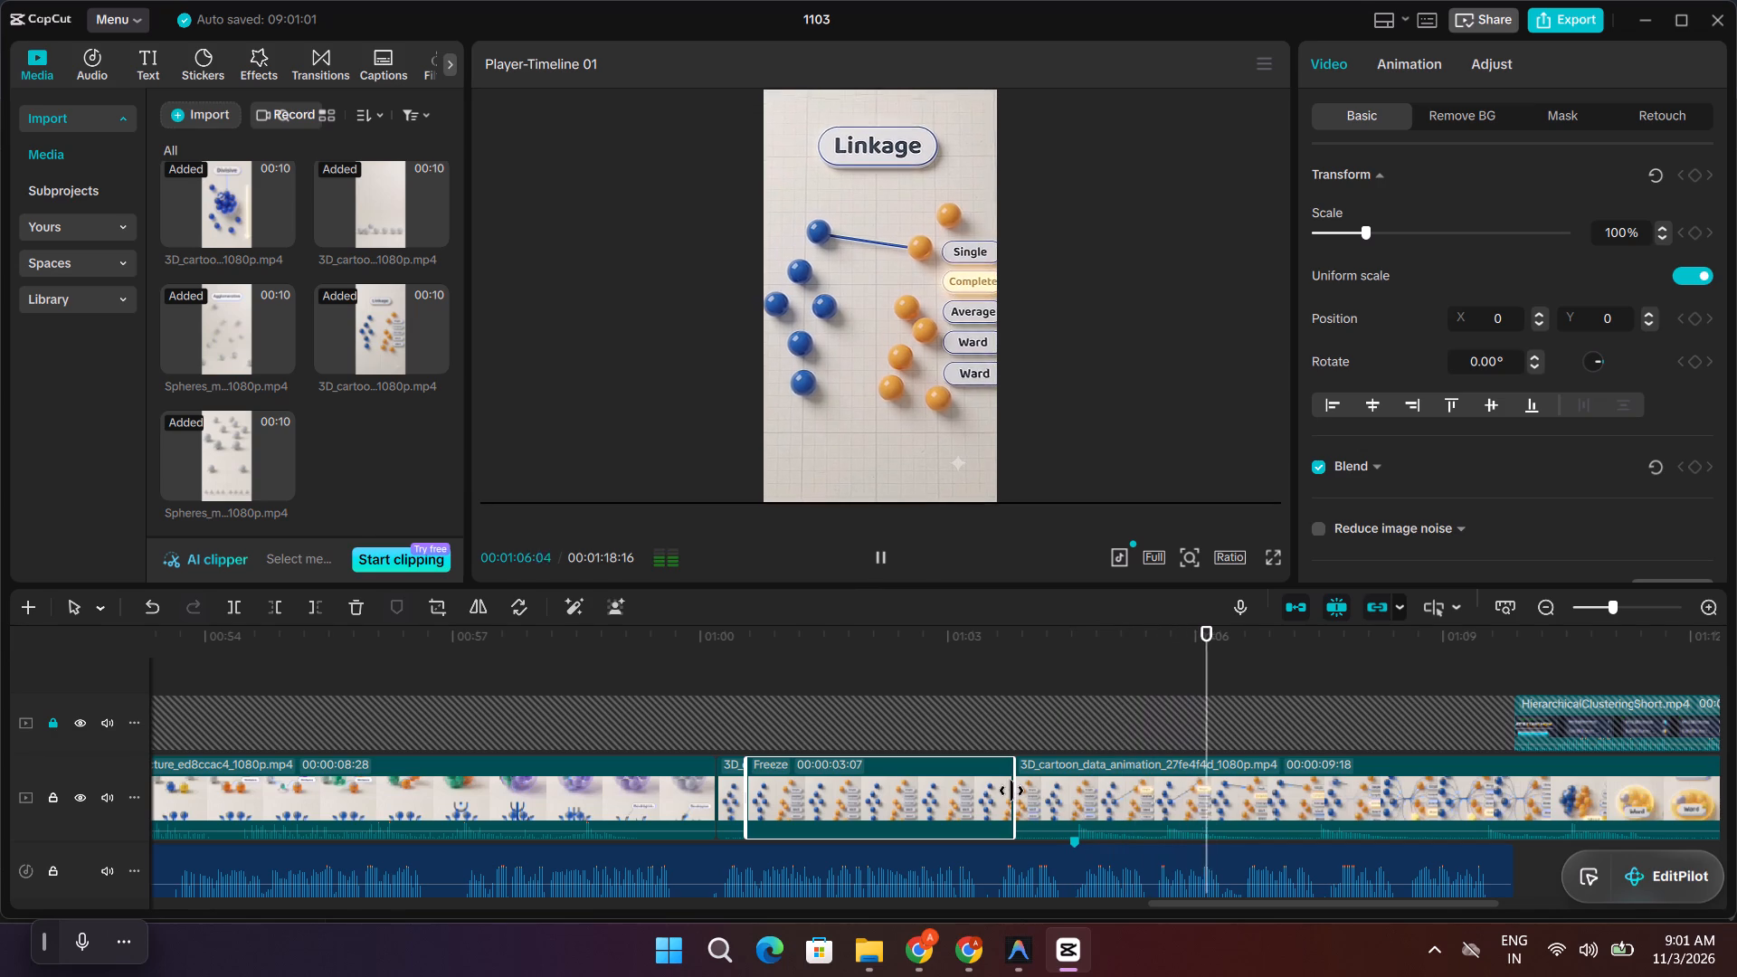
pyautogui.press('space')
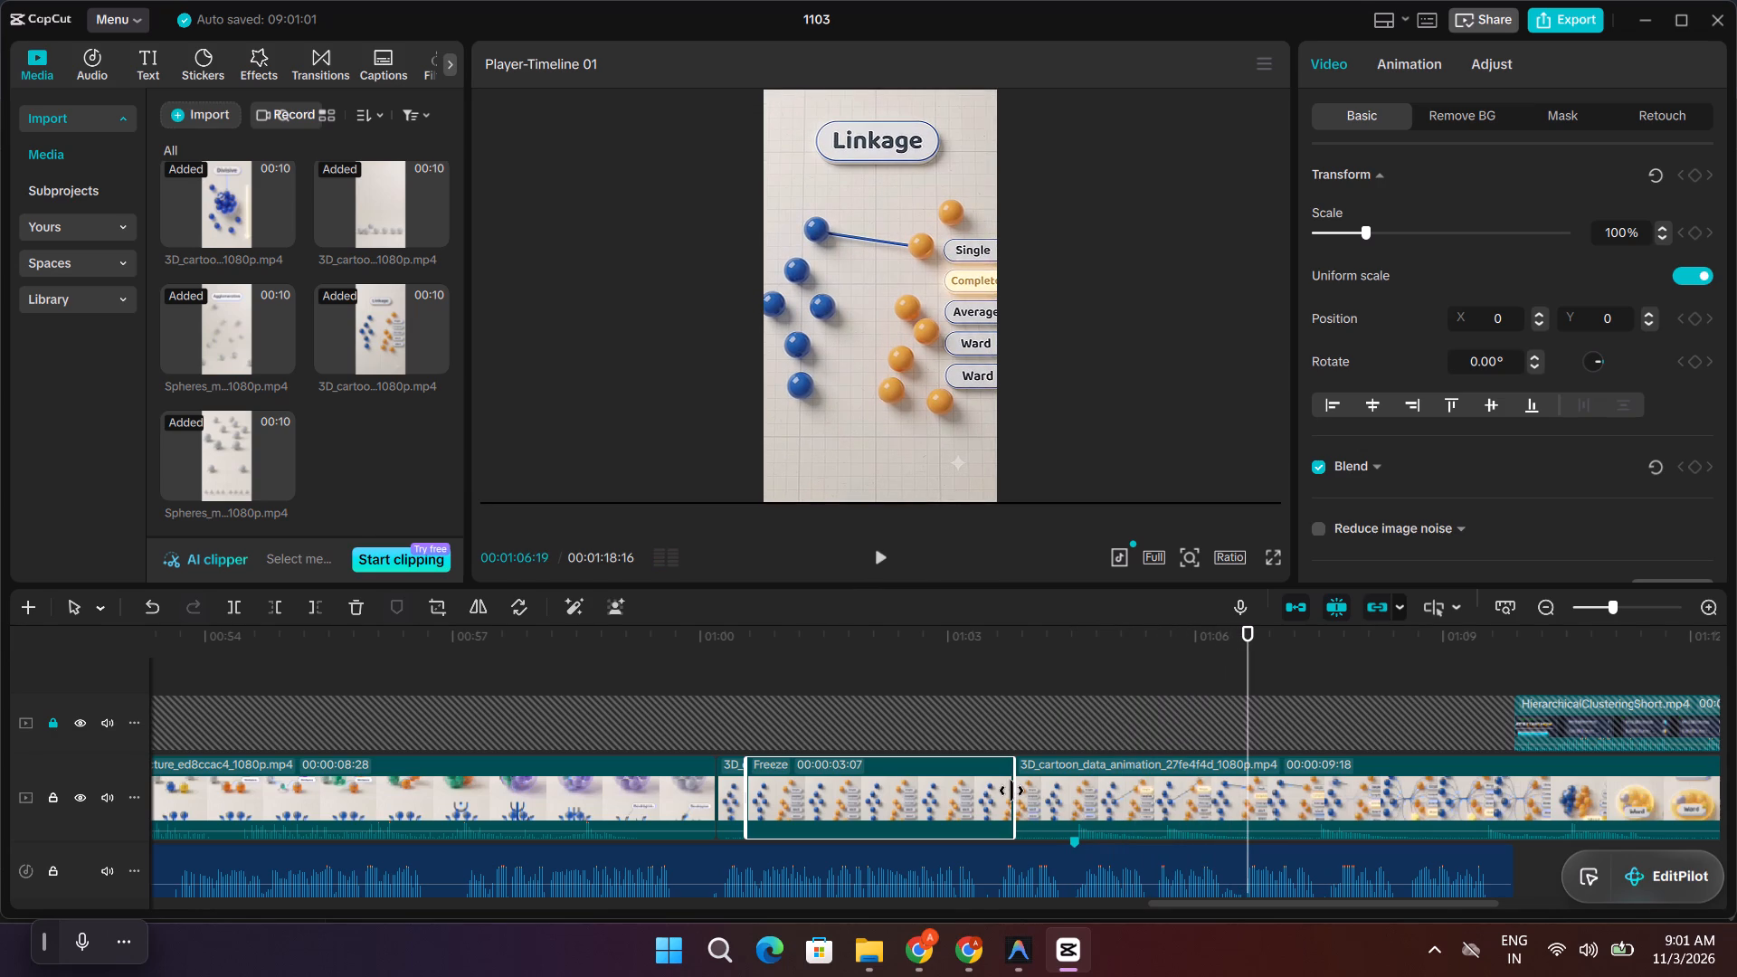
pyautogui.press('space')
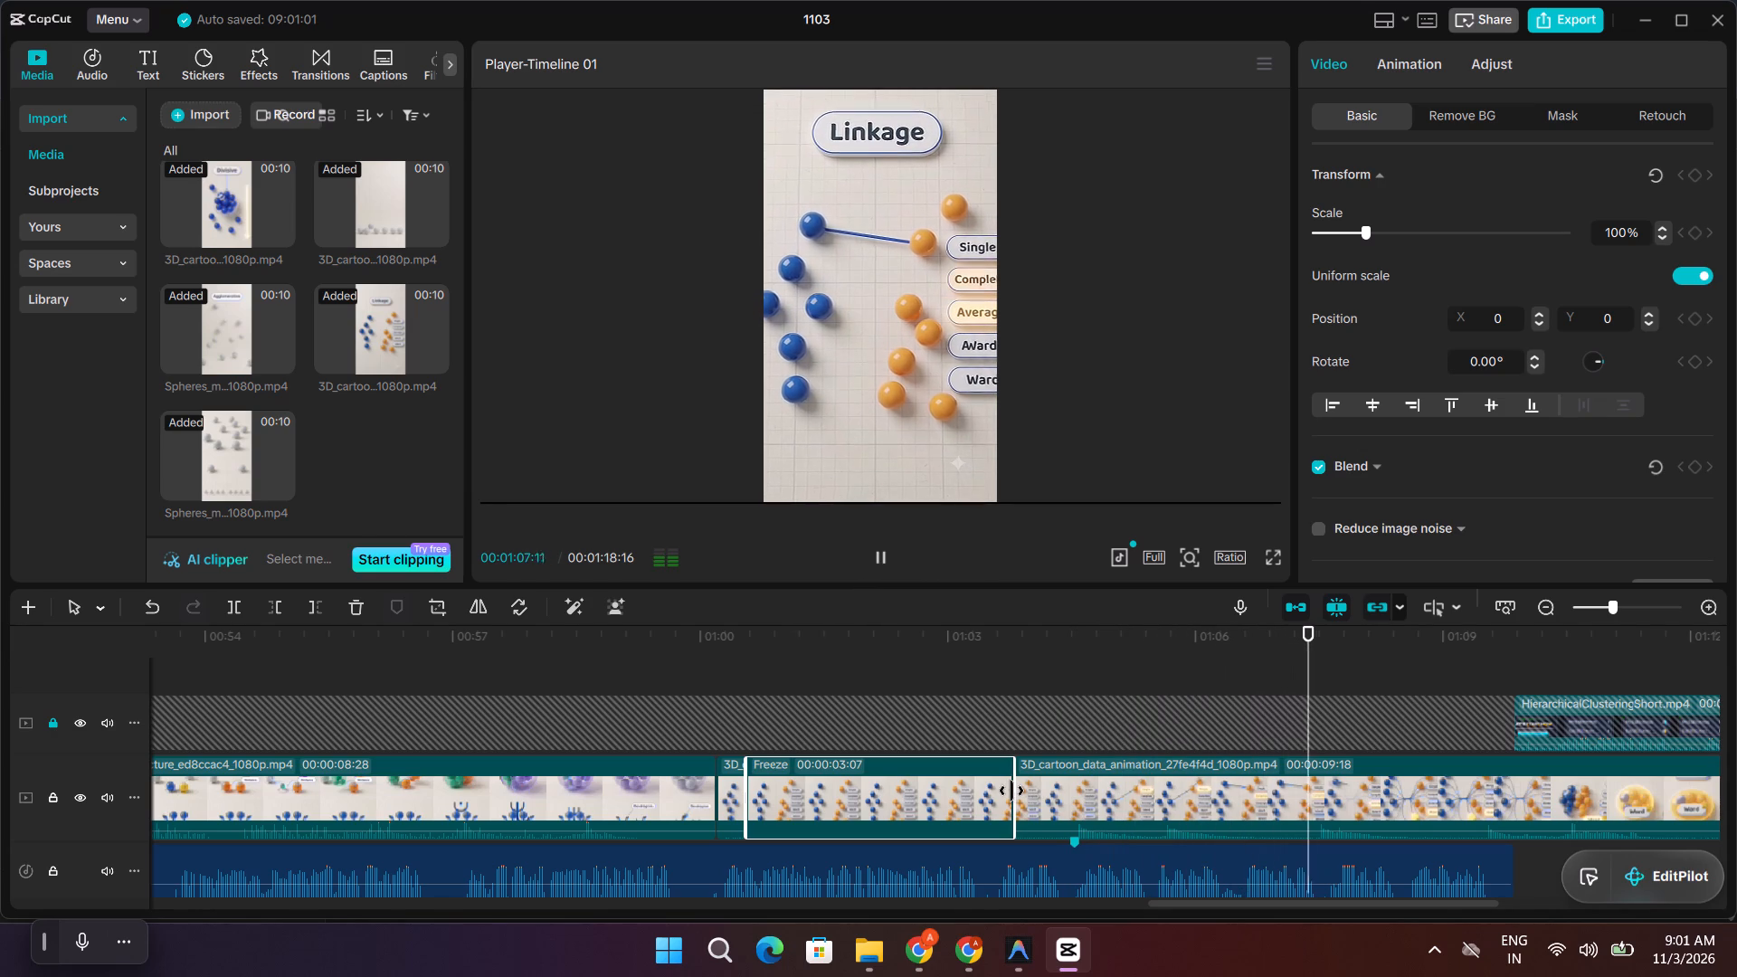
pyautogui.press('space')
pyautogui.press('space')
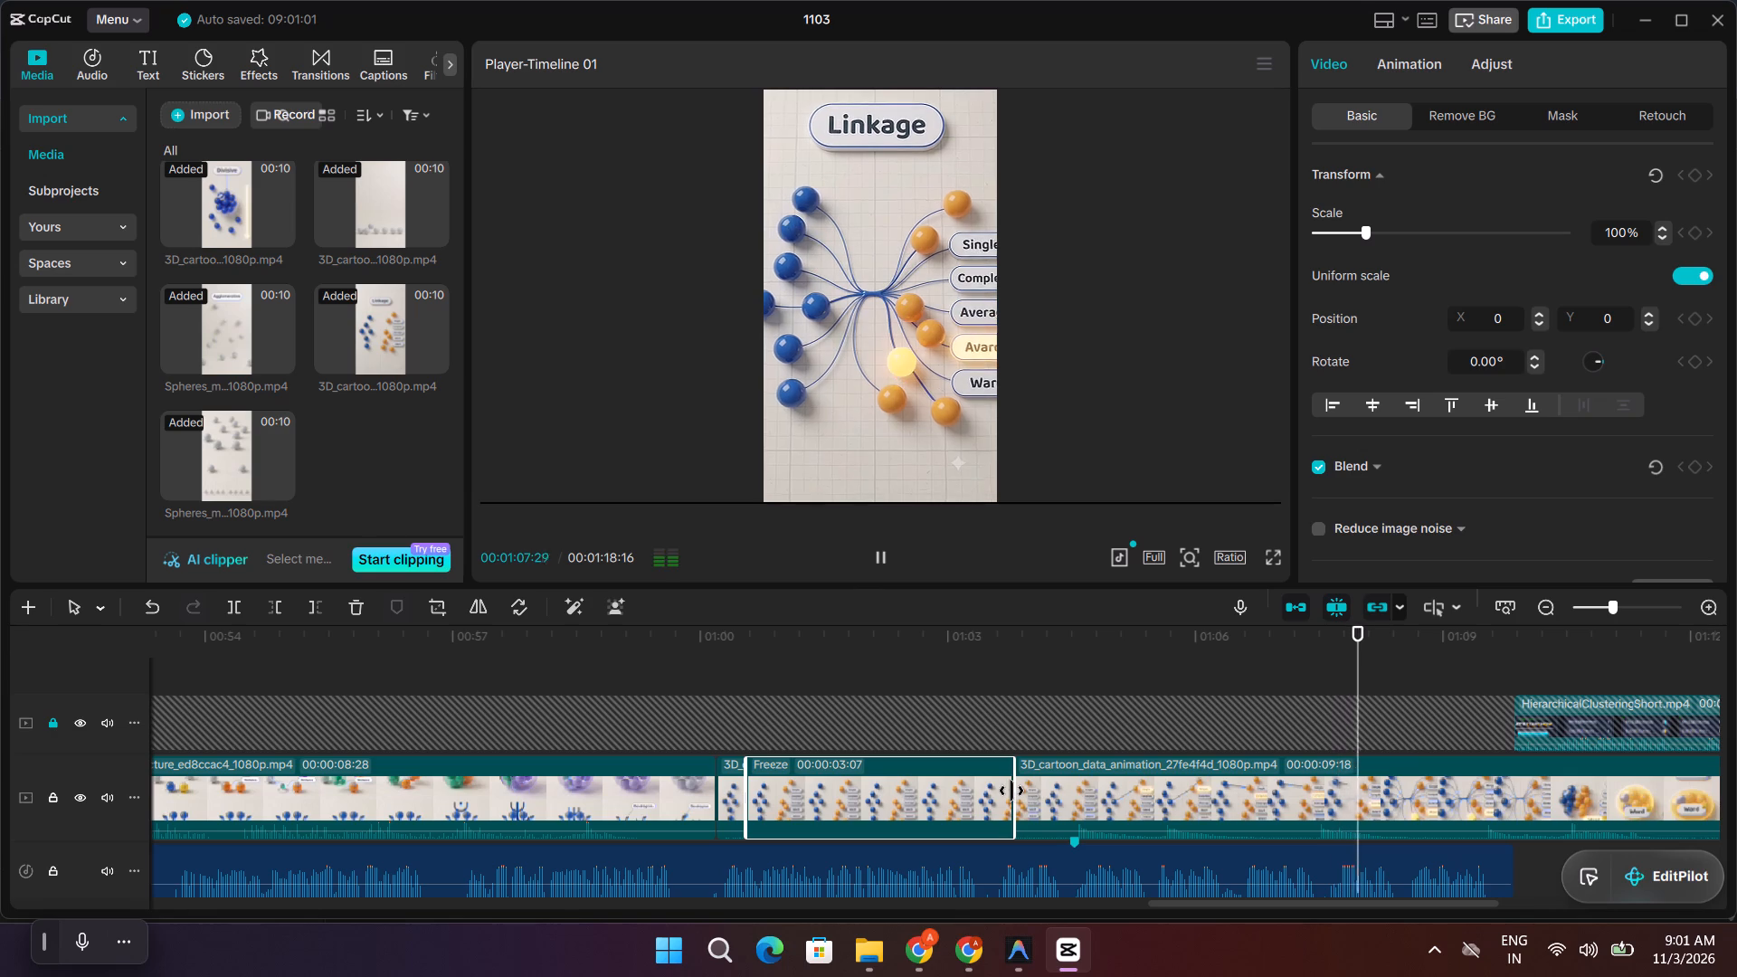
pyautogui.press('space')
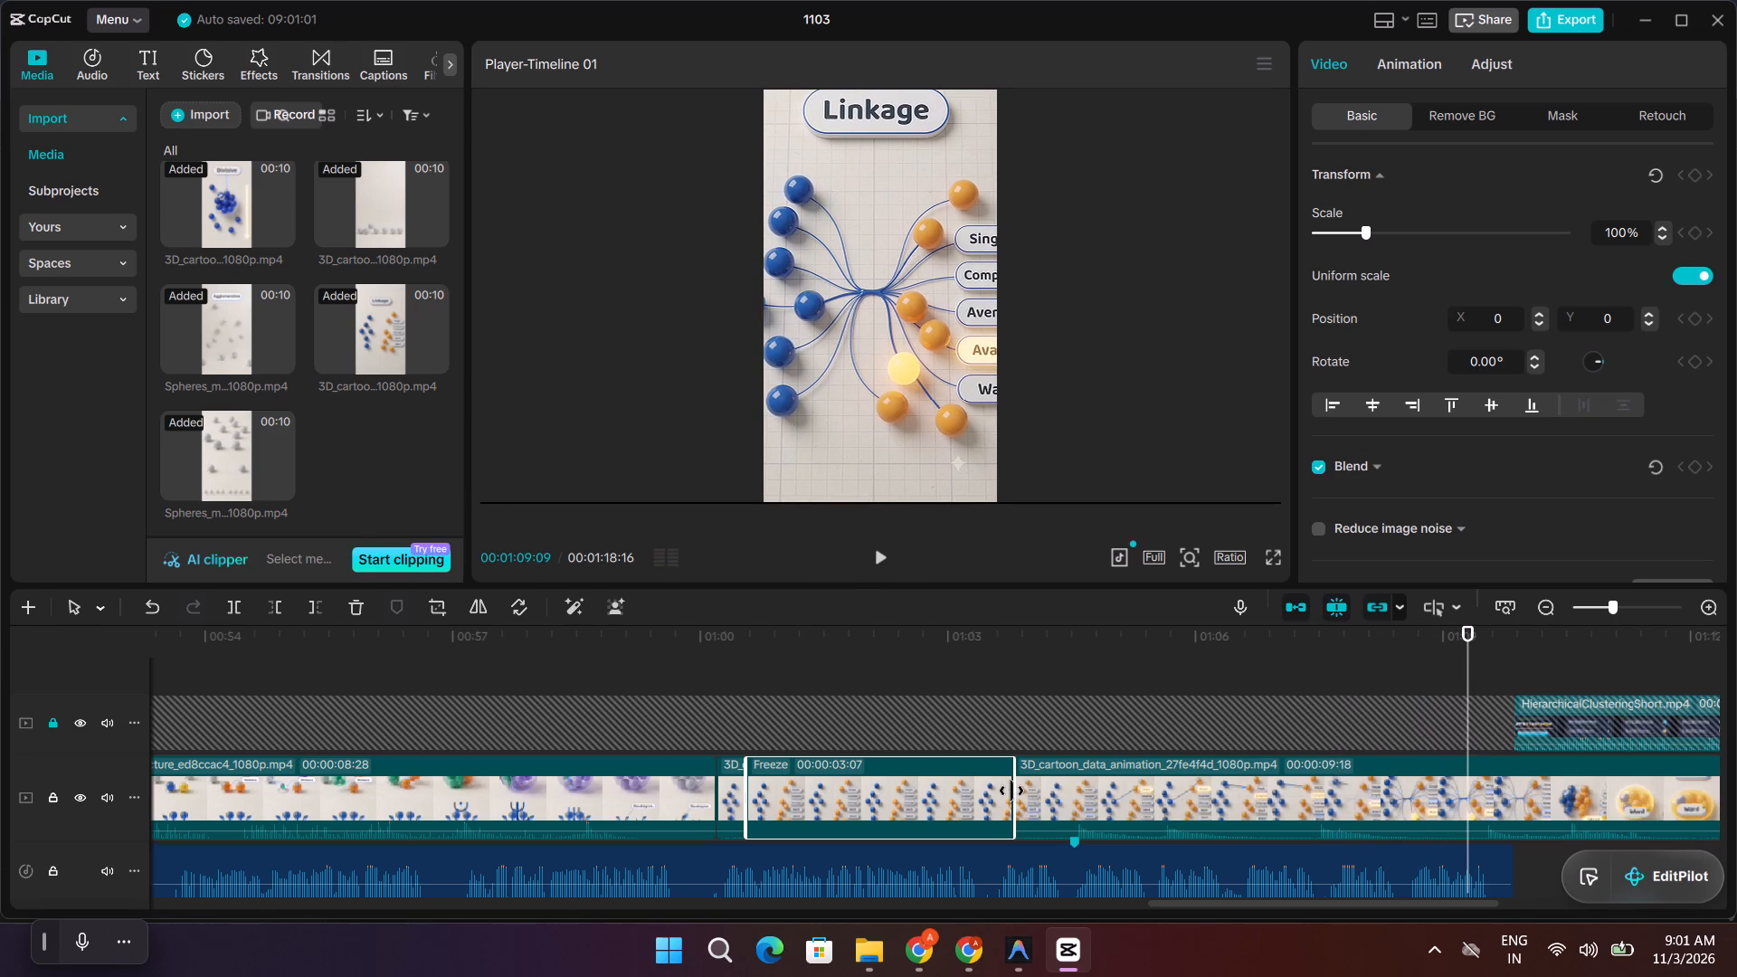
# Review the Linkage section full screen from 00:01:03:13 into the outro, checking how the labels follow the narration.
pyautogui.click(1268, 554)
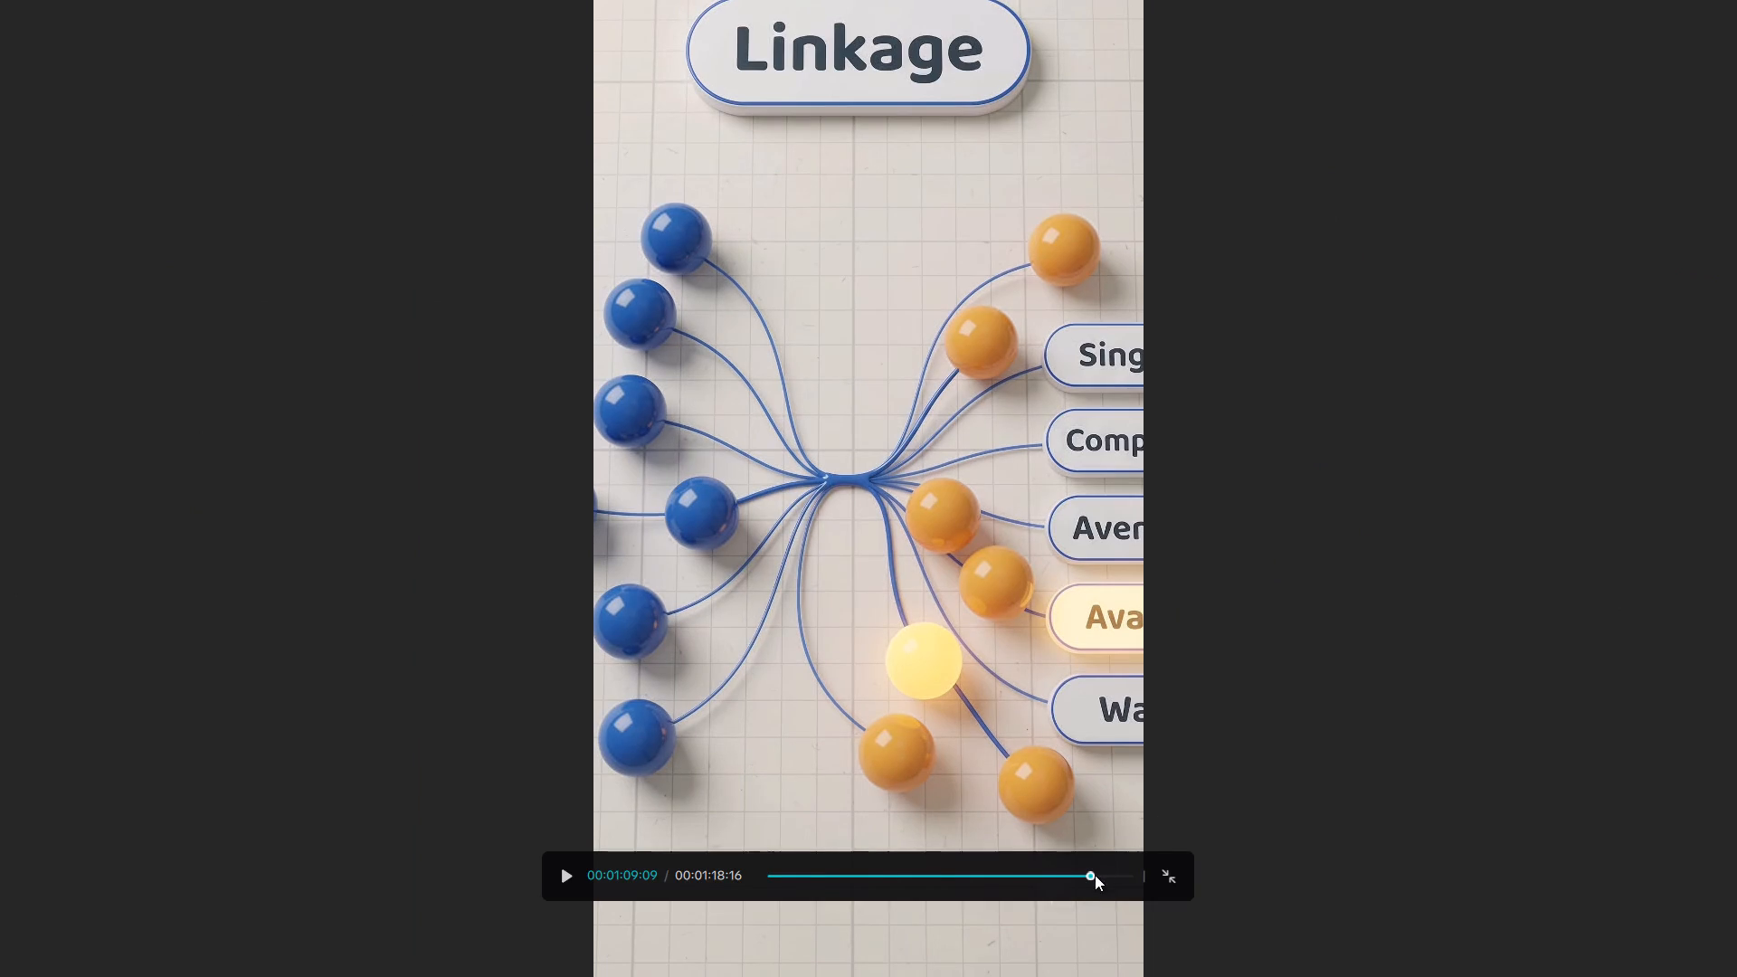
pyautogui.moveTo(1095, 875); pyautogui.dragTo(1063, 876)
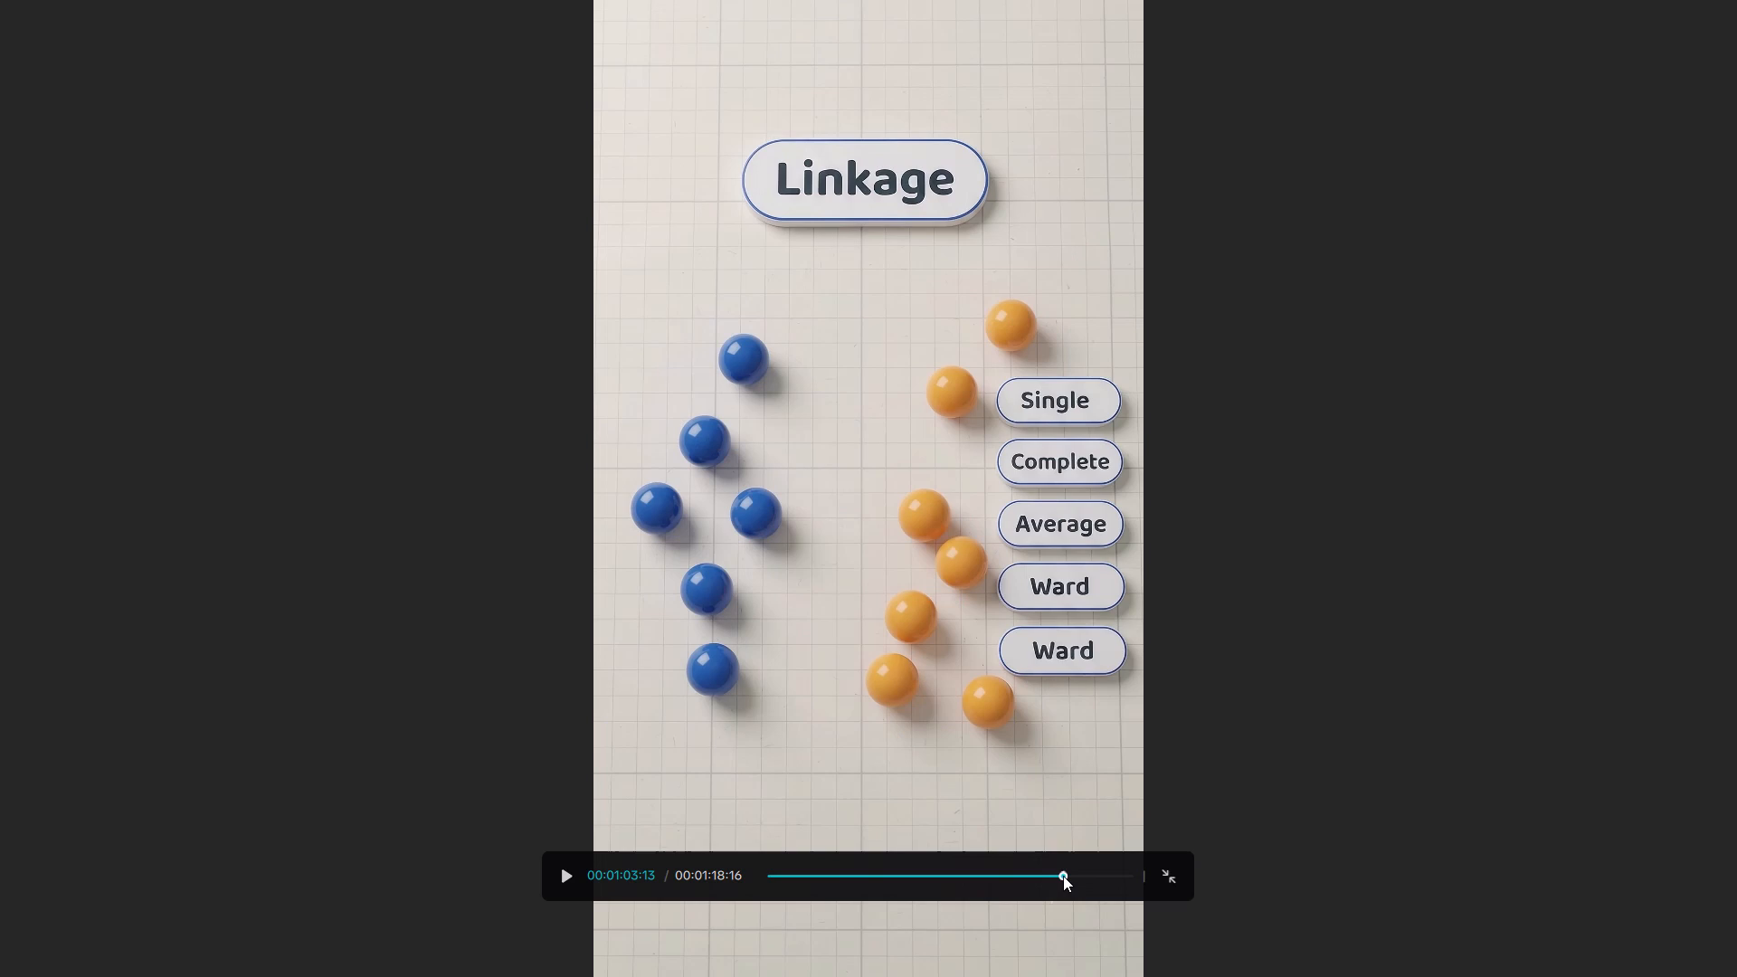
pyautogui.press('space')
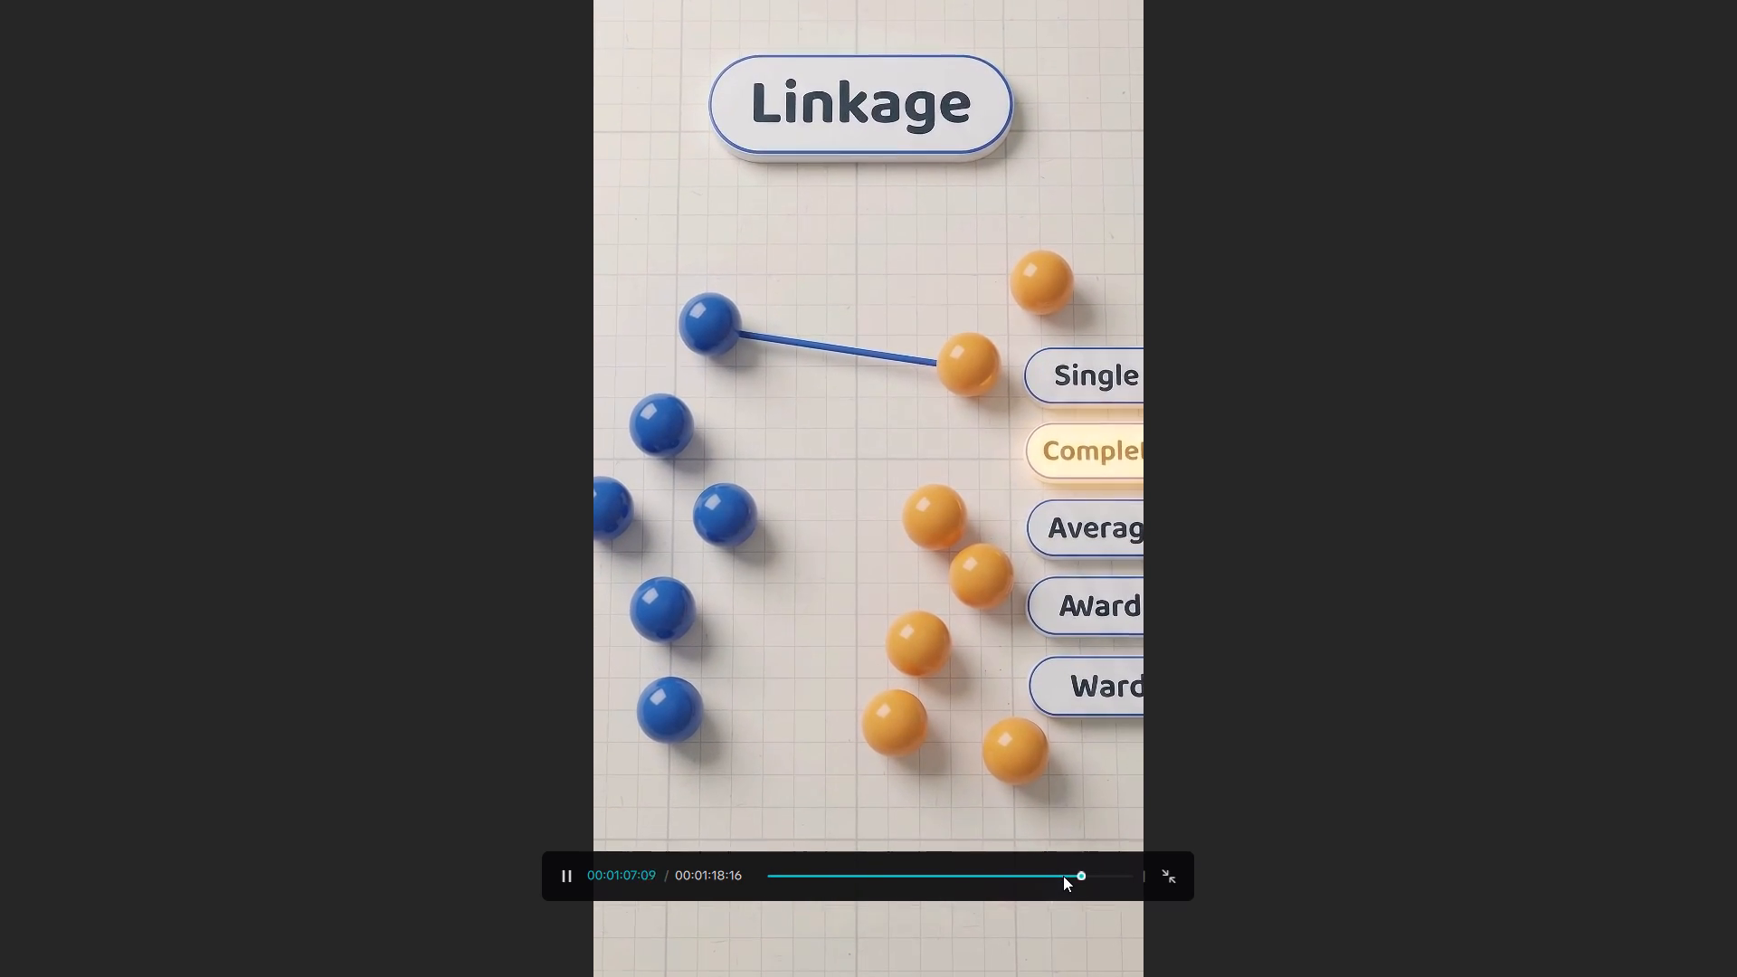
pyautogui.press('space')
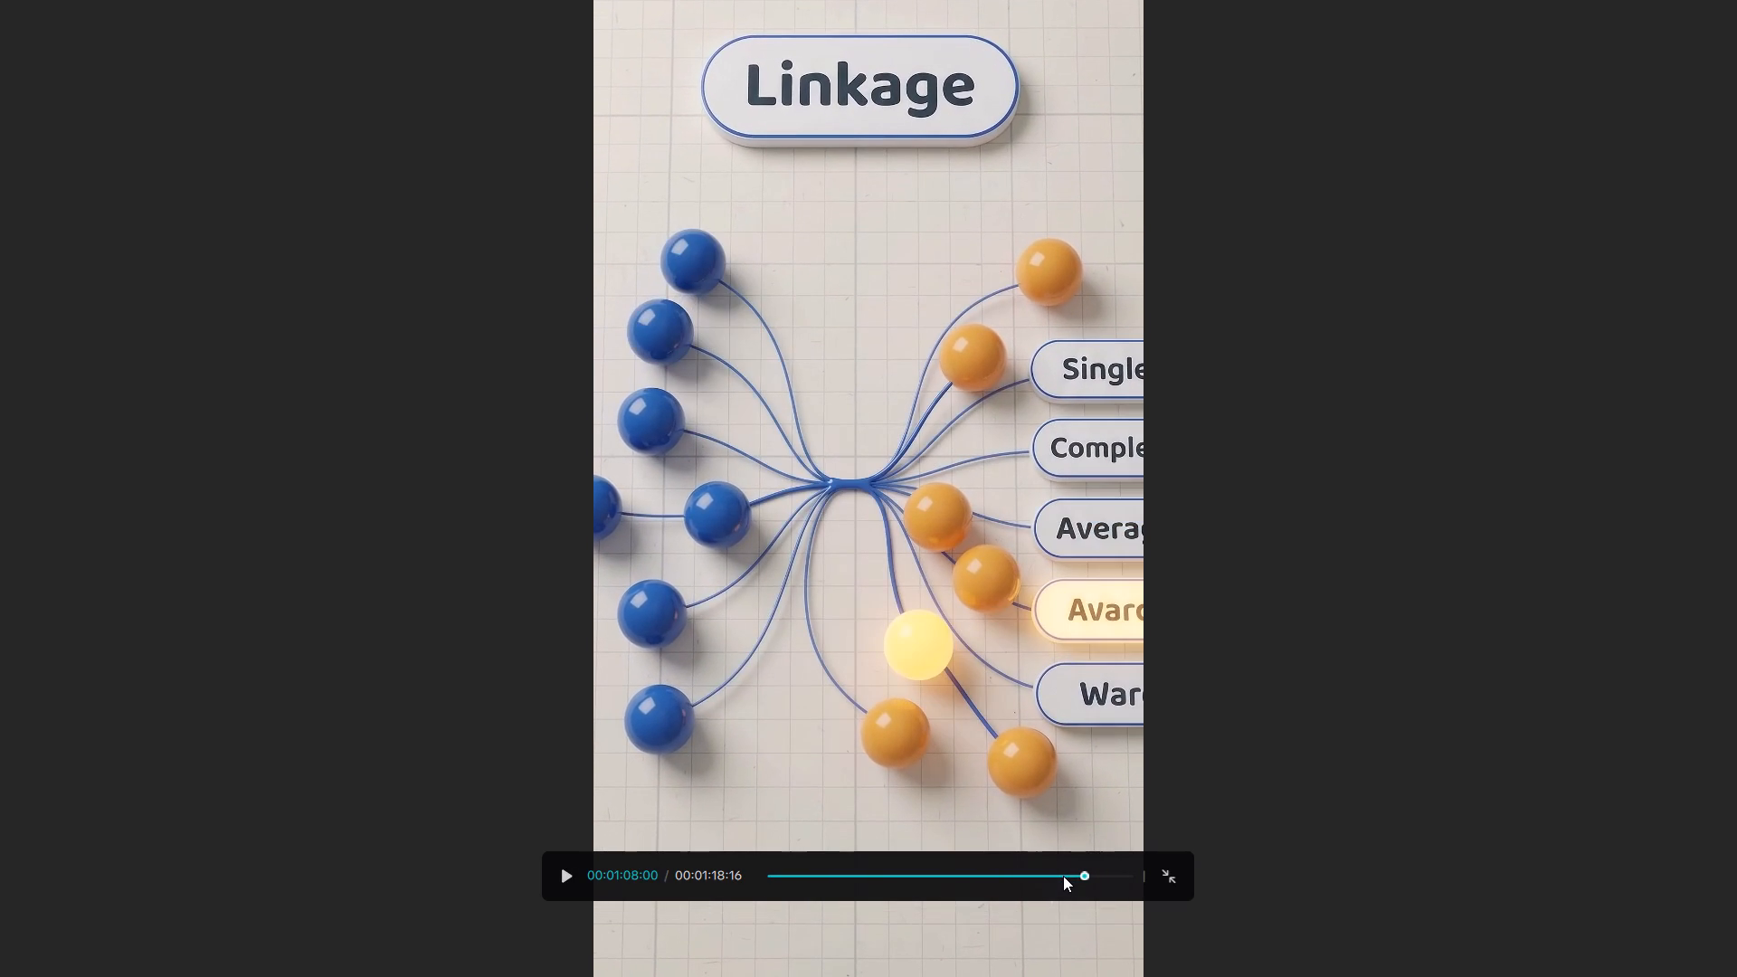
pyautogui.press('space')
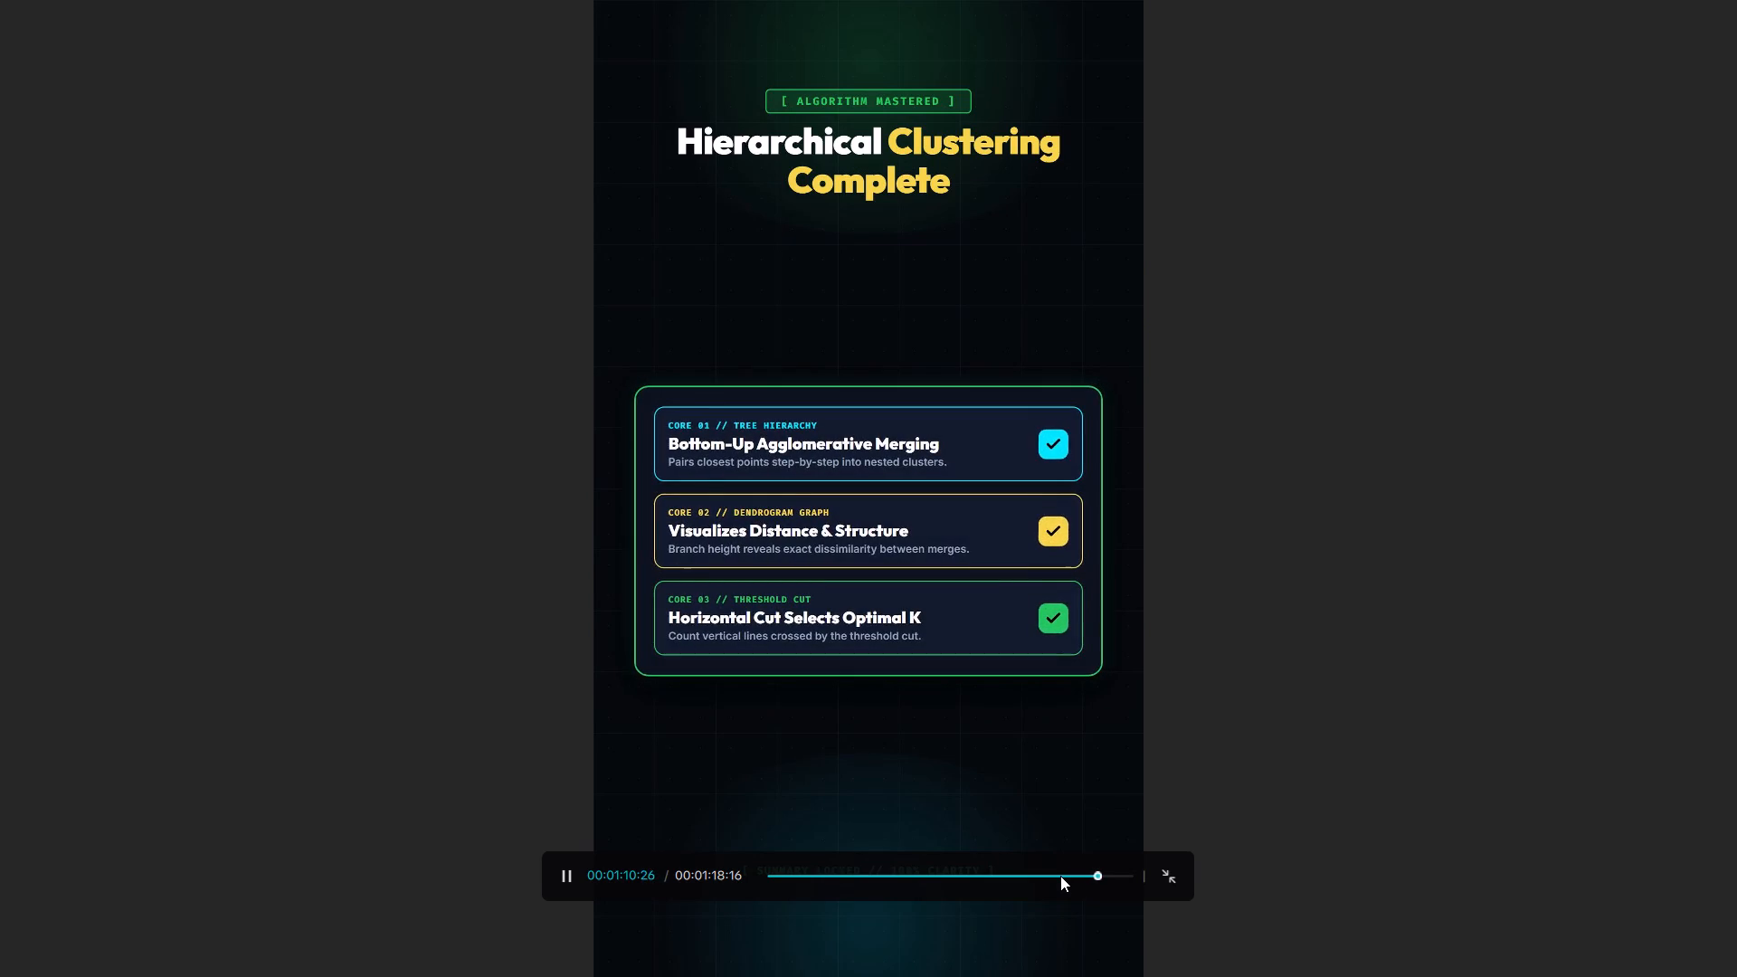
pyautogui.press('Escape')
pyautogui.press('space')
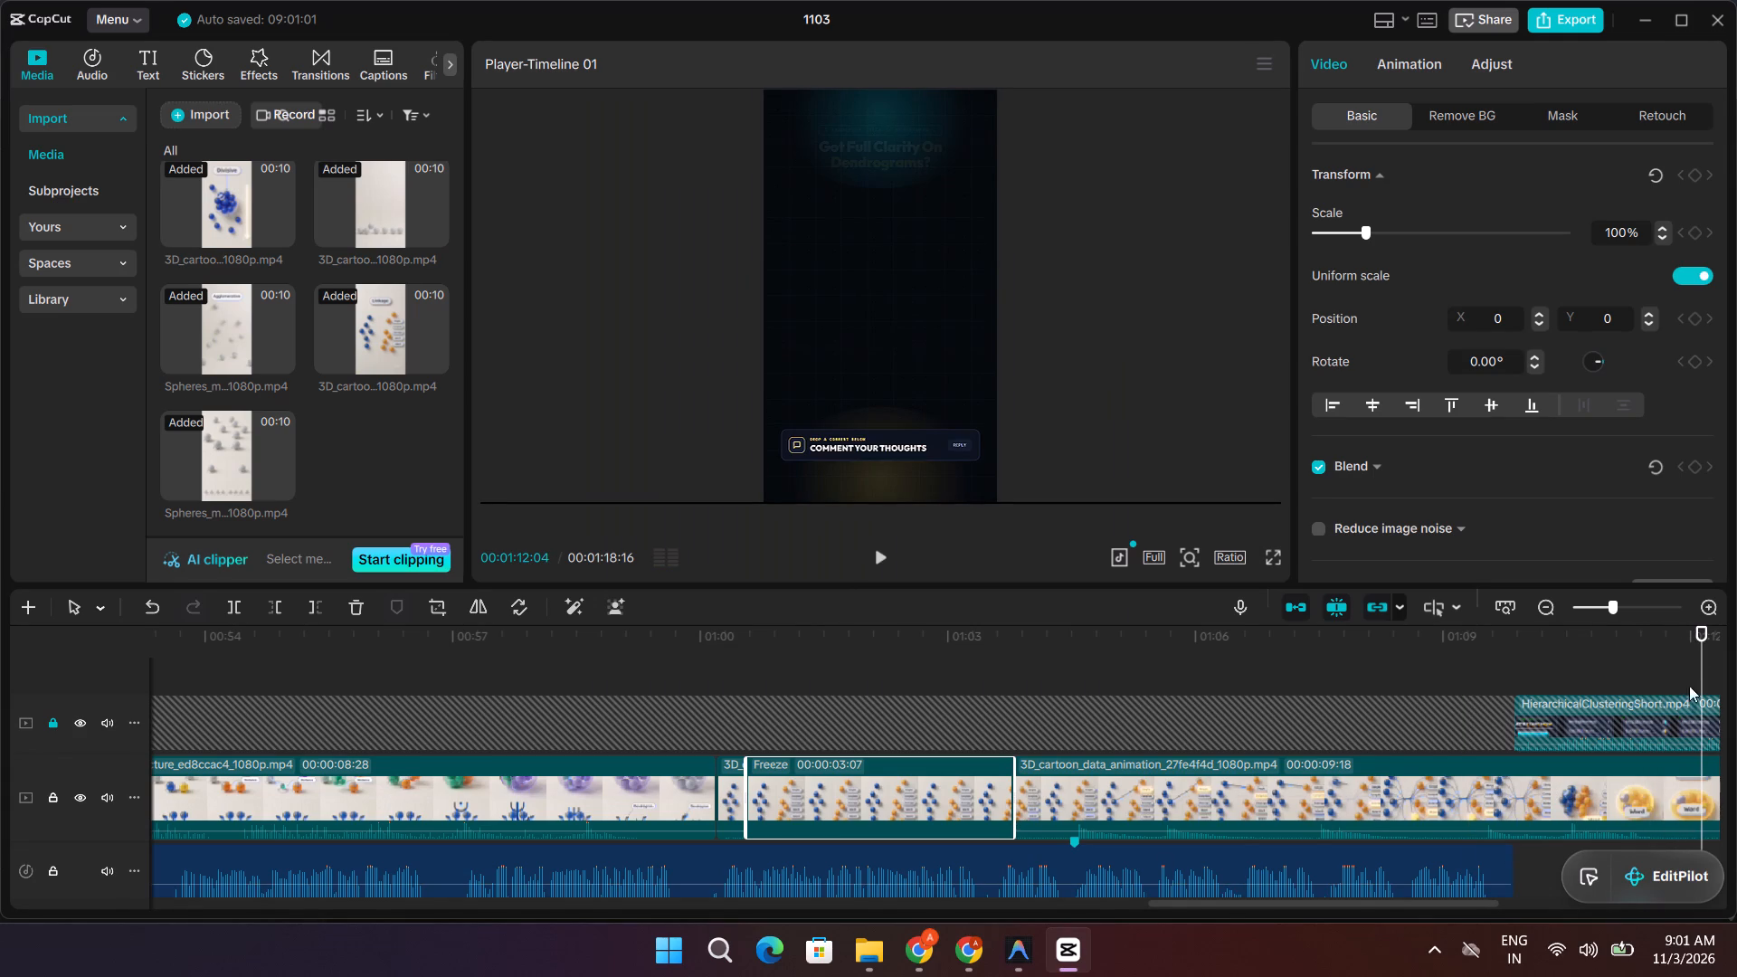
# Replay the Linkage clip in short stretches after the freeze, examining when Single, Complete and Average light up relative to the voiceover.
pyautogui.moveTo(1701, 640); pyautogui.dragTo(1146, 717)
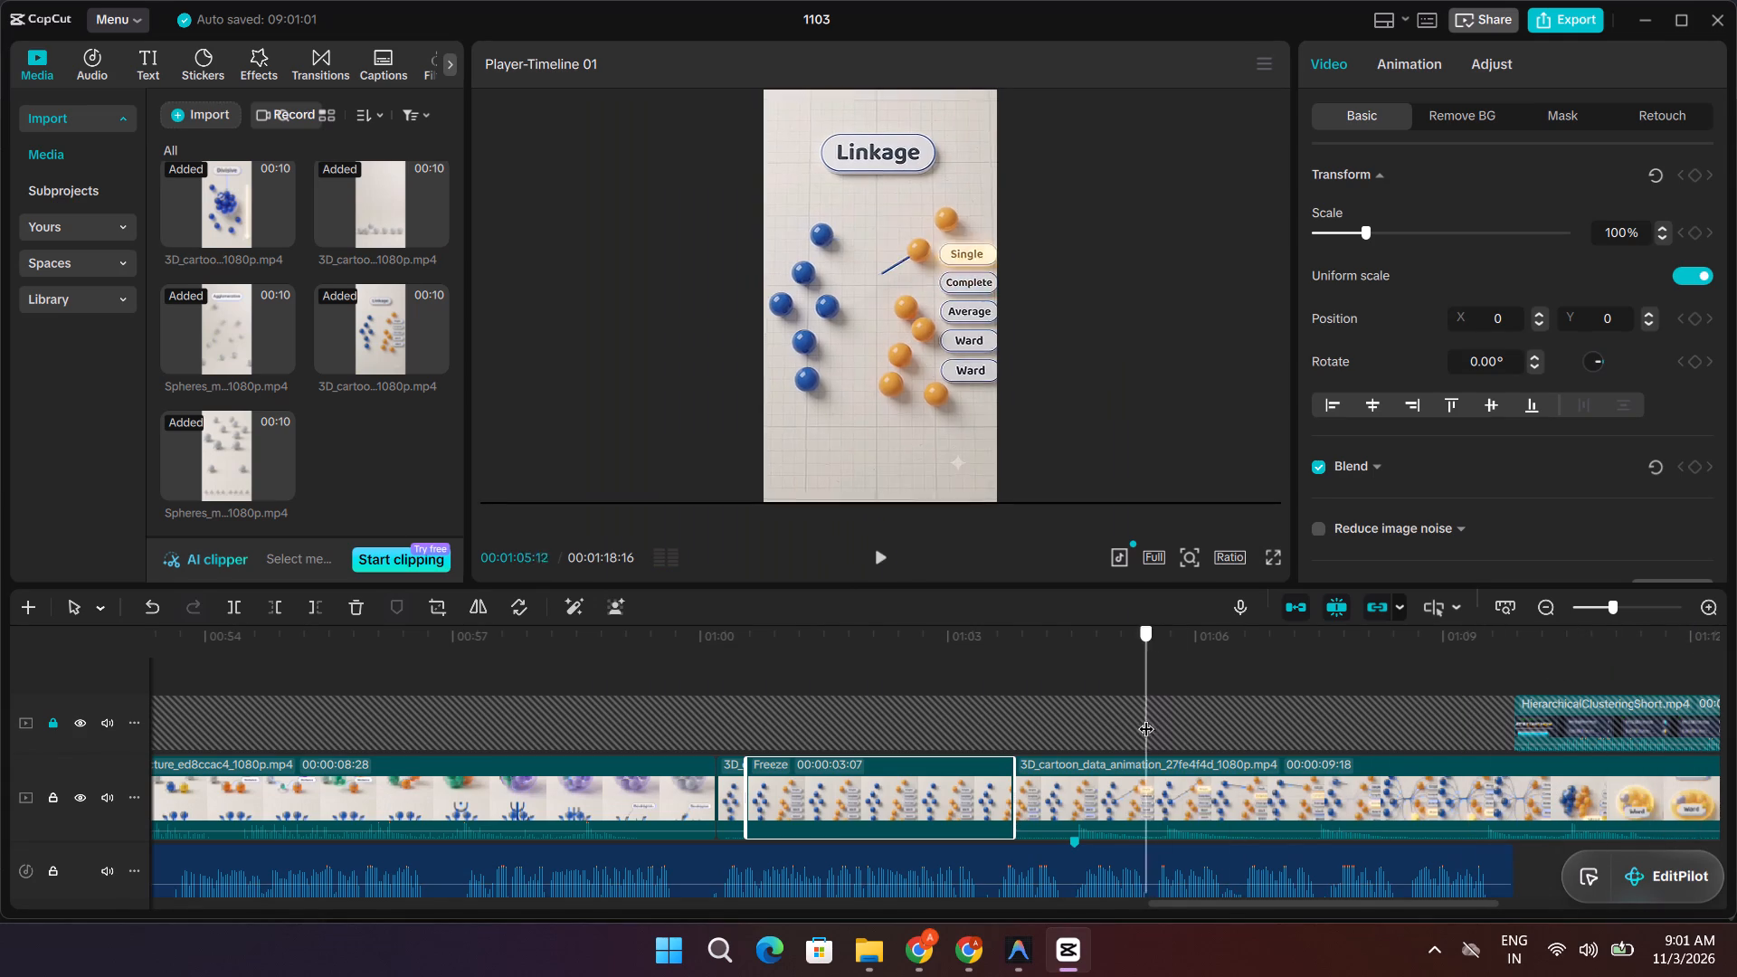
pyautogui.moveTo(1146, 717); pyautogui.dragTo(1037, 717)
pyautogui.press('space')
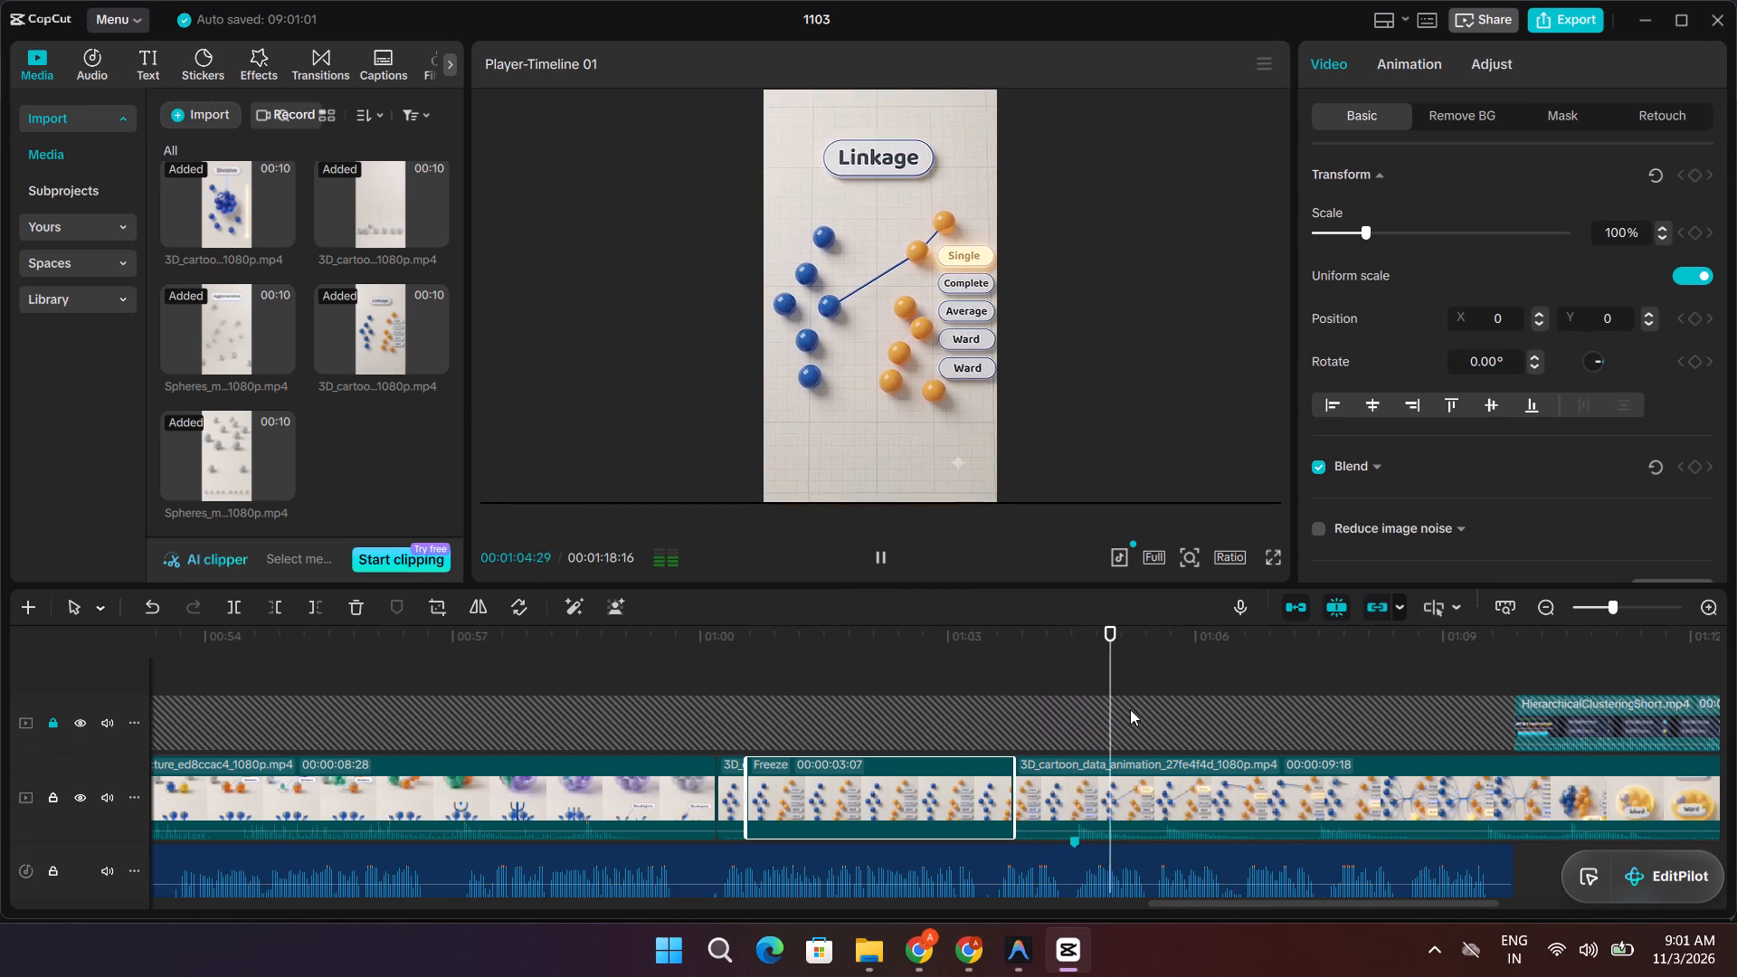
pyautogui.press('space')
pyautogui.moveTo(1145, 700); pyautogui.dragTo(1147, 699)
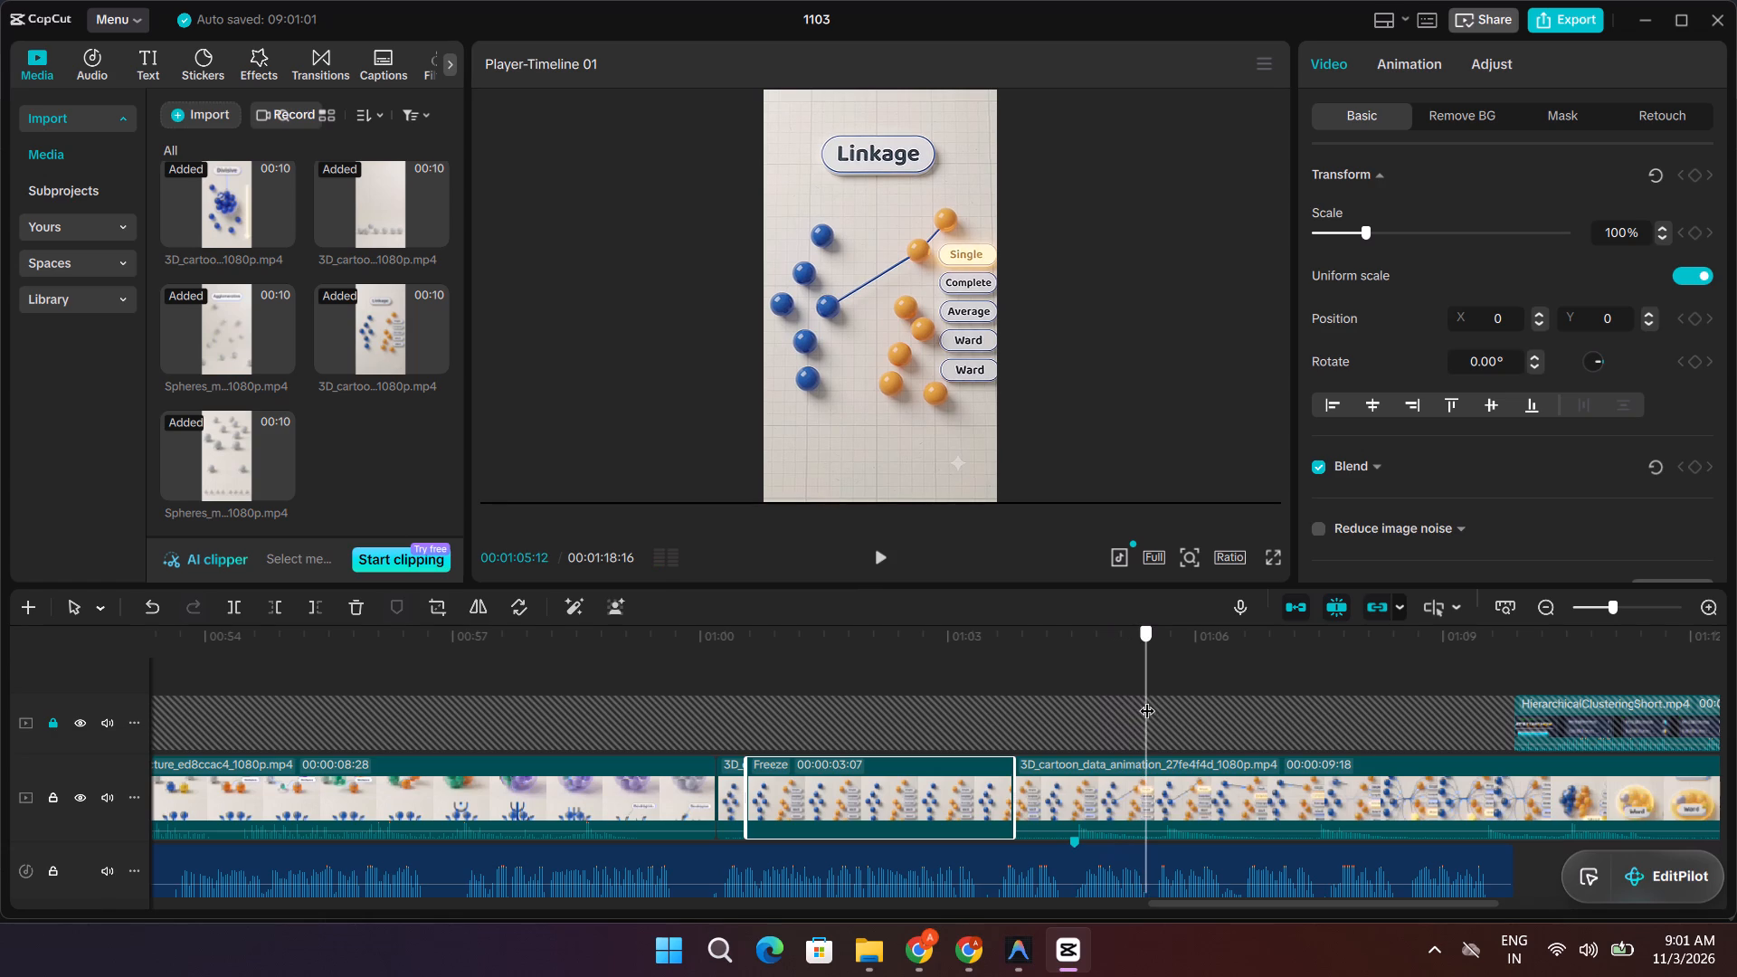
pyautogui.moveTo(1147, 699); pyautogui.dragTo(1155, 699)
pyautogui.press('space')
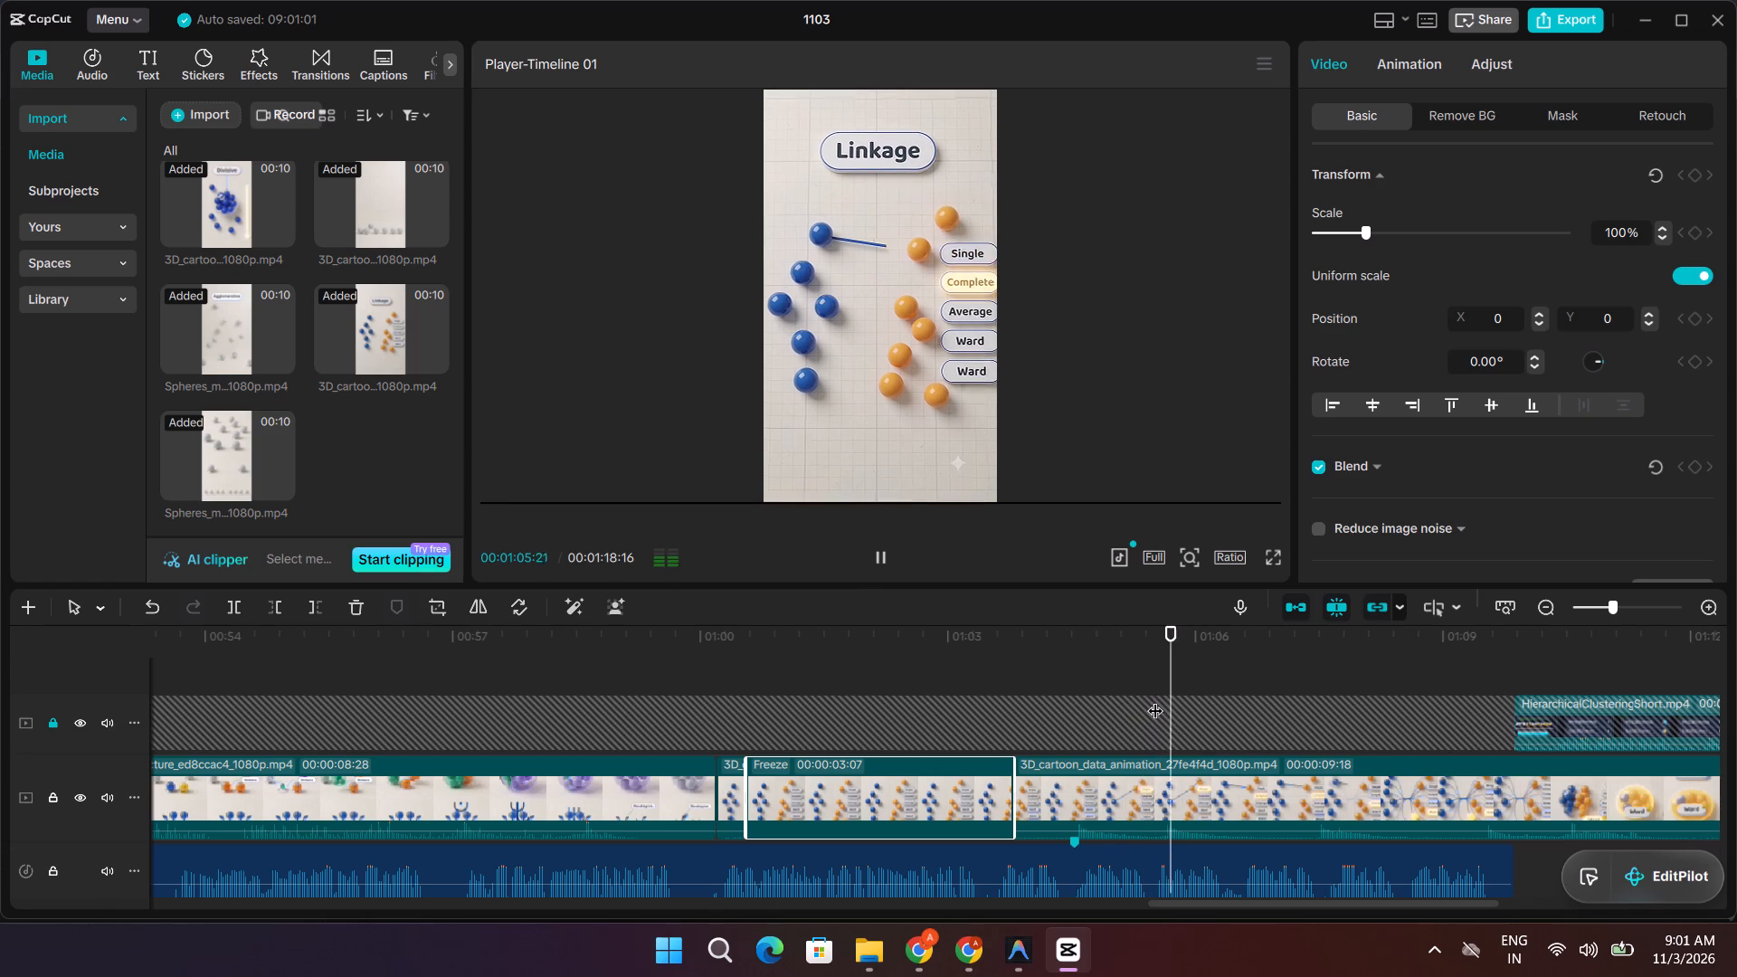
pyautogui.press('space')
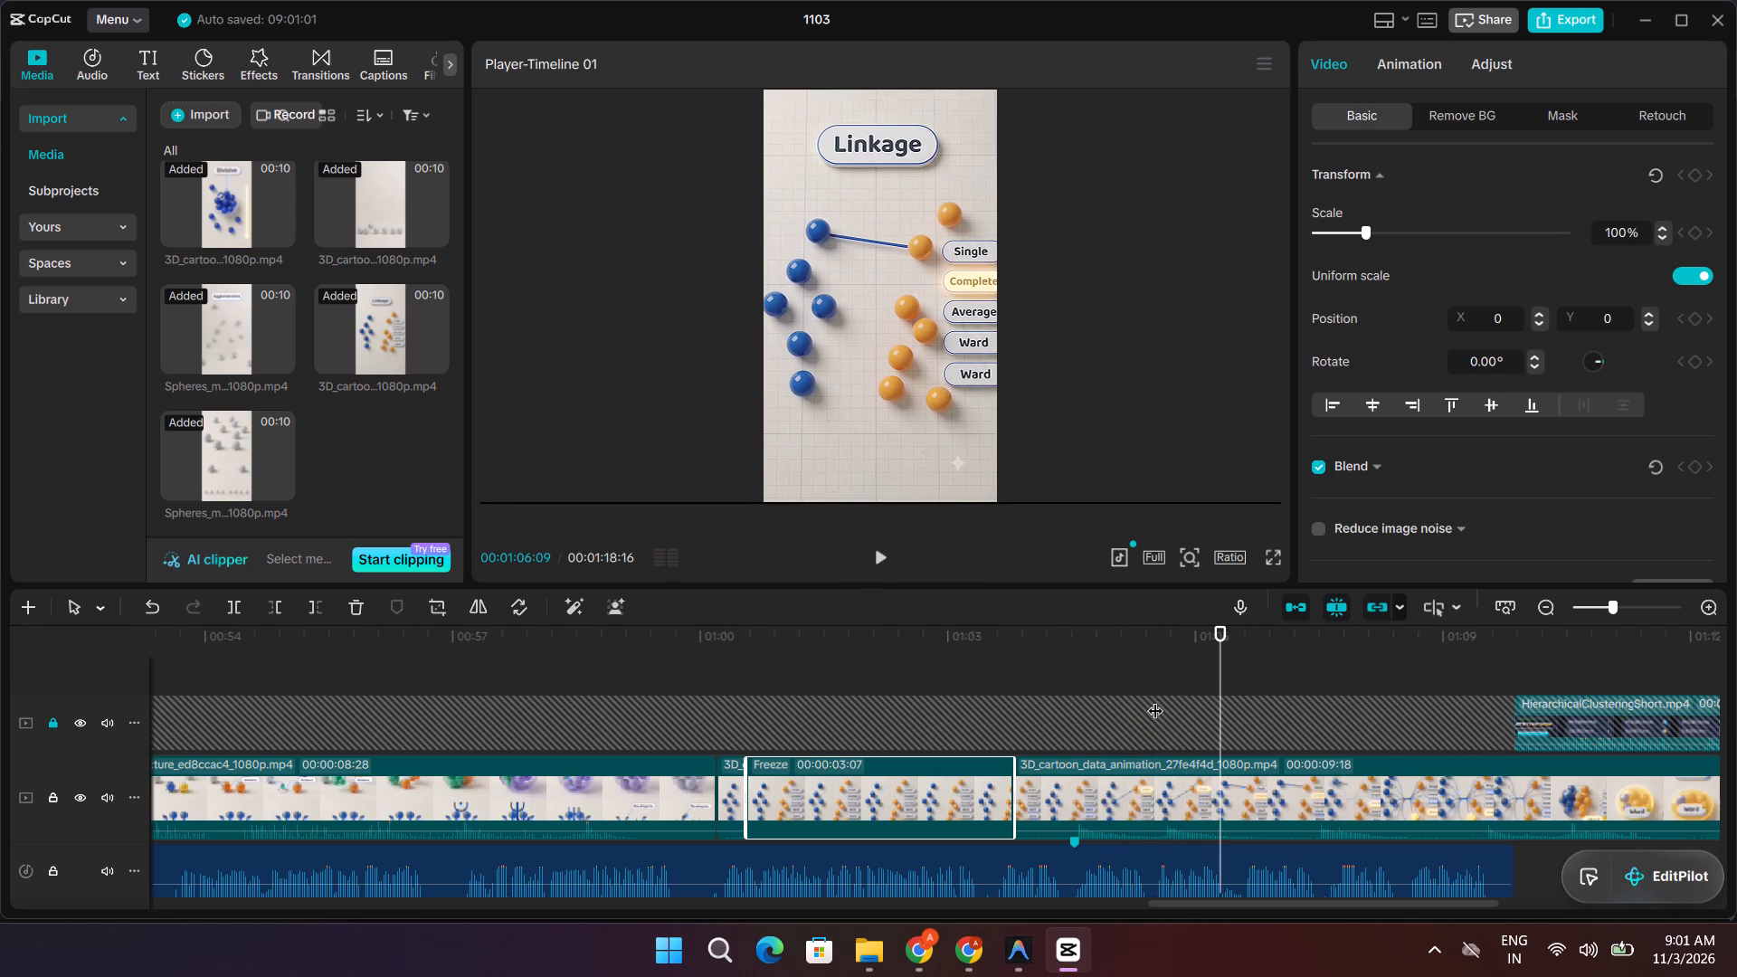
pyautogui.press('space')
pyautogui.press('space')
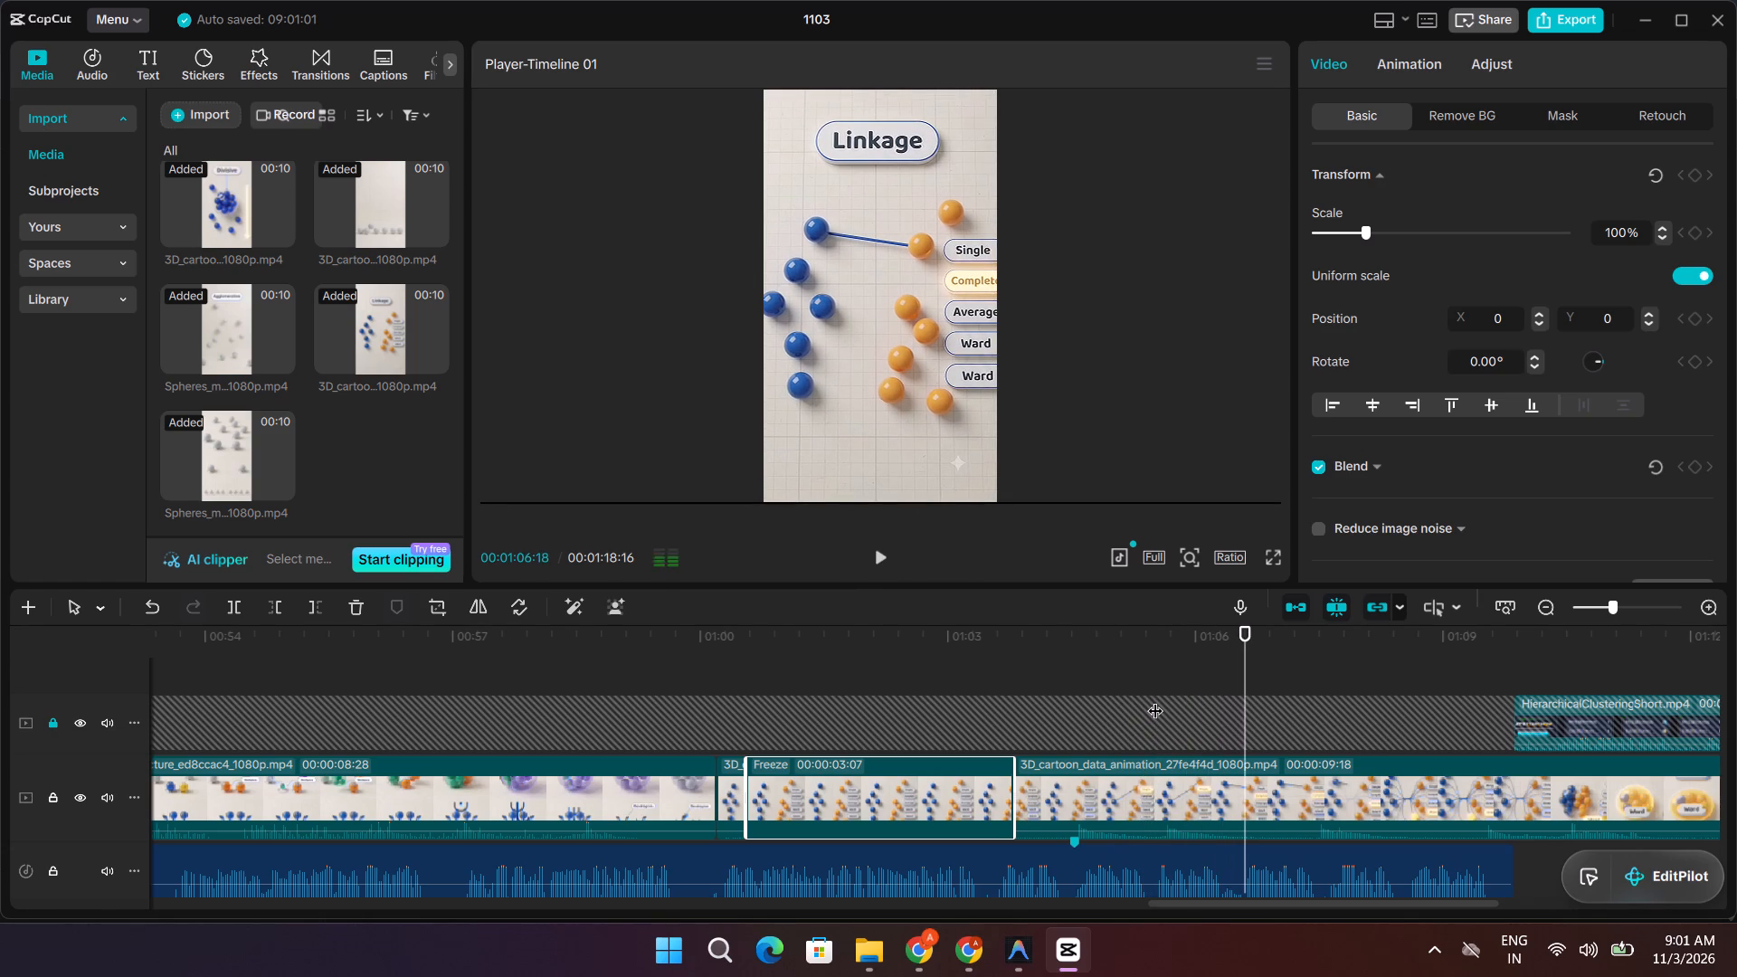
pyautogui.press('space')
pyautogui.press('space')
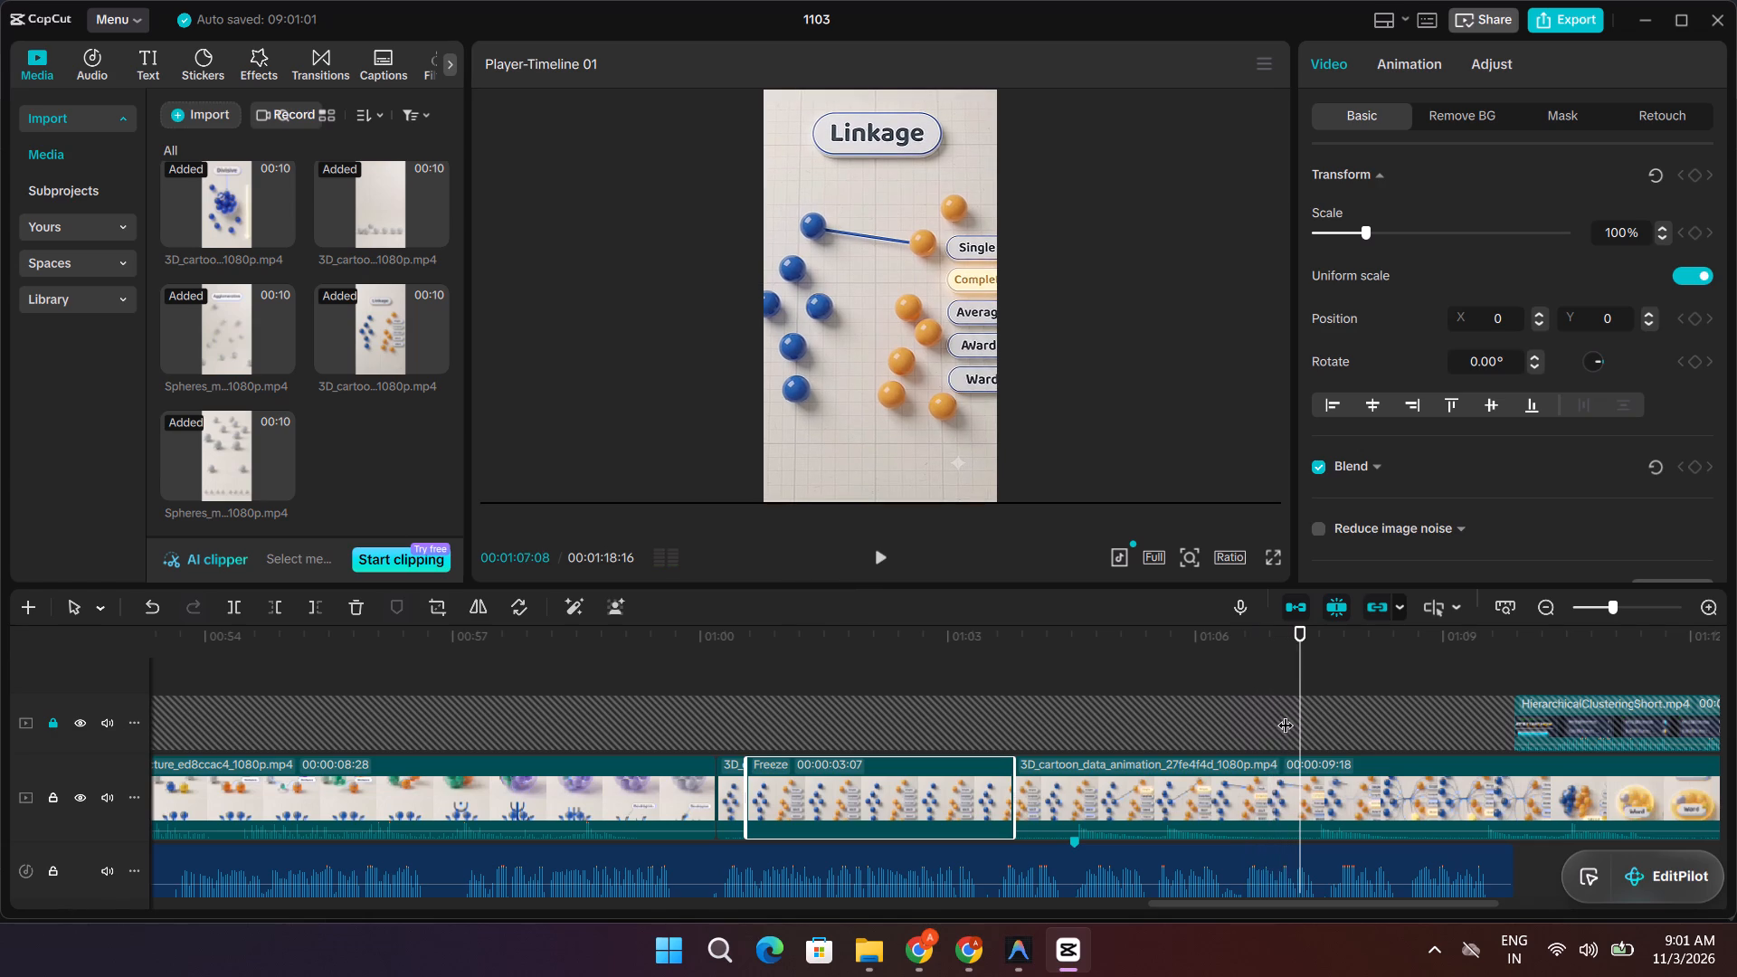
pyautogui.click(1302, 701)
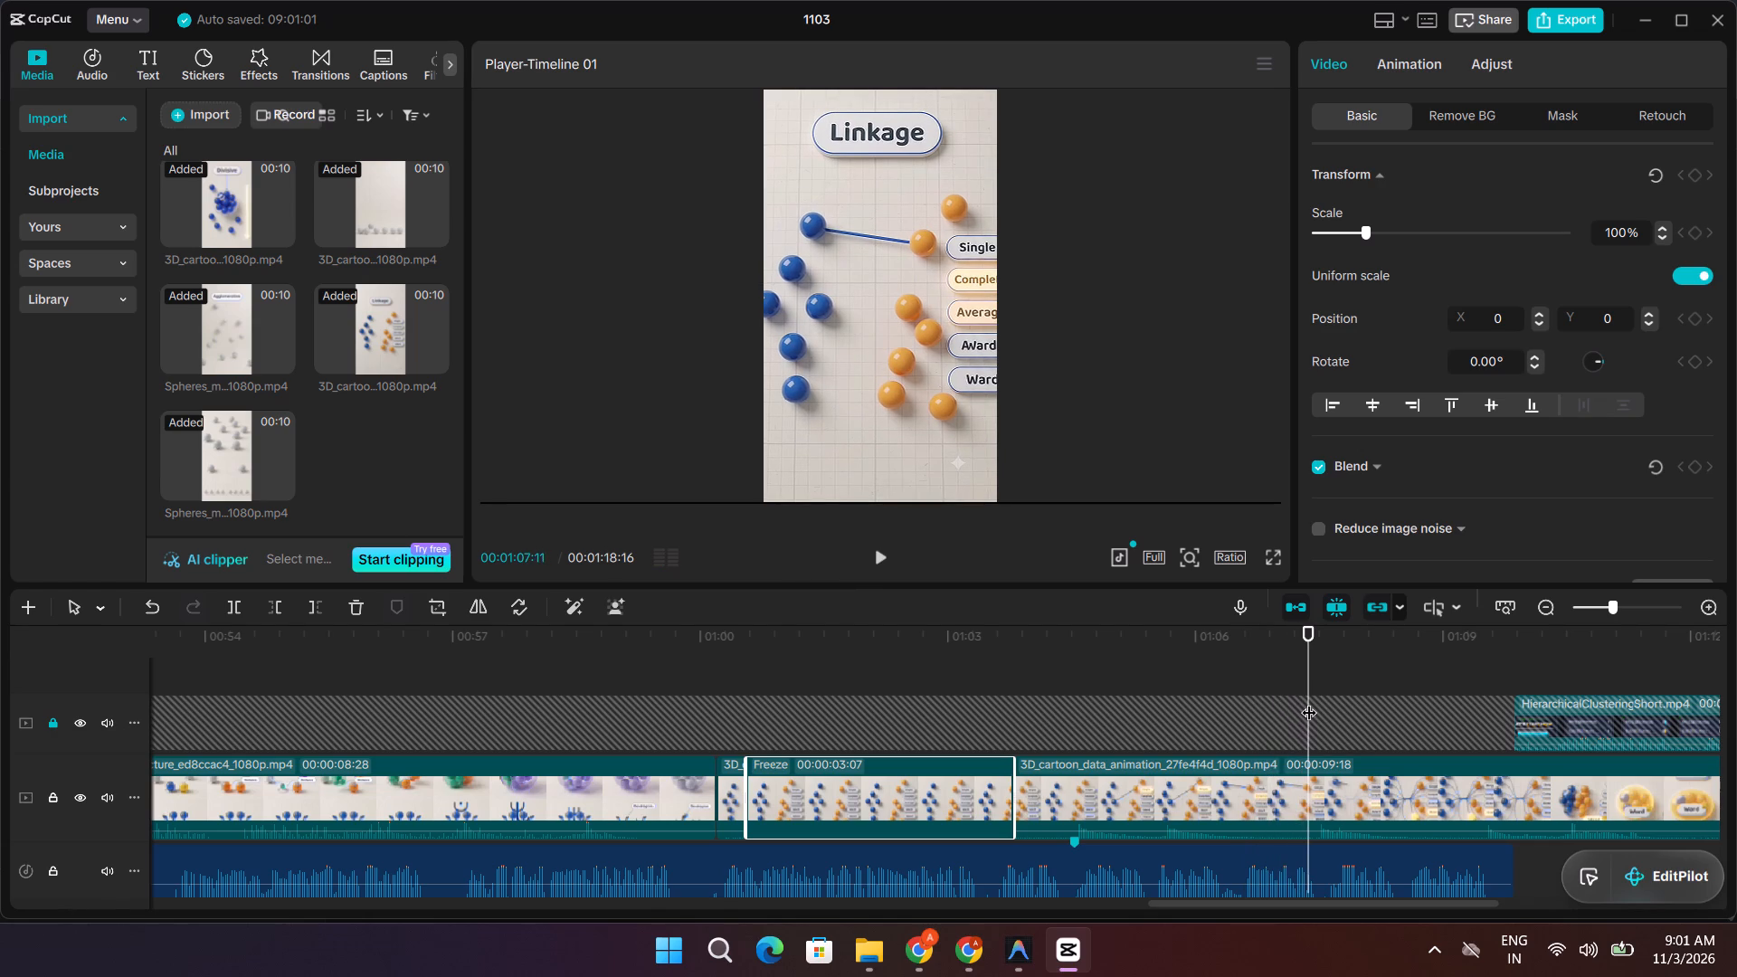
pyautogui.click(1309, 701)
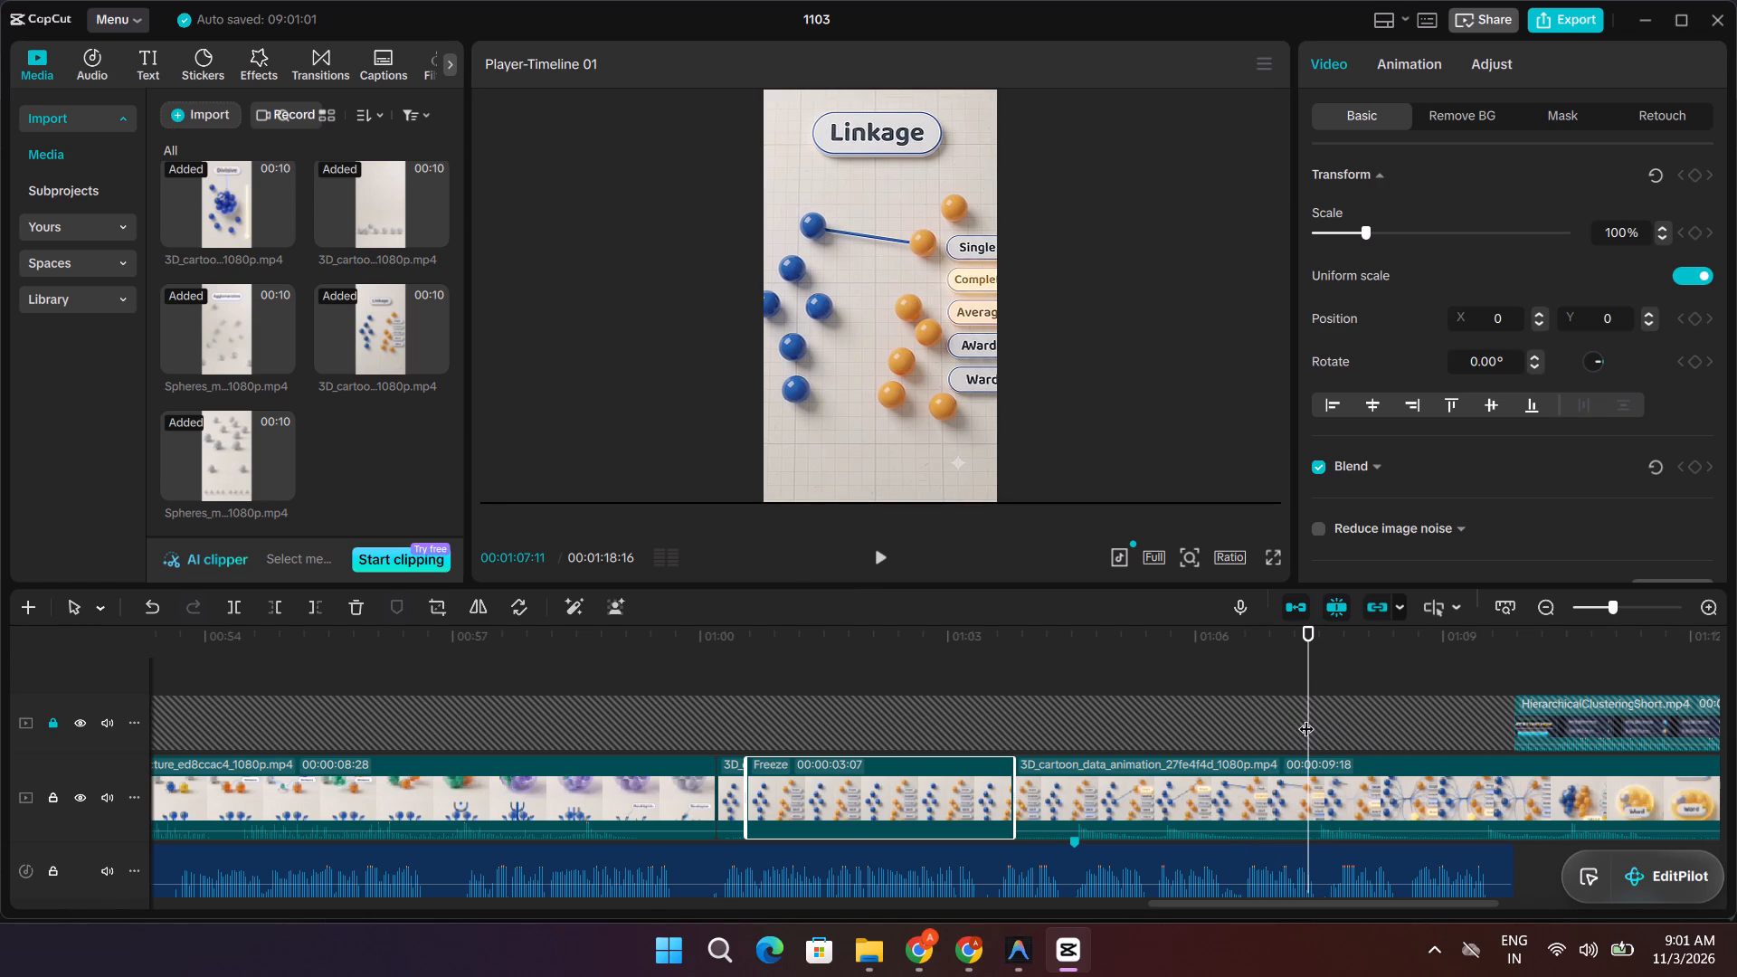
# Replay and scrub between the Single and Ward highlights, locating the Complete label frame around 00:01:06:17 against the voiceover.
pyautogui.click(1305, 716)
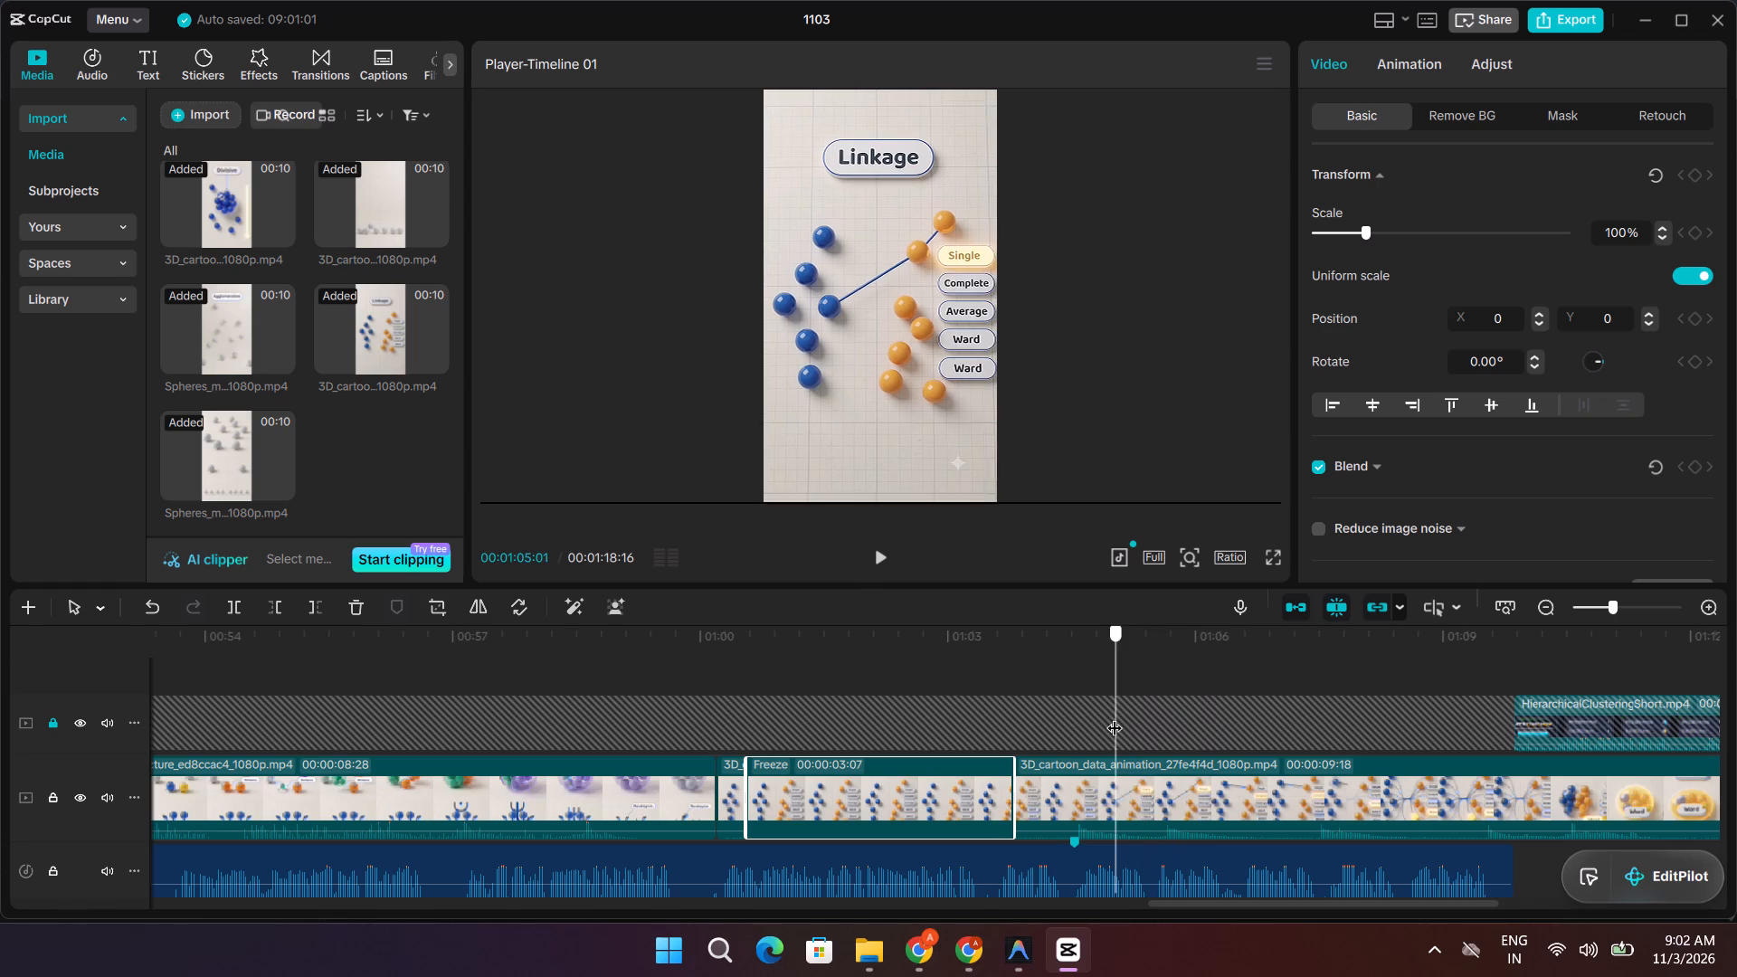
pyautogui.press('space')
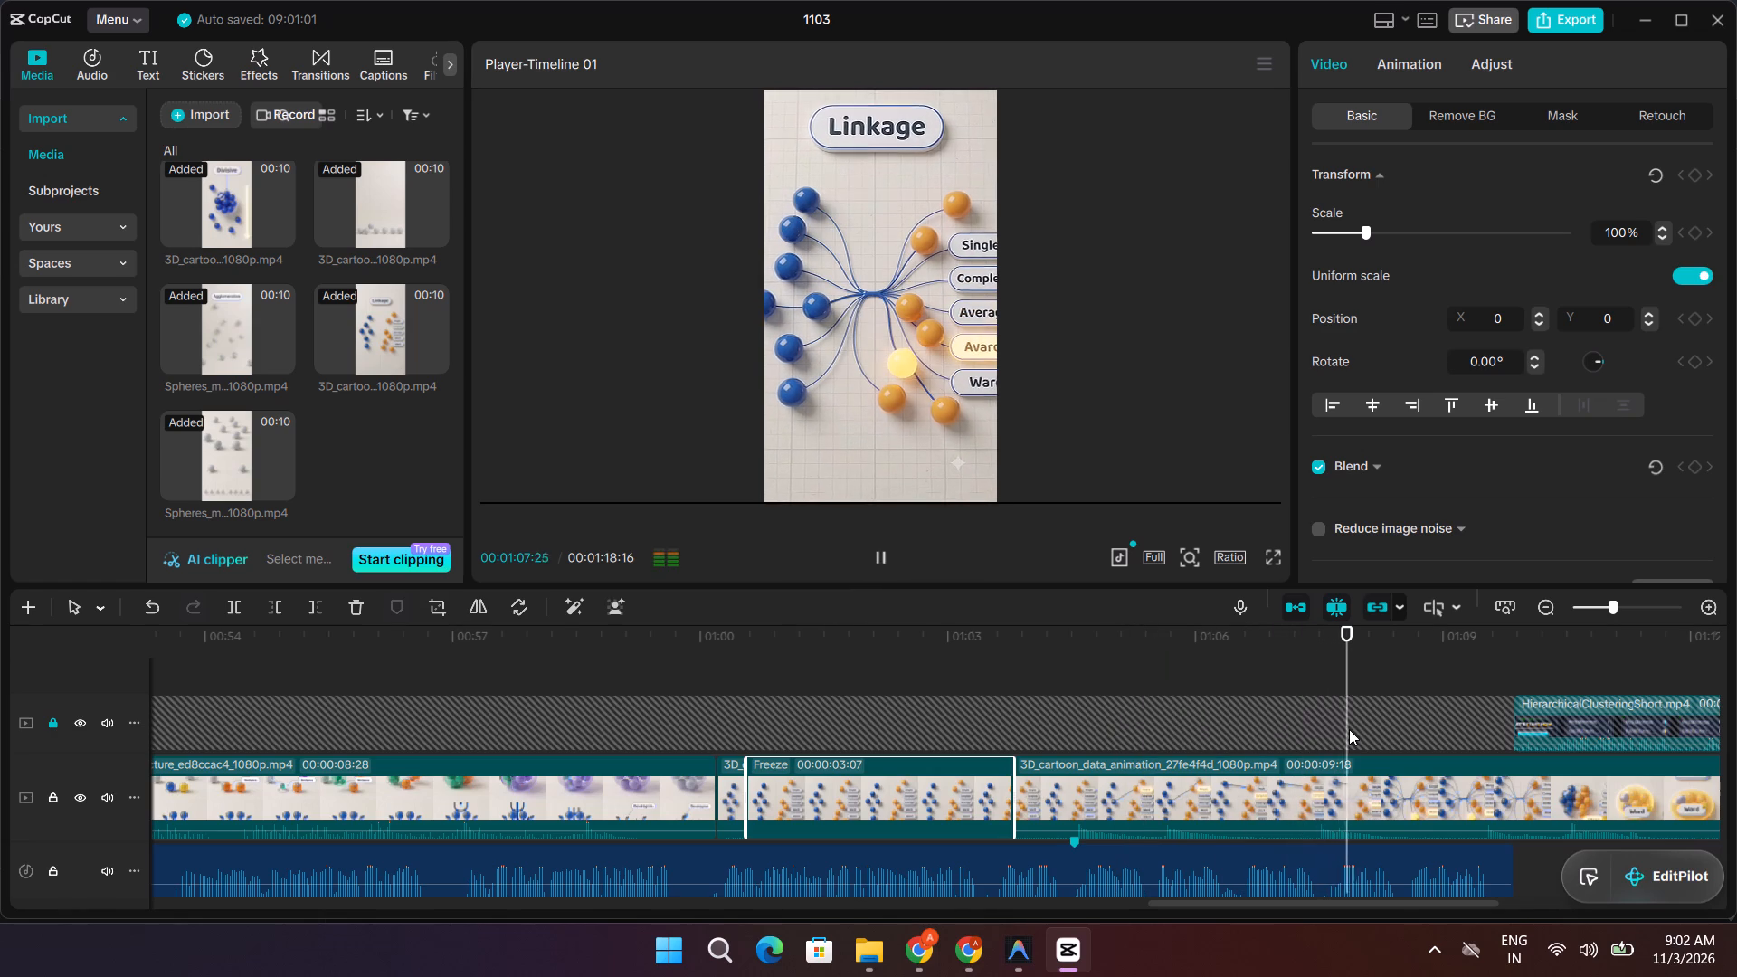
pyautogui.press('space')
pyautogui.moveTo(1352, 718); pyautogui.dragTo(1326, 718)
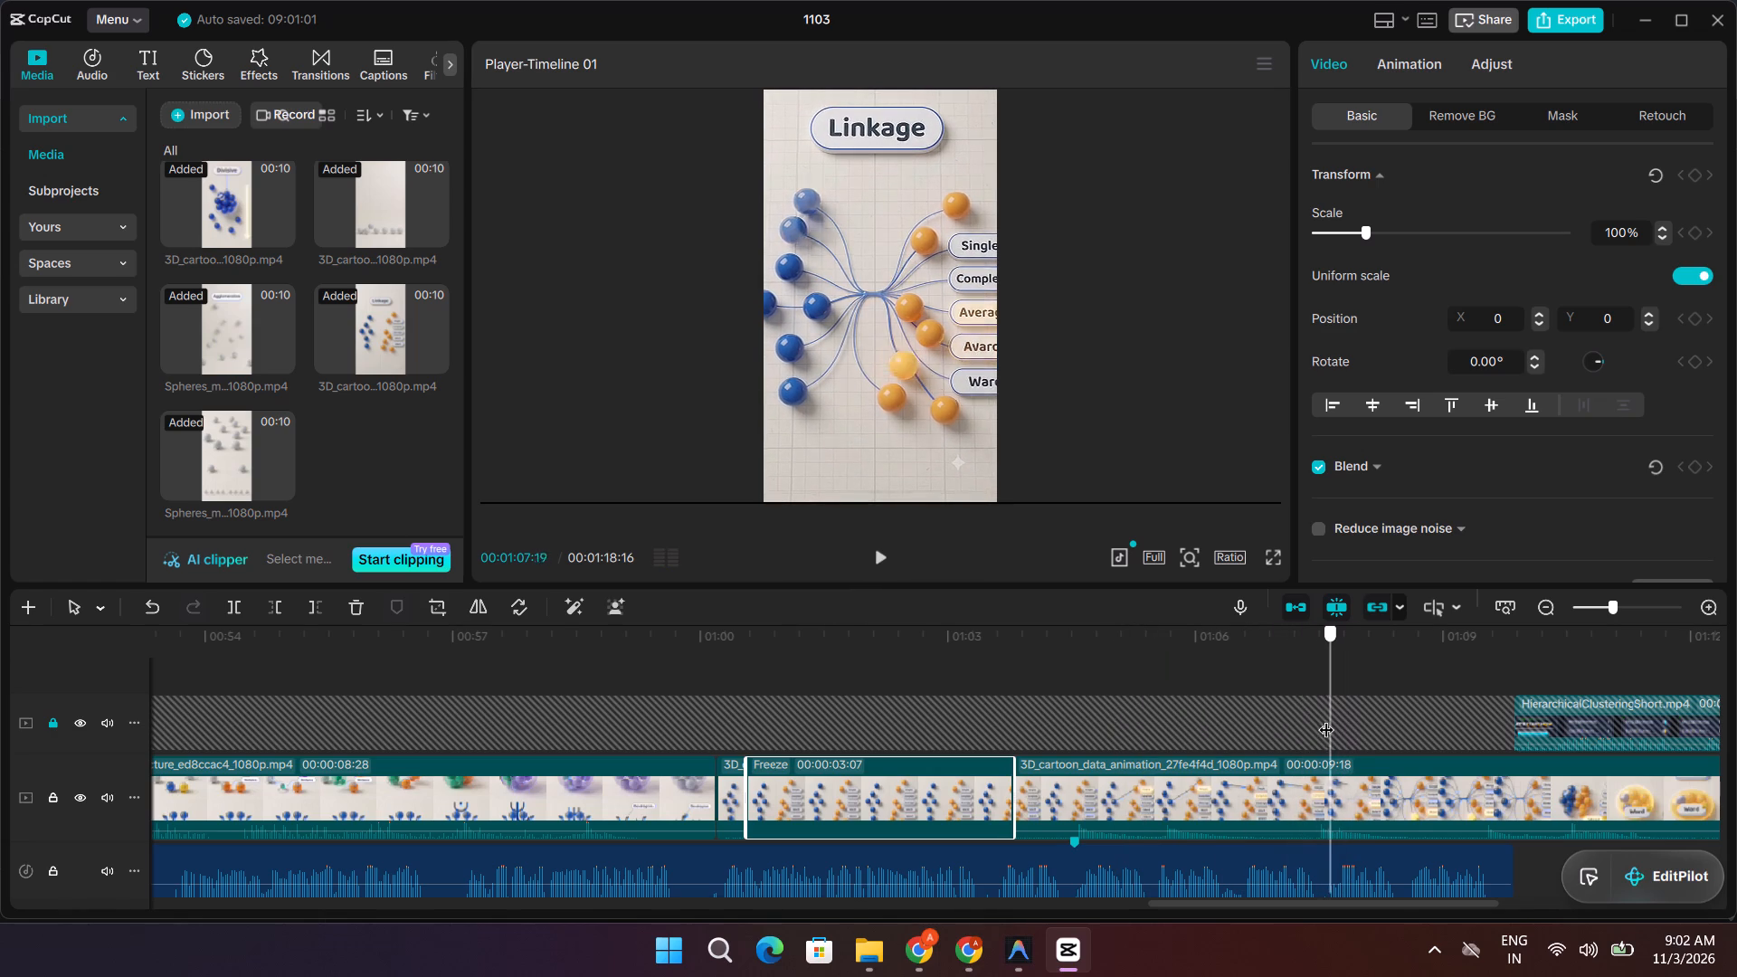
pyautogui.moveTo(1326, 718); pyautogui.dragTo(1248, 718)
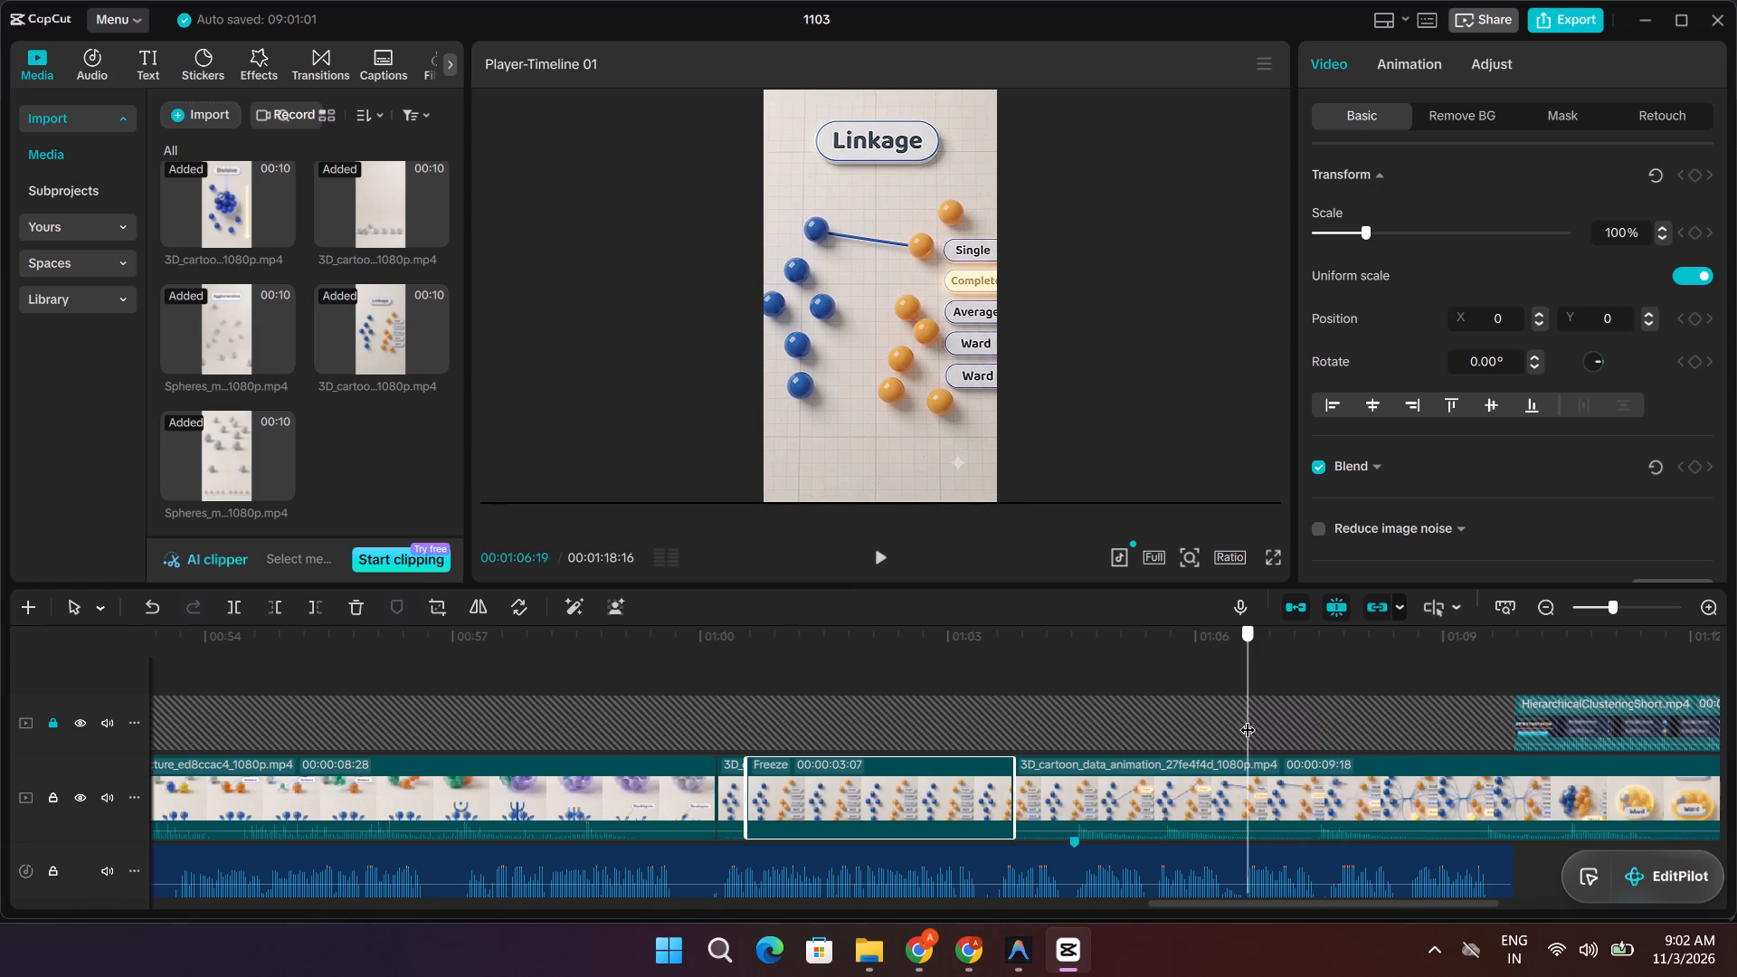
pyautogui.moveTo(1248, 718); pyautogui.dragTo(1242, 718)
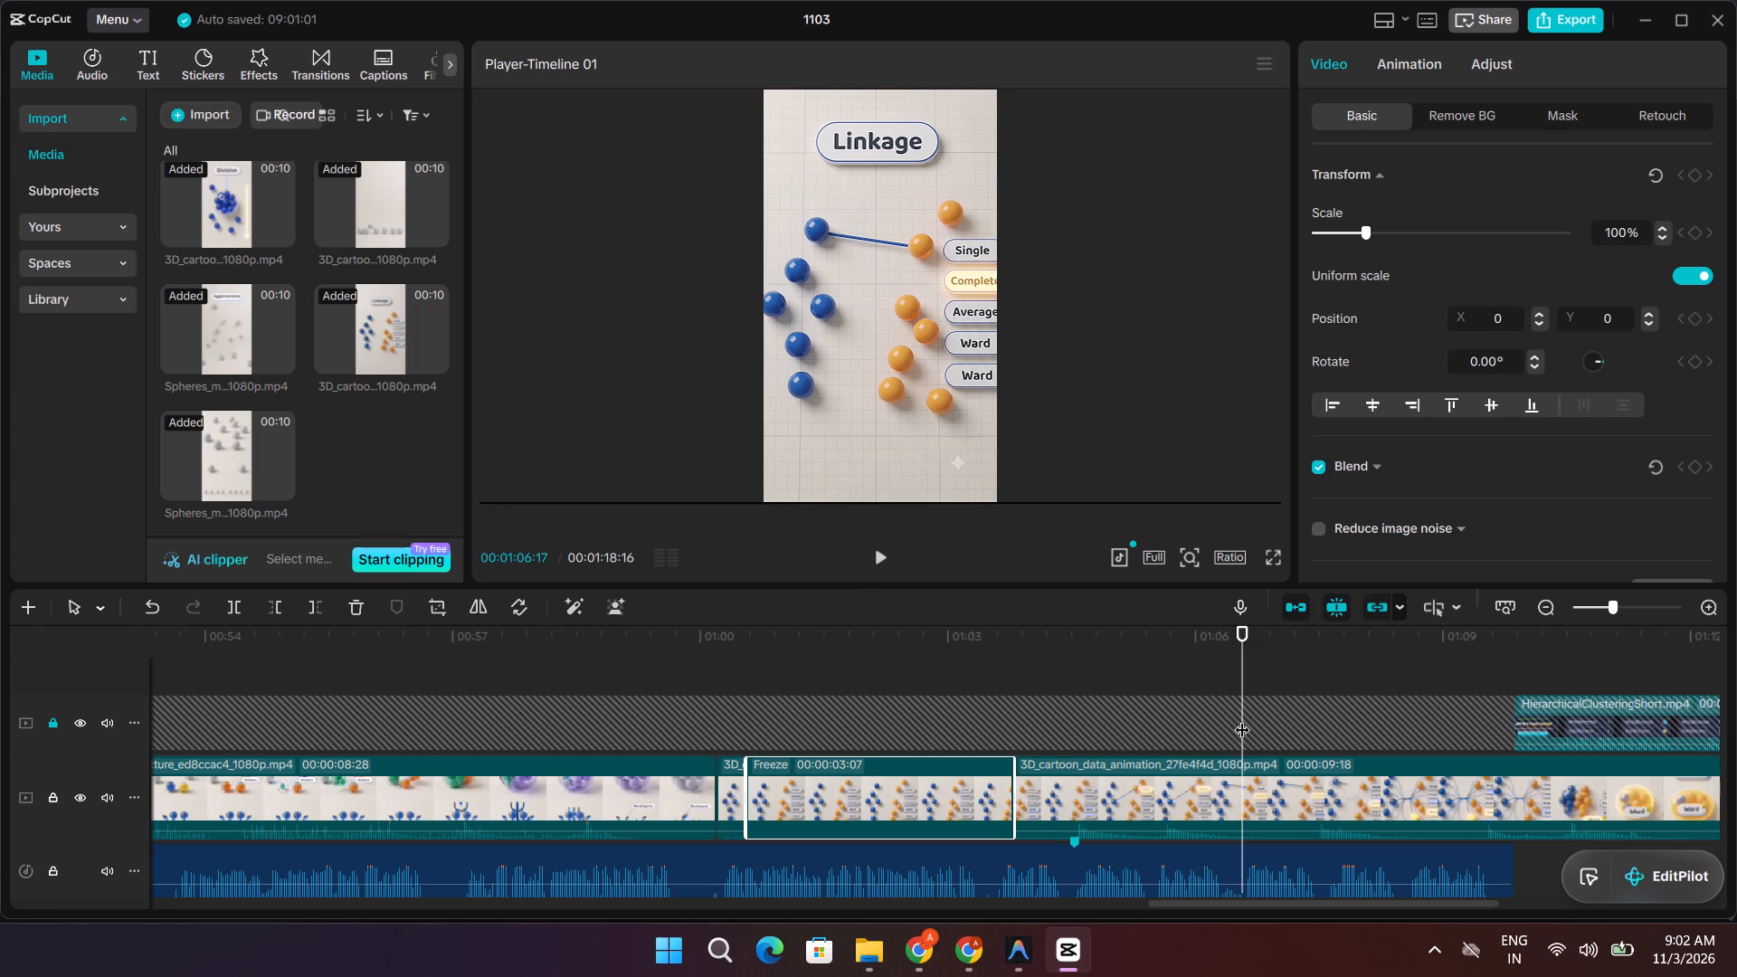
pyautogui.moveTo(1242, 718); pyautogui.dragTo(1051, 722)
pyautogui.press('space')
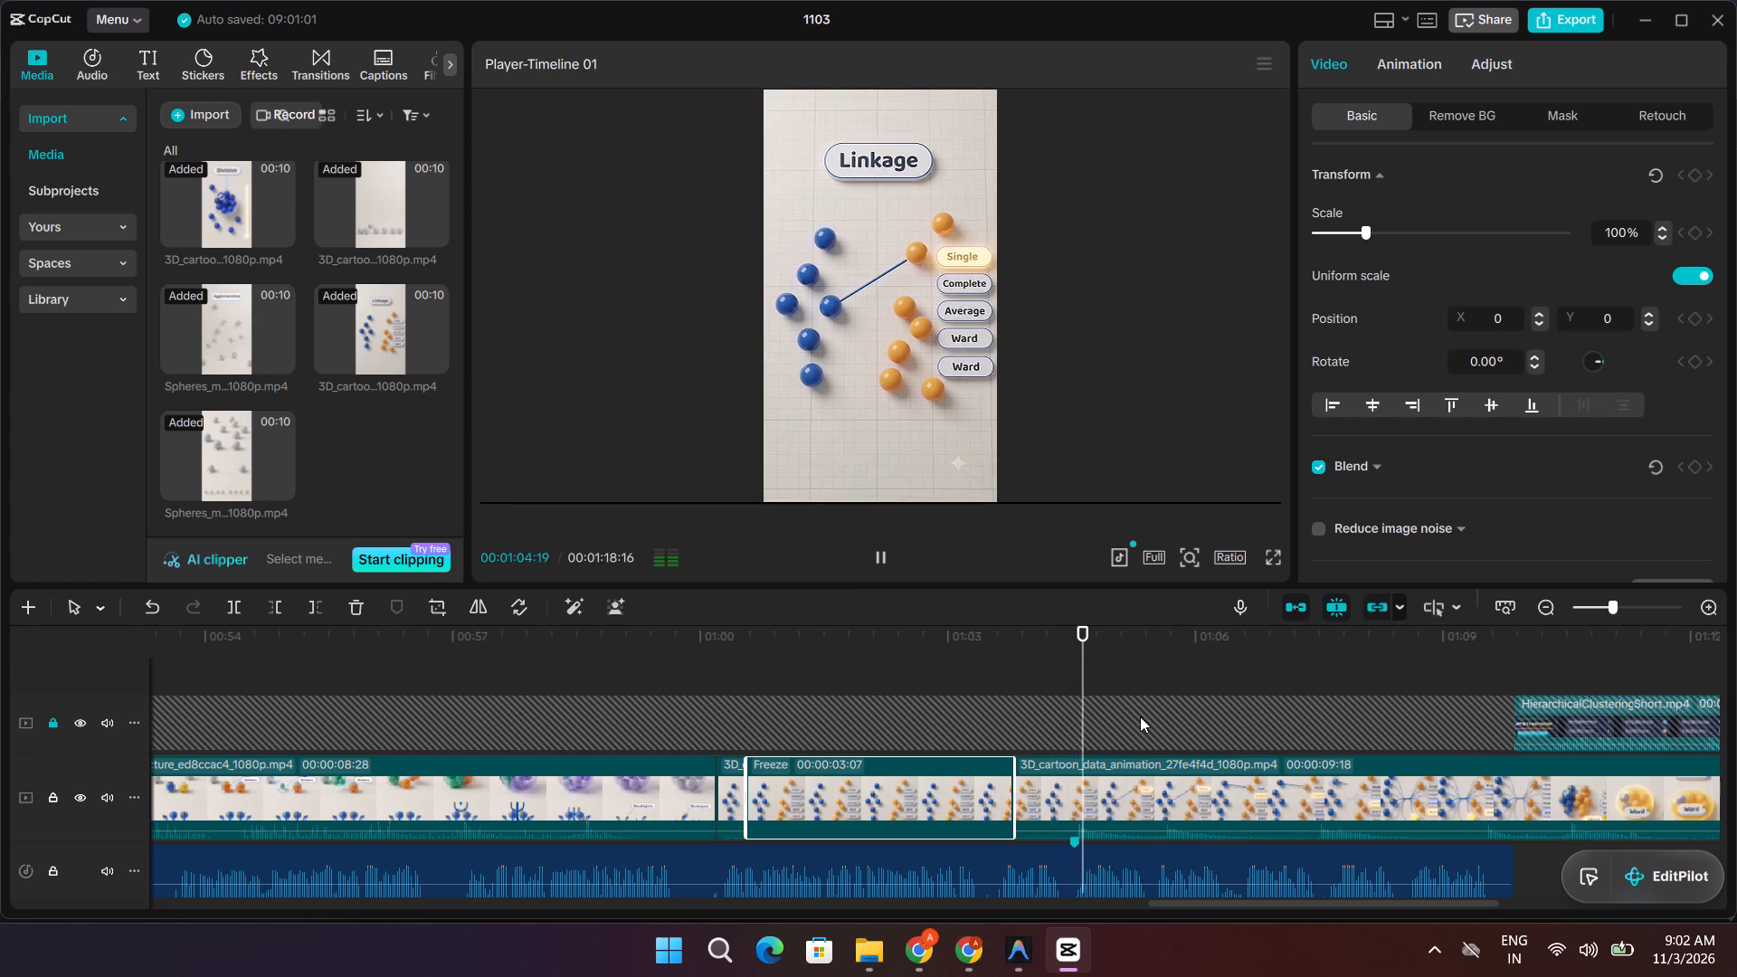
pyautogui.press('space')
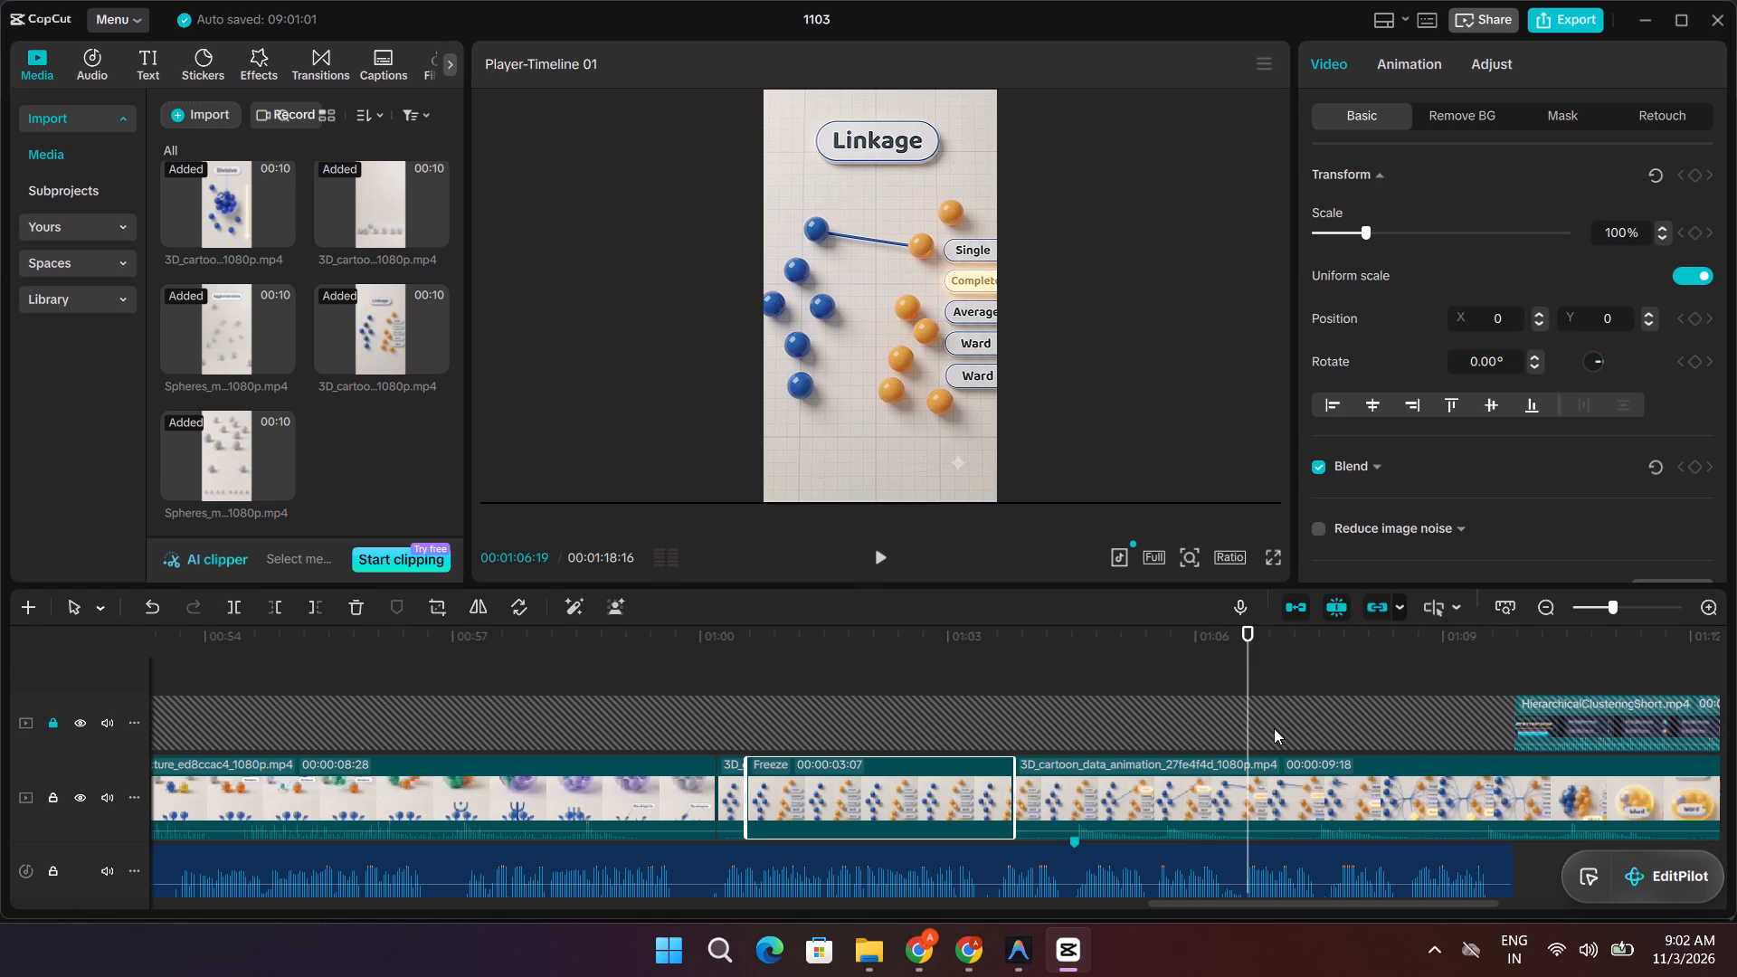
pyautogui.click(1247, 717)
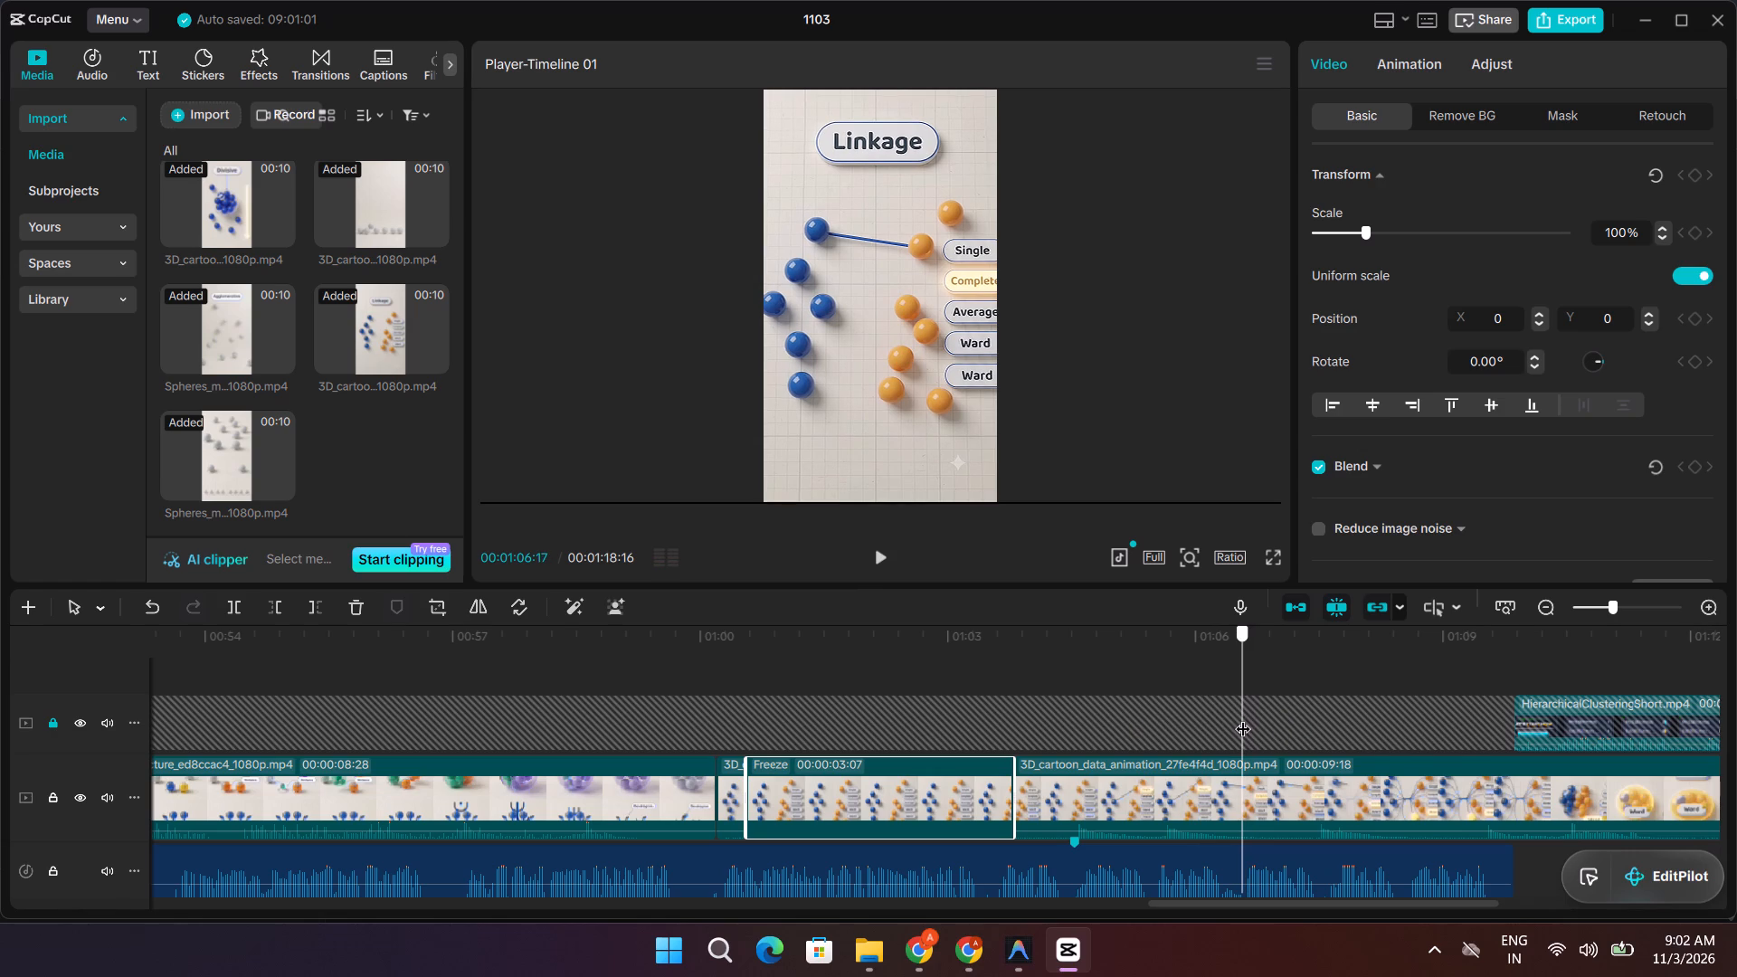
# Split the Linkage clip at 00:01:06:17 on the Complete label and trim the second part's start to leave 00:00:06:00, resuming at Average.
pyautogui.click(1241, 776)
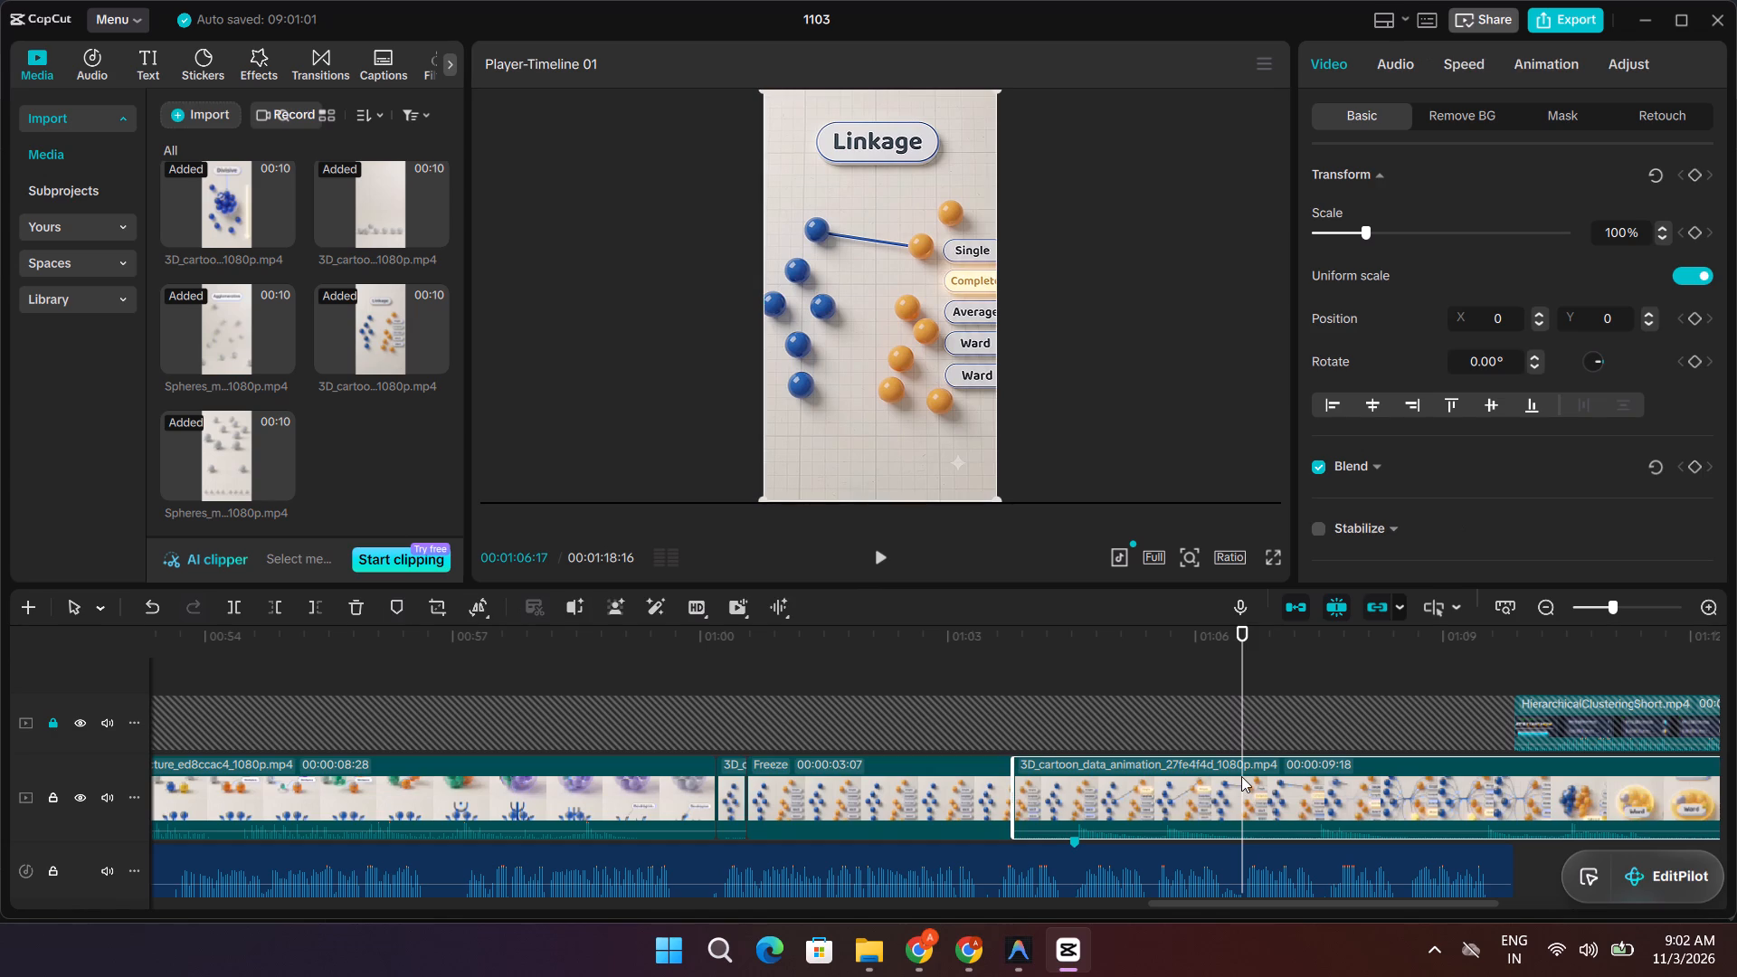
pyautogui.hotkey('ctrl', 'b')
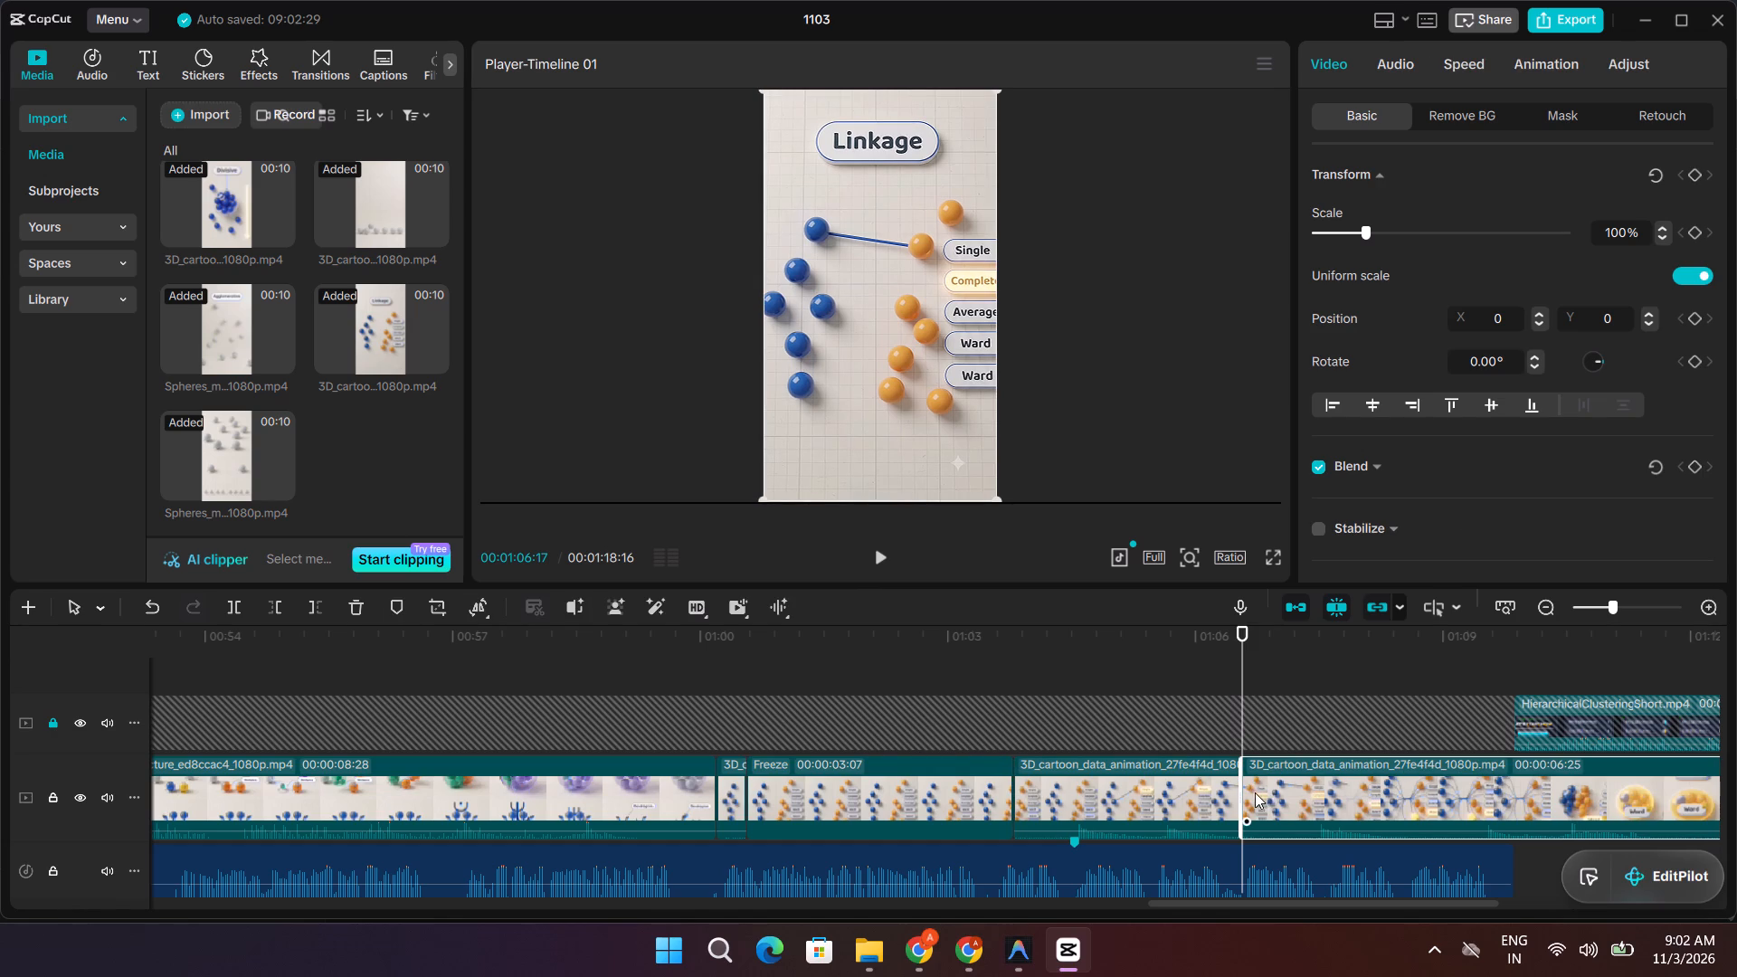
pyautogui.click(1245, 792)
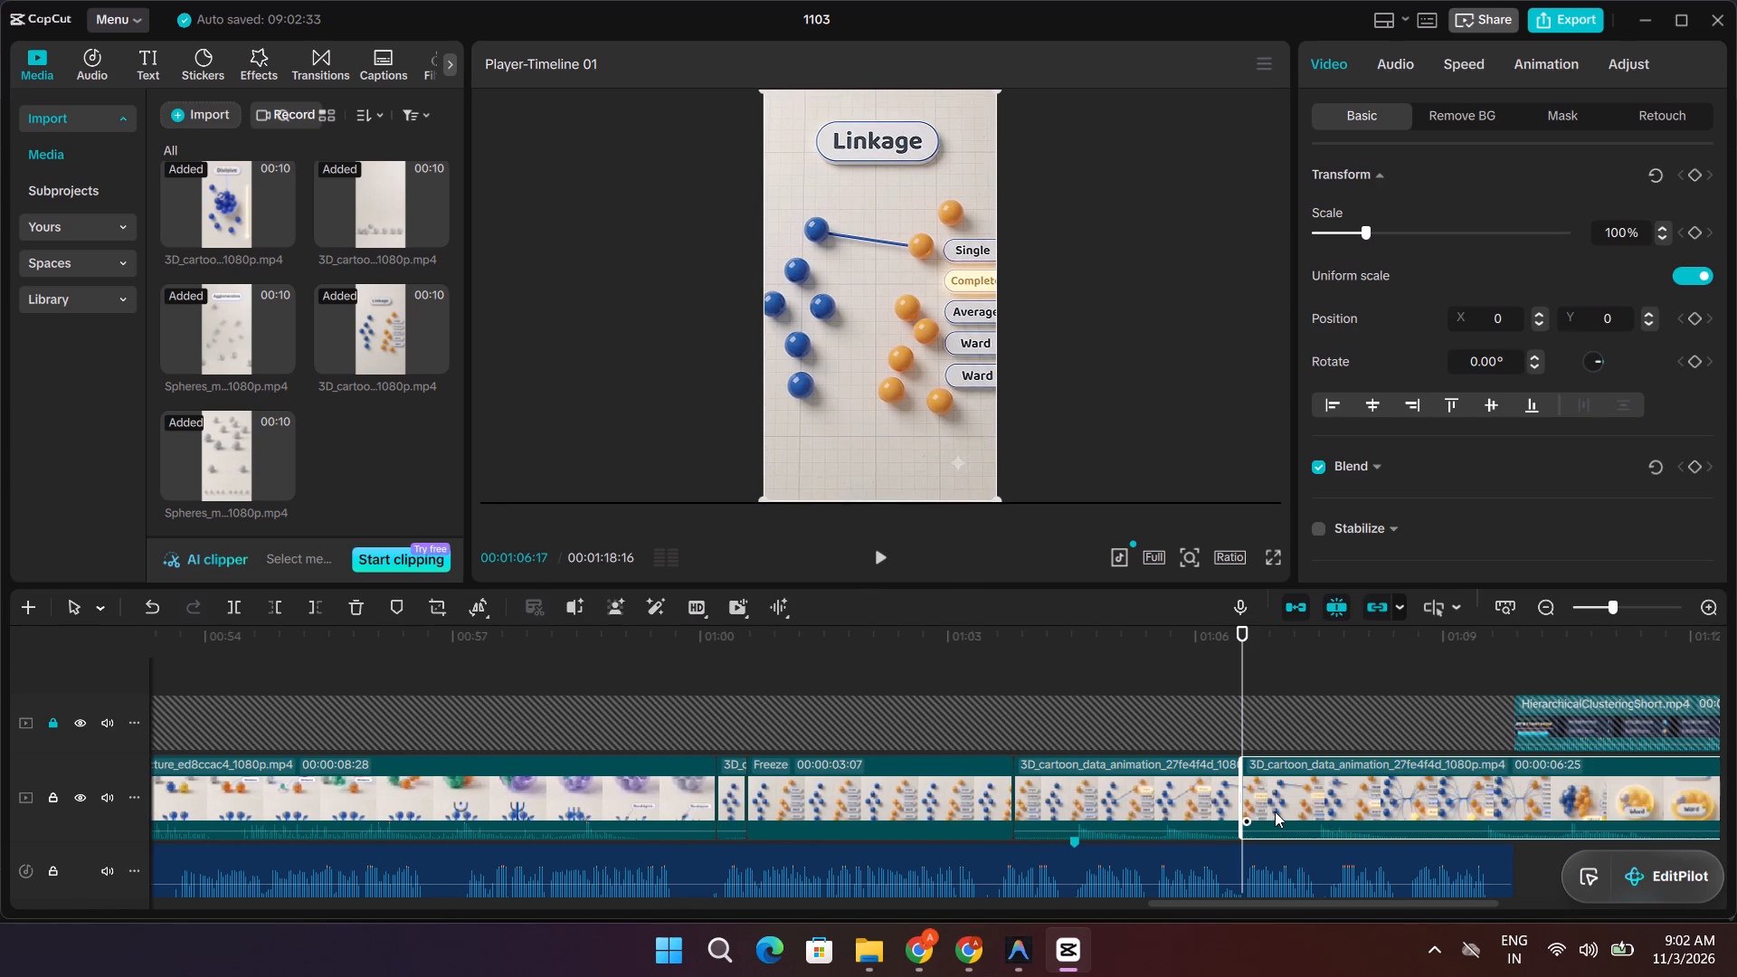
pyautogui.click(1275, 811)
pyautogui.moveTo(1245, 814); pyautogui.dragTo(1267, 815)
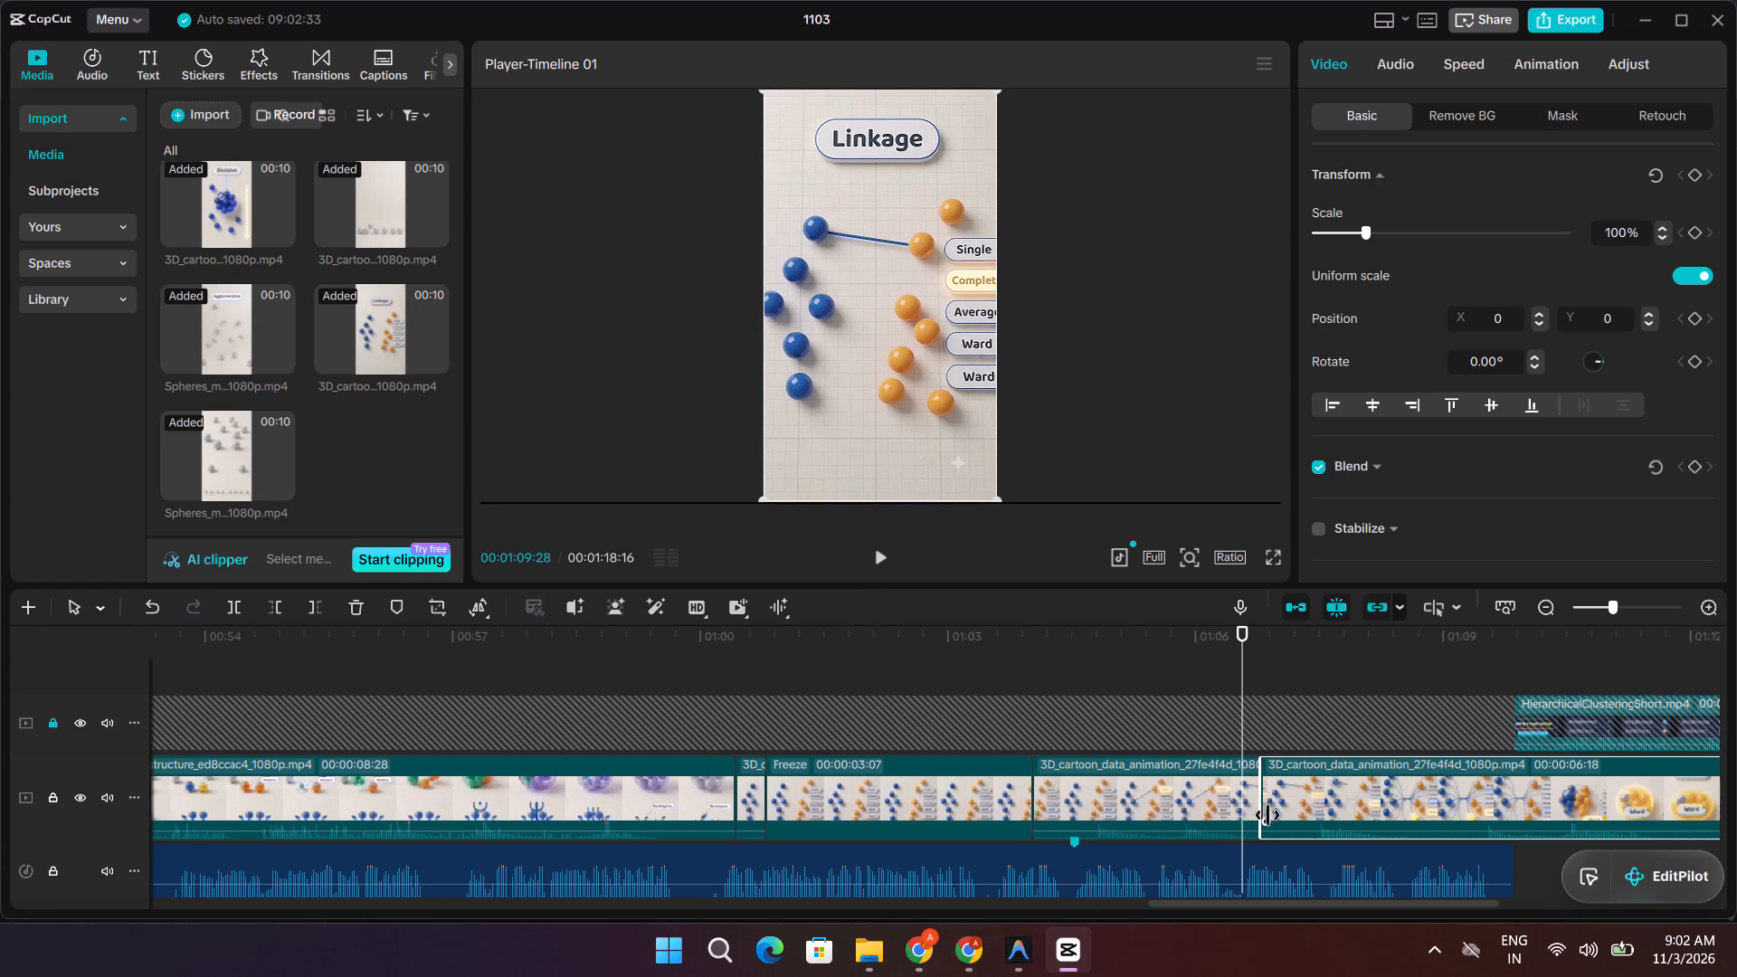
pyautogui.moveTo(1267, 815); pyautogui.dragTo(1313, 836)
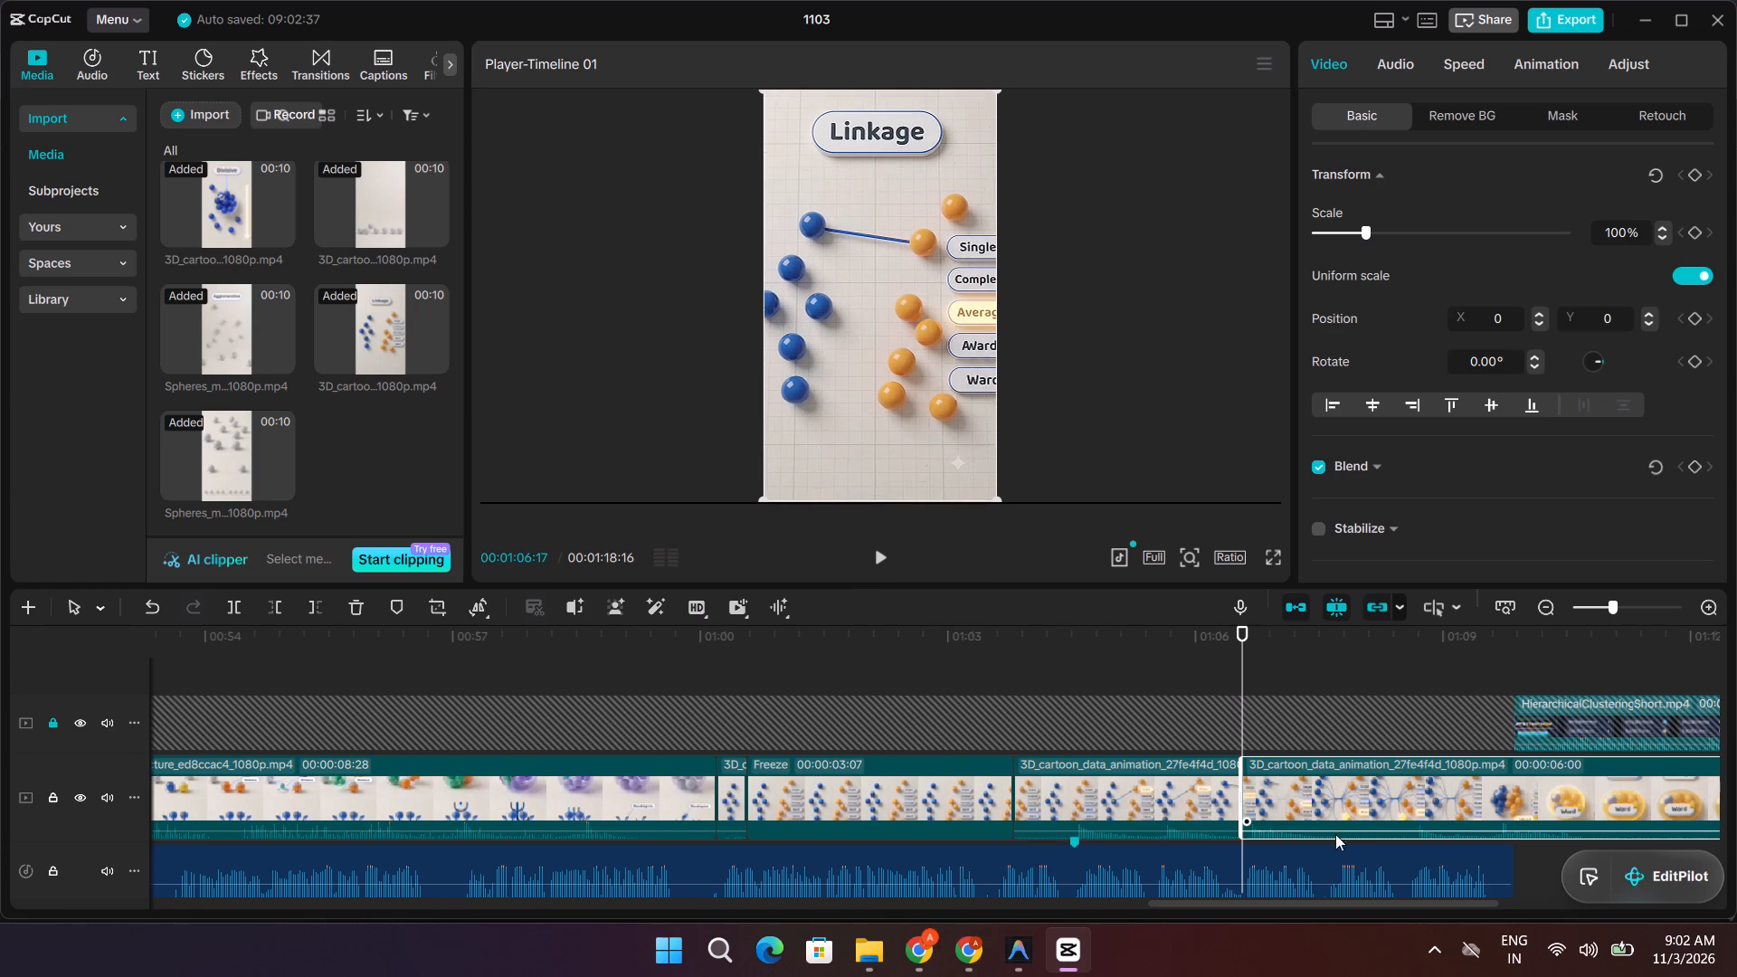
# Replay and scrub the re-cut Linkage section up to the outro, examining when the Average and Ward highlights fall against the voiceover.
pyautogui.moveTo(1240, 716); pyautogui.dragTo(1126, 728)
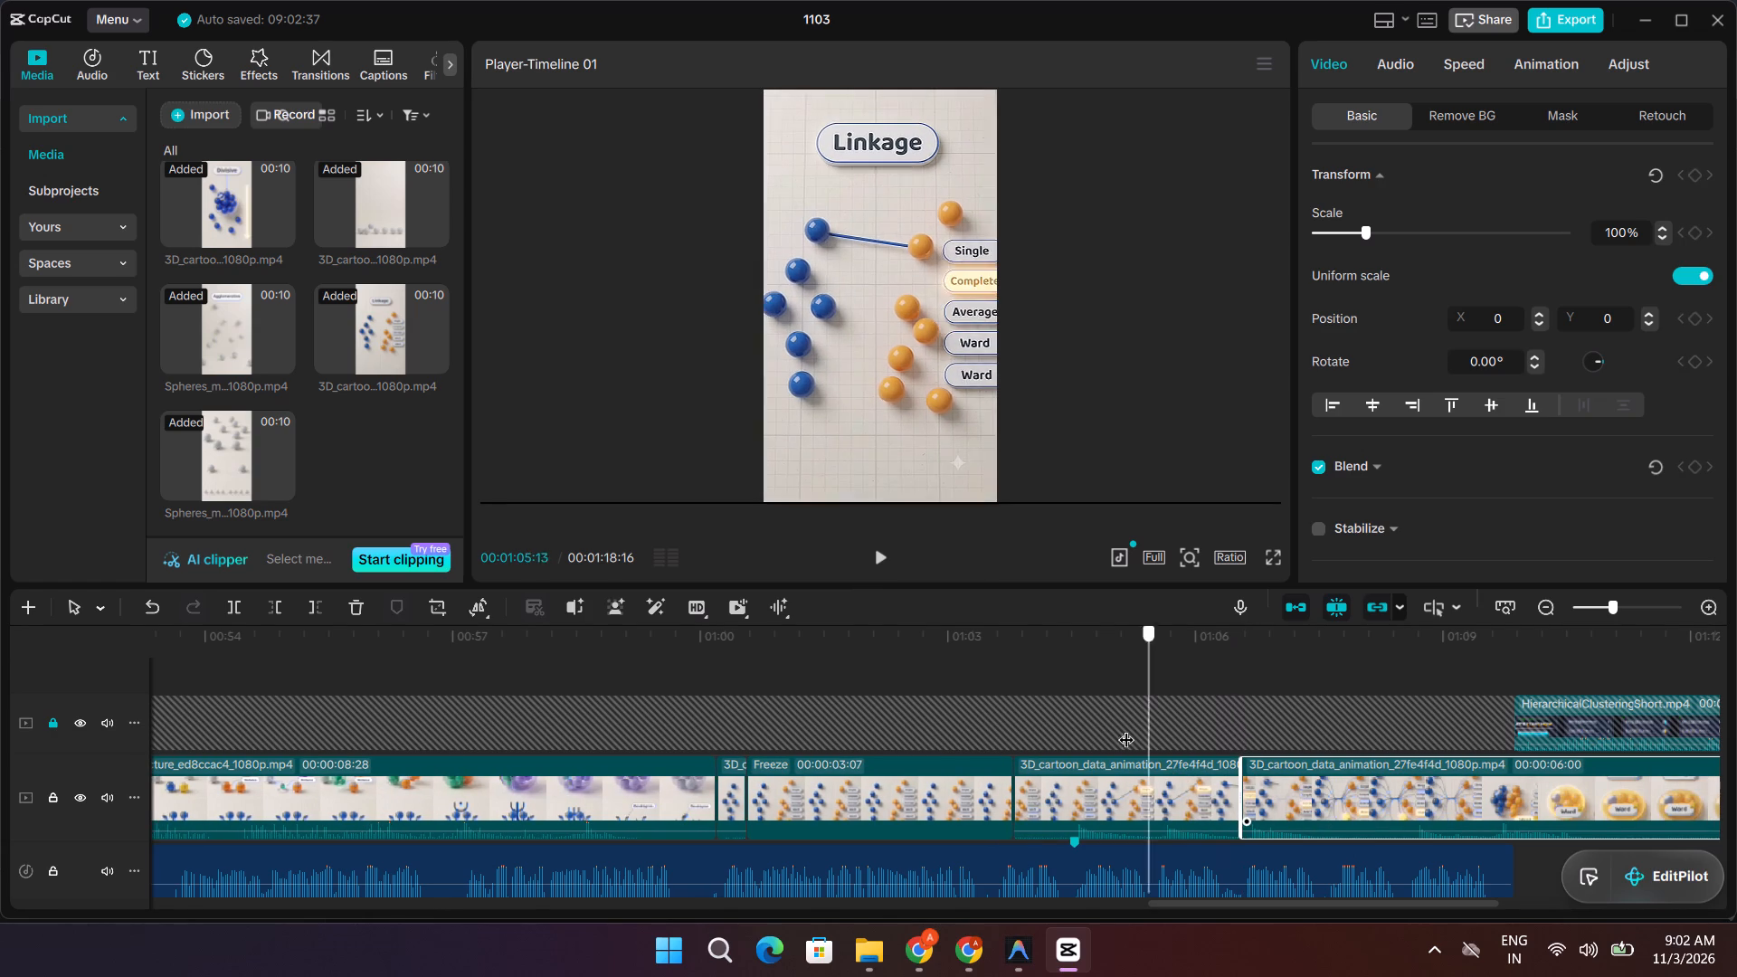
pyautogui.moveTo(1126, 728); pyautogui.dragTo(1026, 740)
pyautogui.press('space')
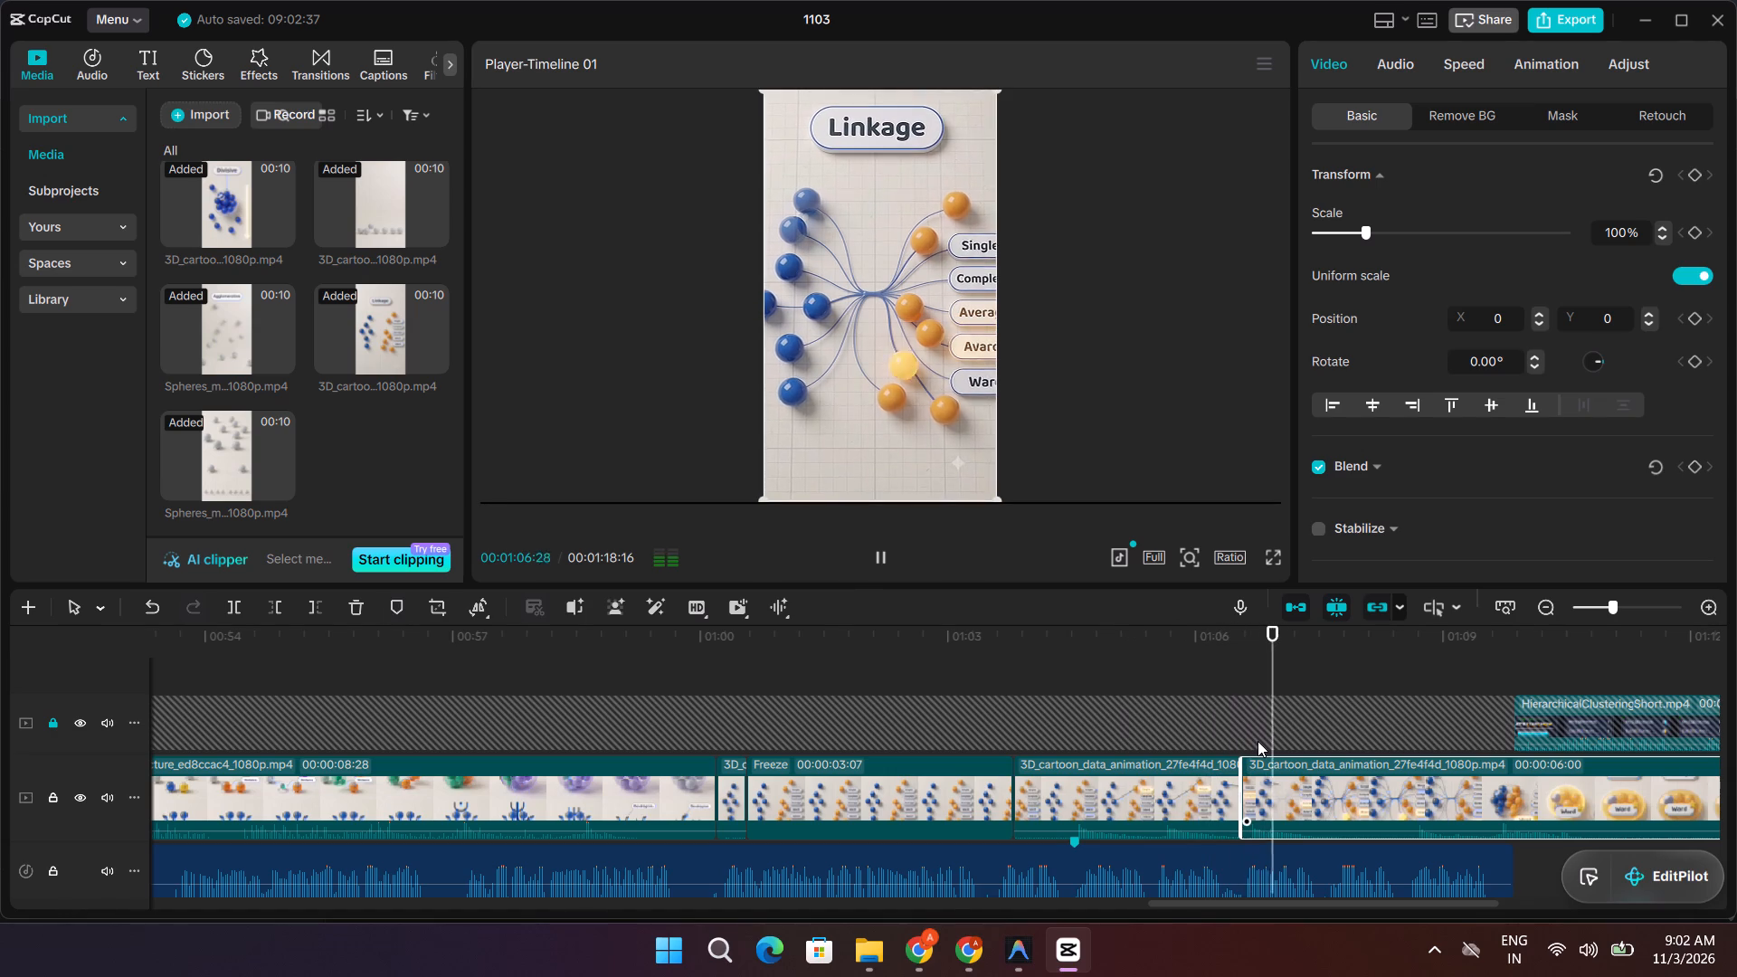
pyautogui.press('space')
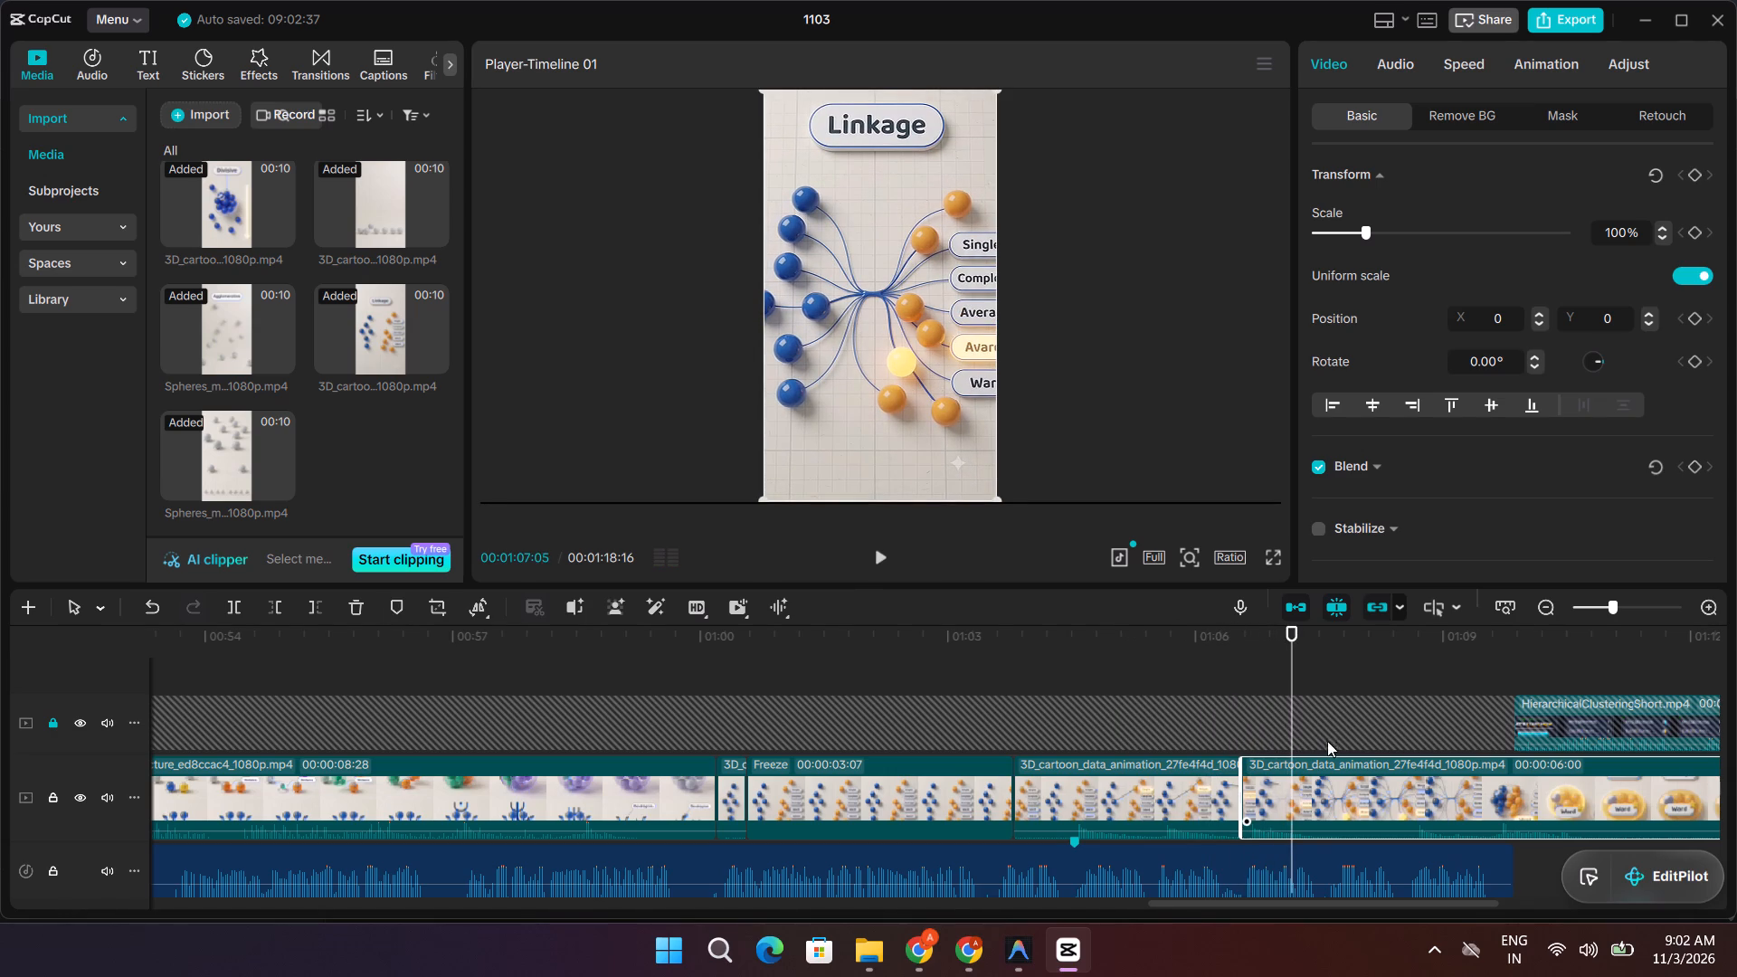
pyautogui.press('space')
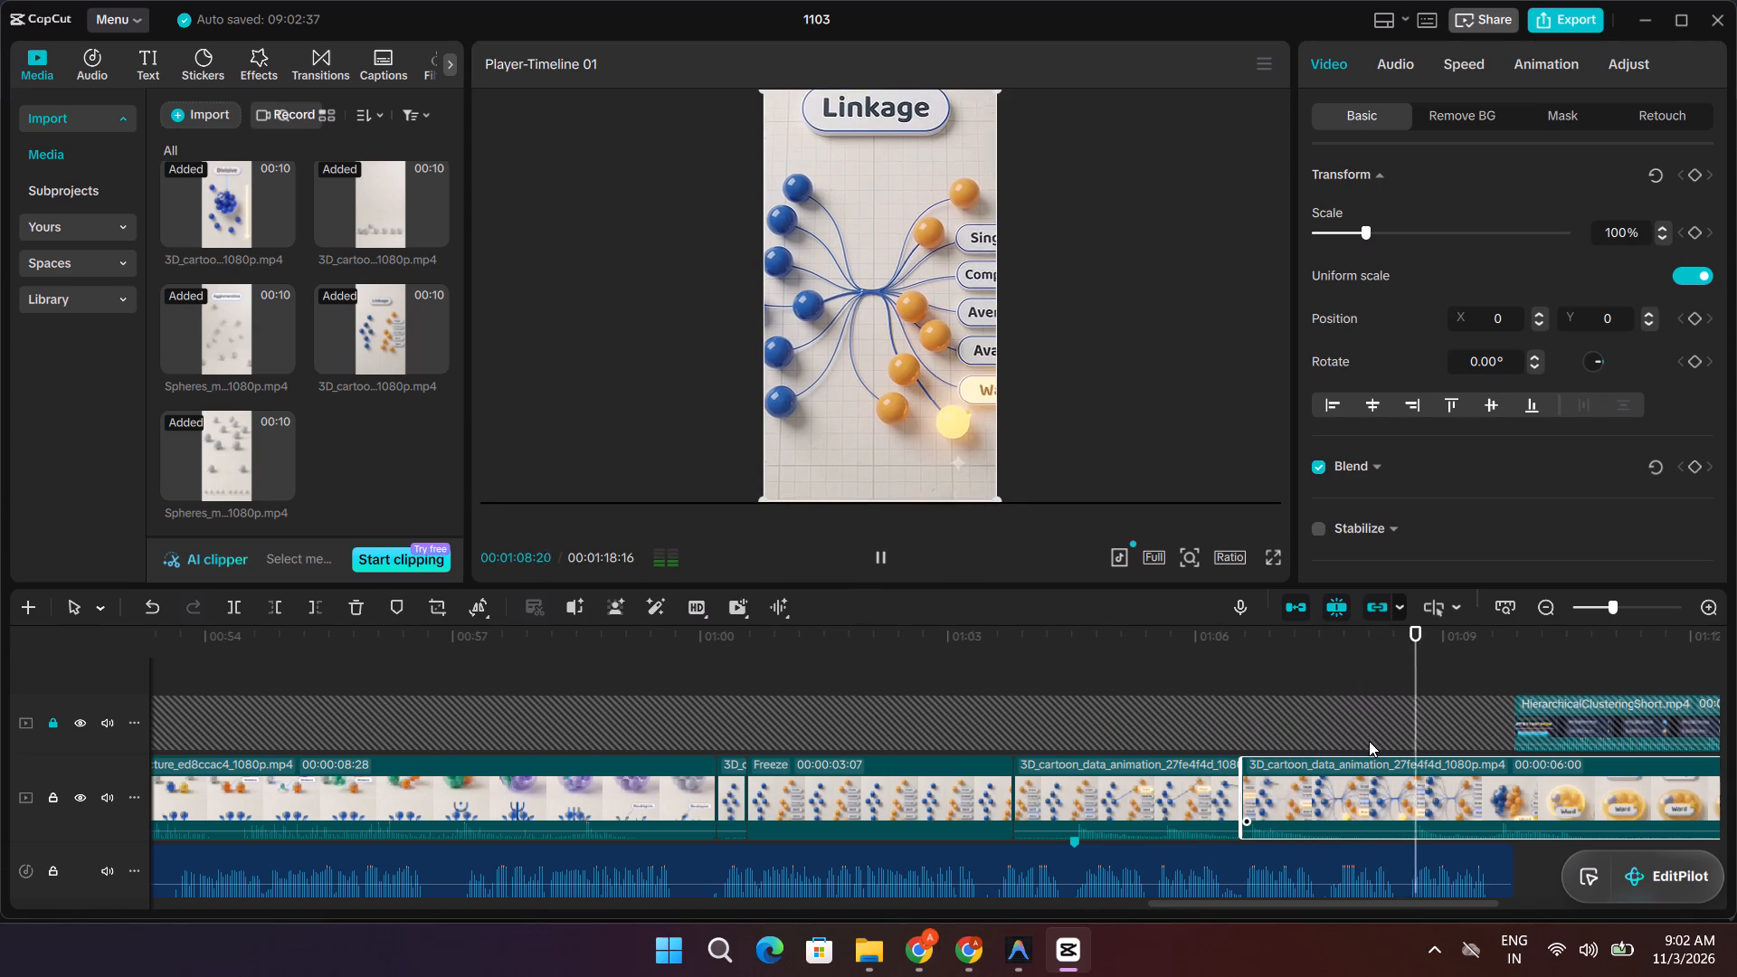
pyautogui.press('space')
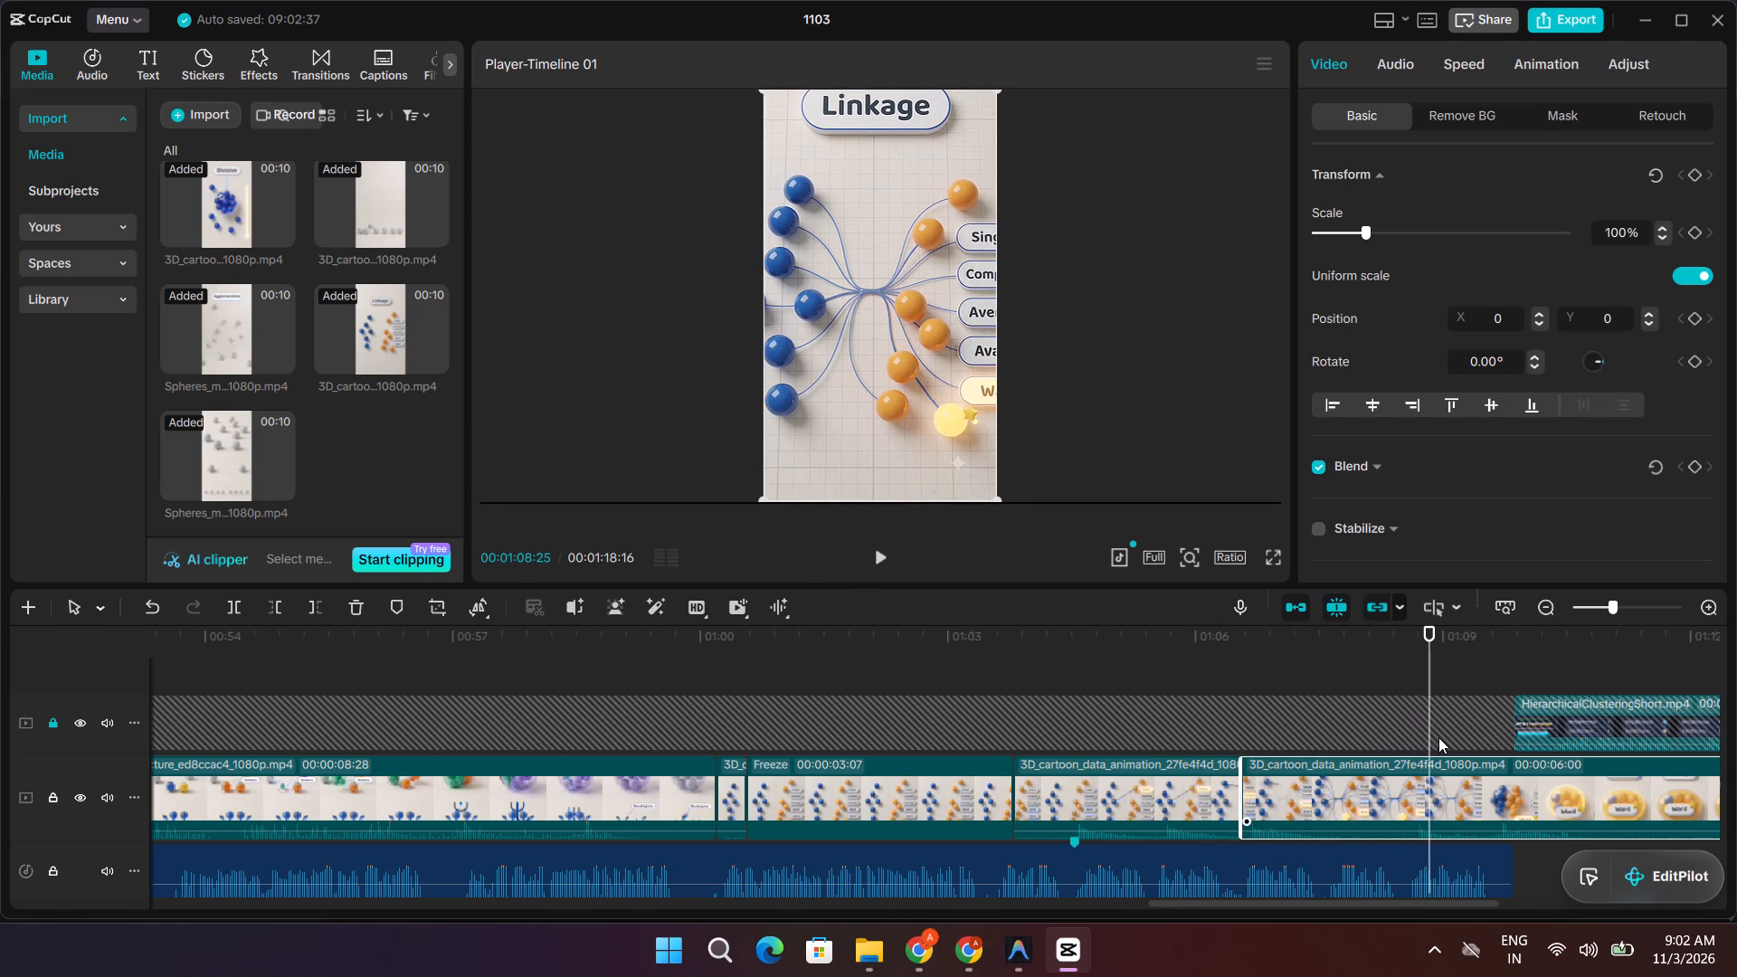
pyautogui.moveTo(1431, 730); pyautogui.dragTo(1445, 730)
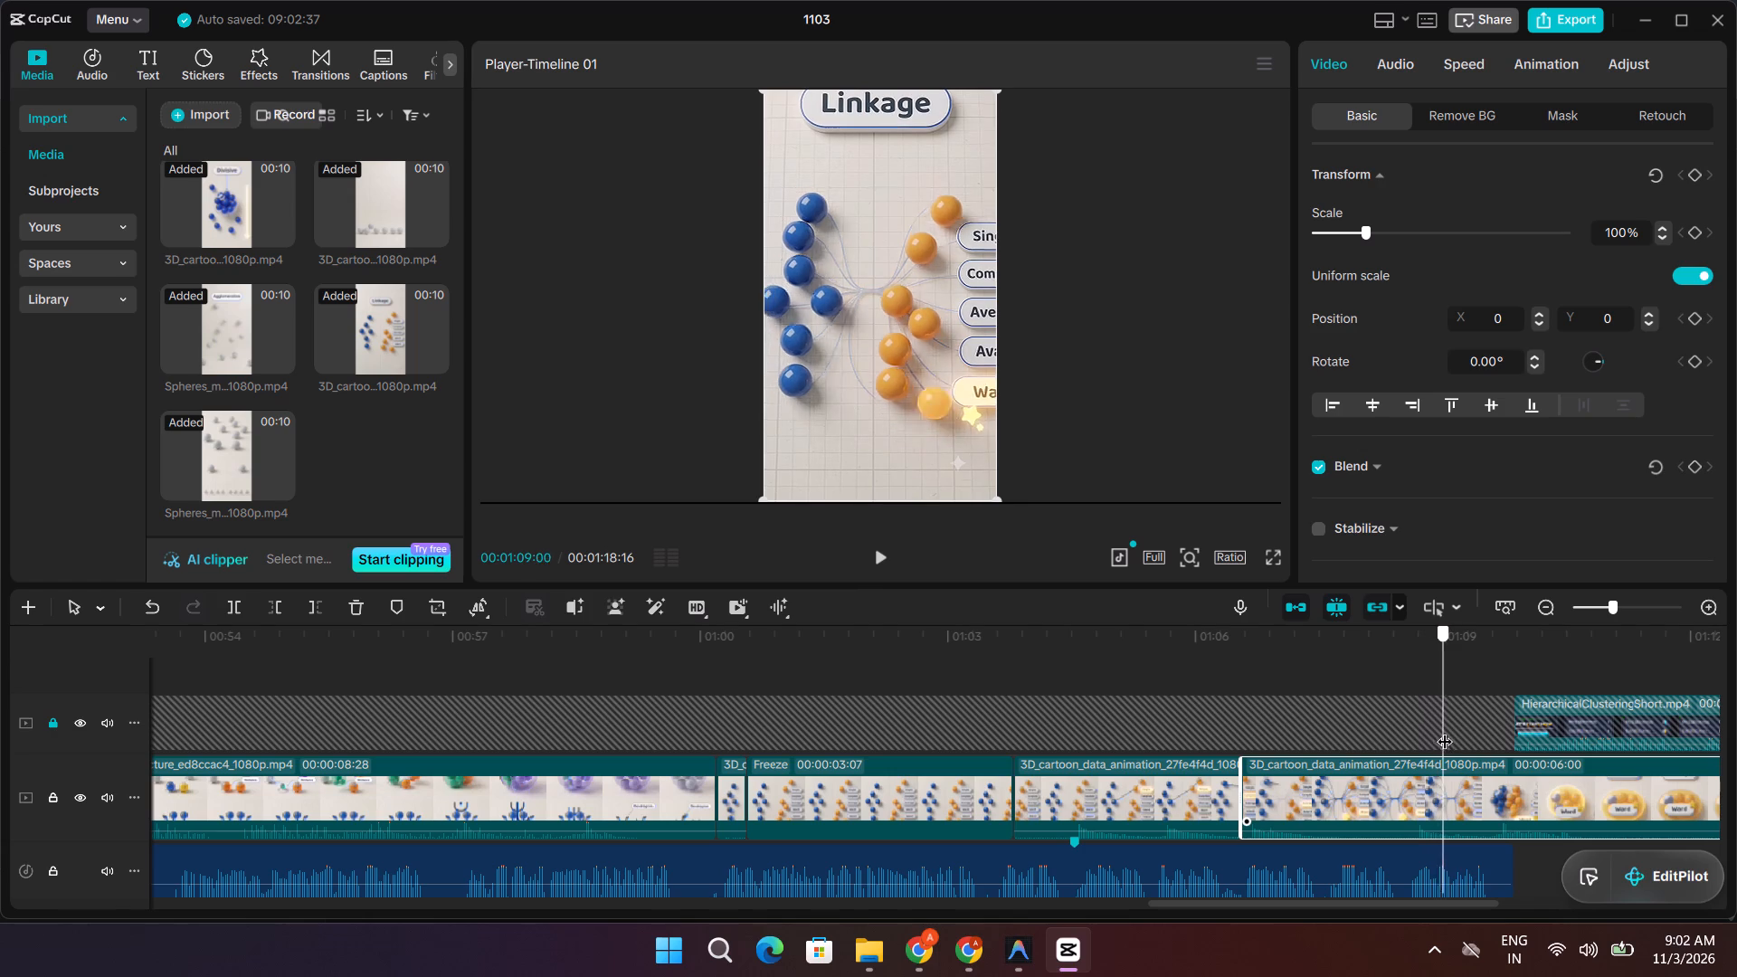
pyautogui.moveTo(1445, 730); pyautogui.dragTo(1497, 730)
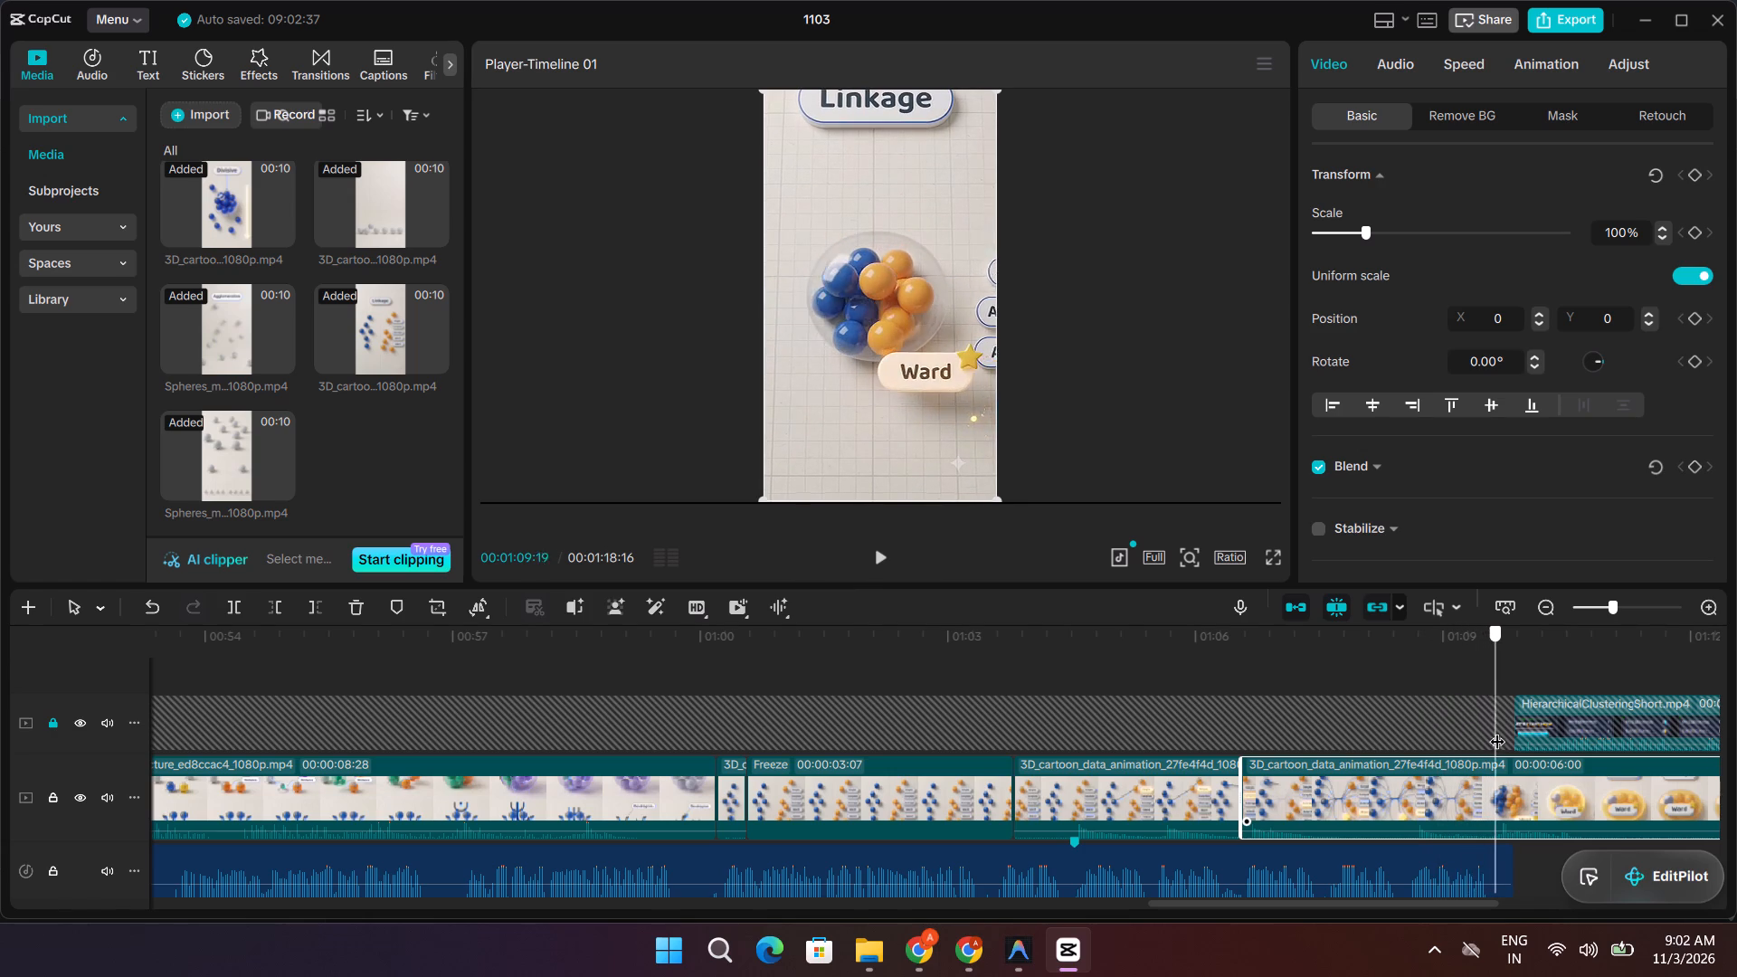
pyautogui.moveTo(1497, 730); pyautogui.dragTo(1507, 730)
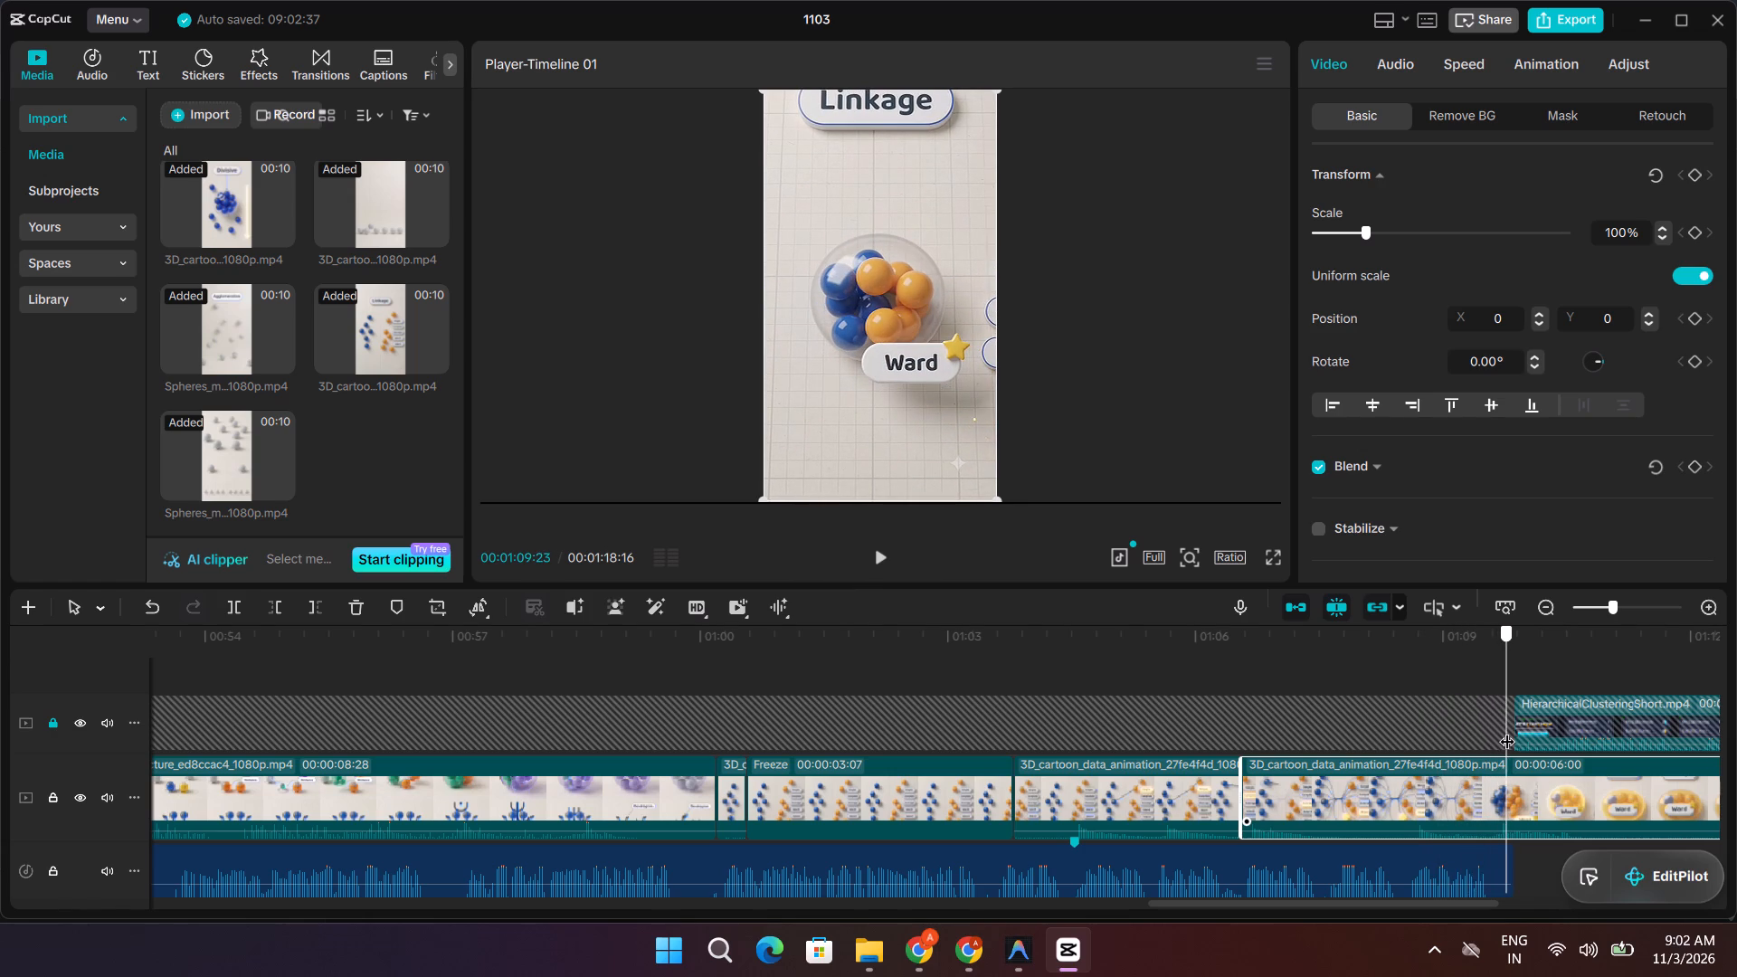
pyautogui.moveTo(1507, 730); pyautogui.dragTo(1376, 736)
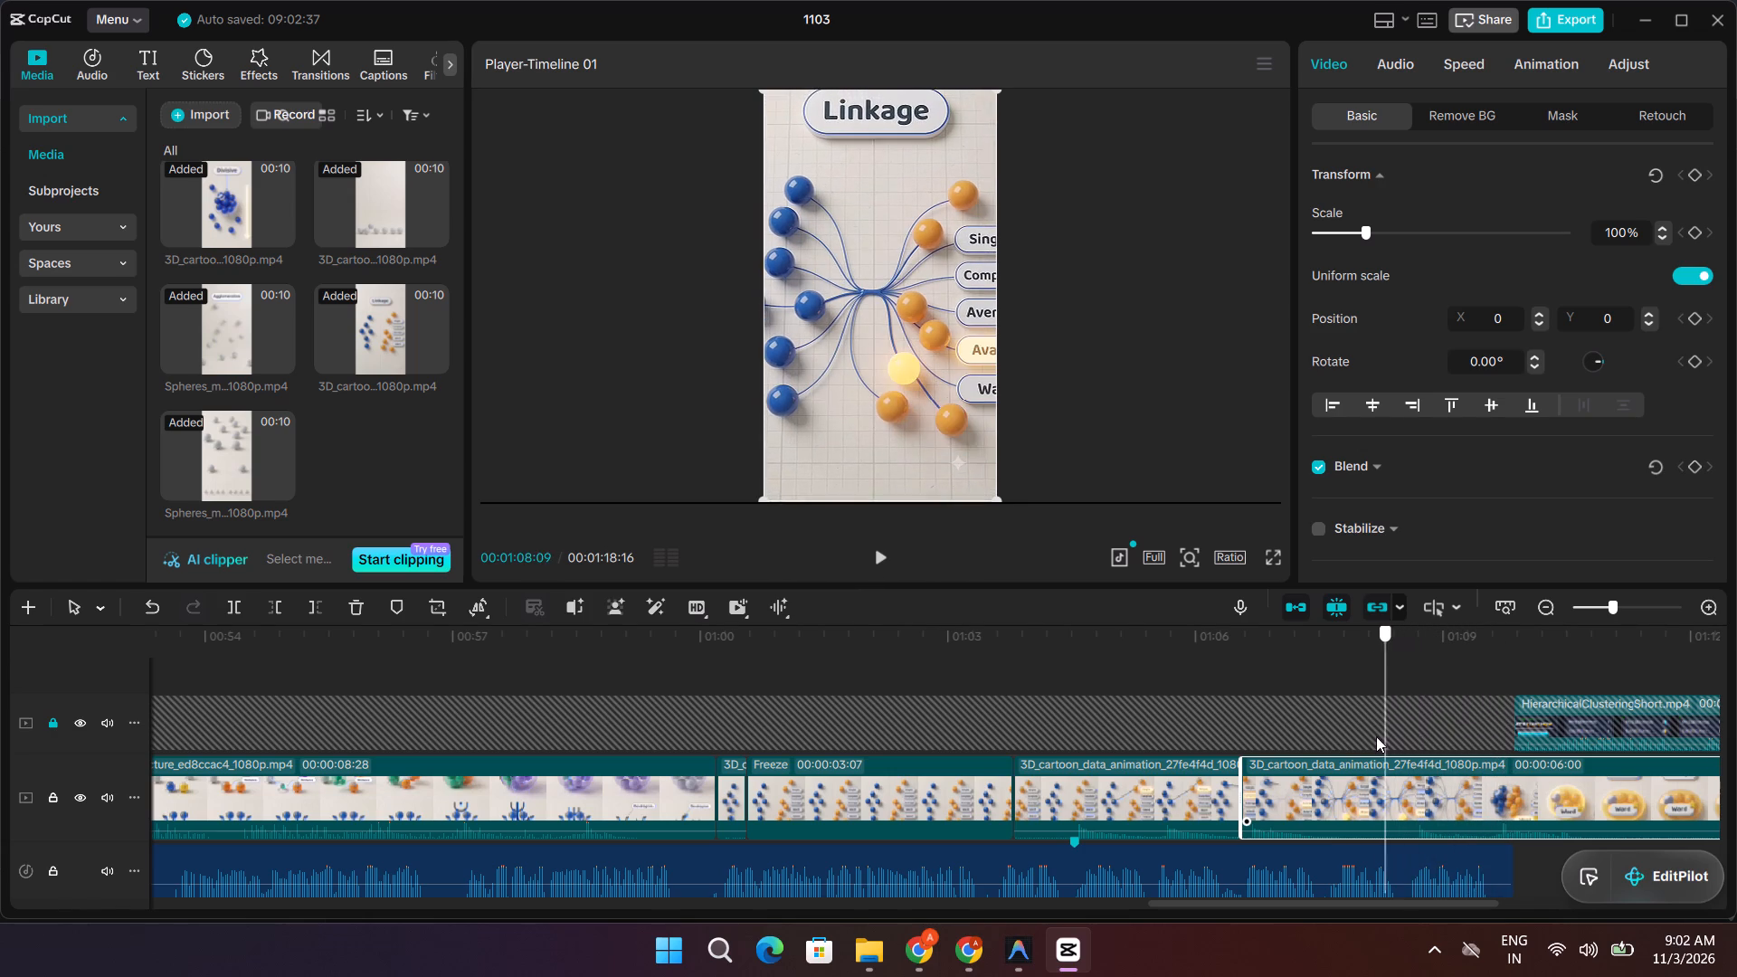
pyautogui.moveTo(1376, 736); pyautogui.dragTo(1183, 739)
pyautogui.press('space')
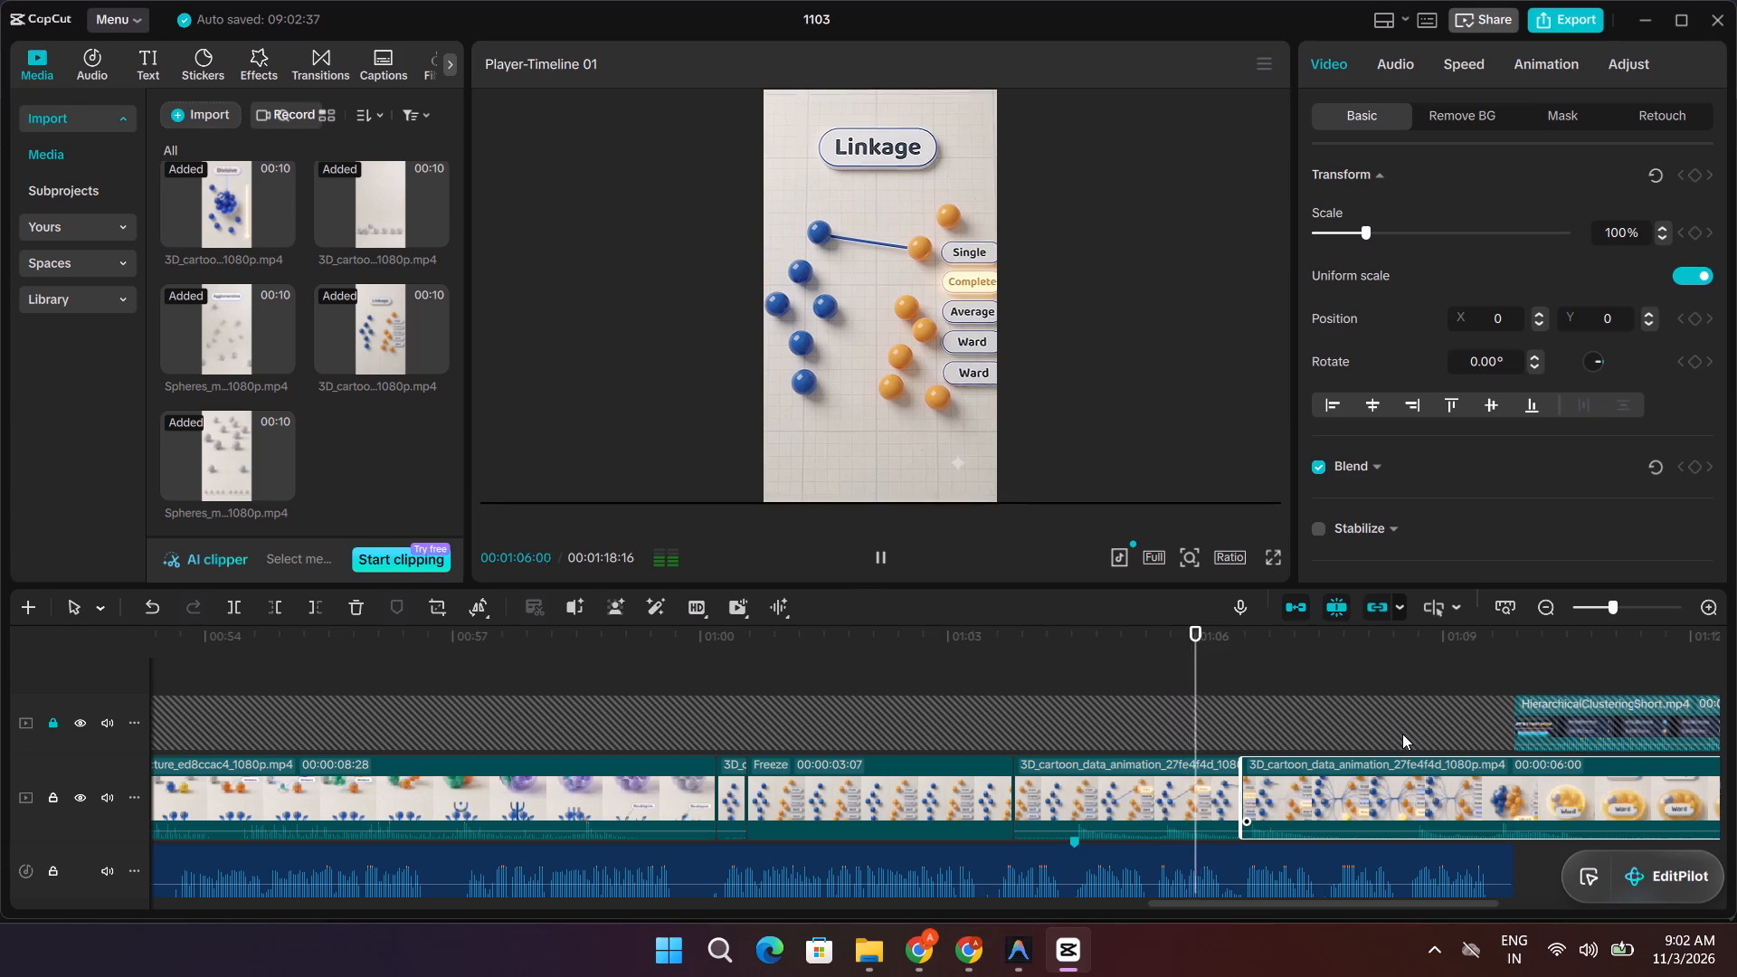
pyautogui.press('space')
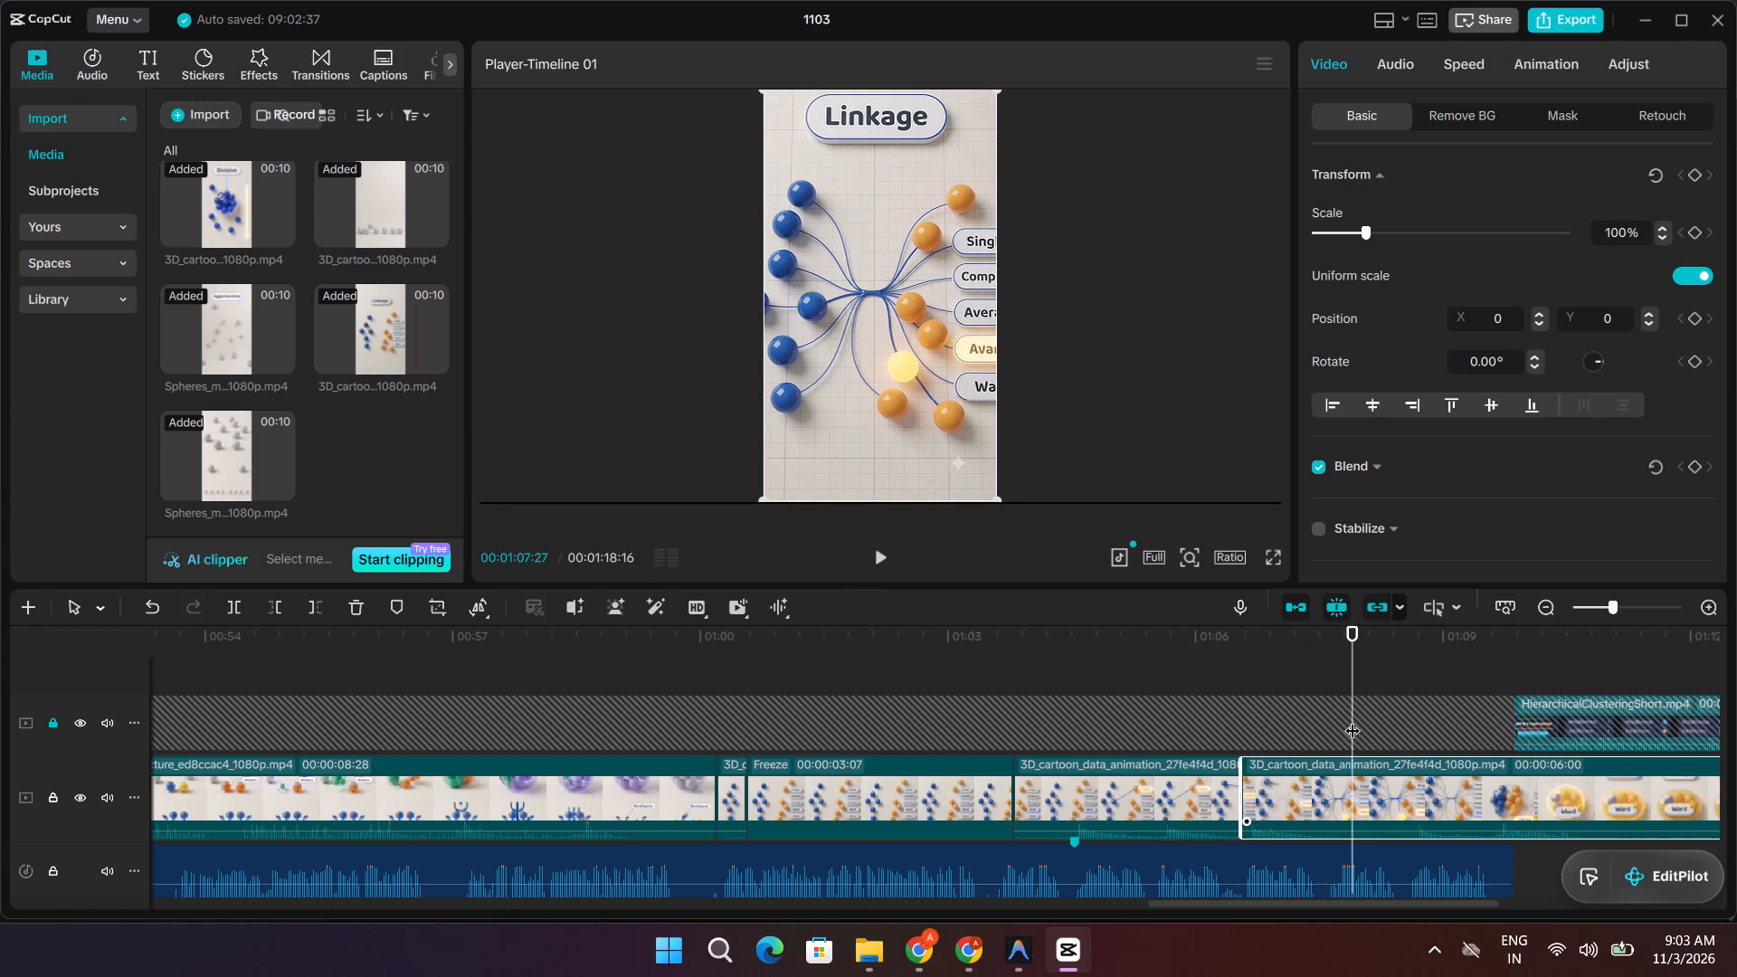
pyautogui.moveTo(1353, 719); pyautogui.dragTo(1362, 719)
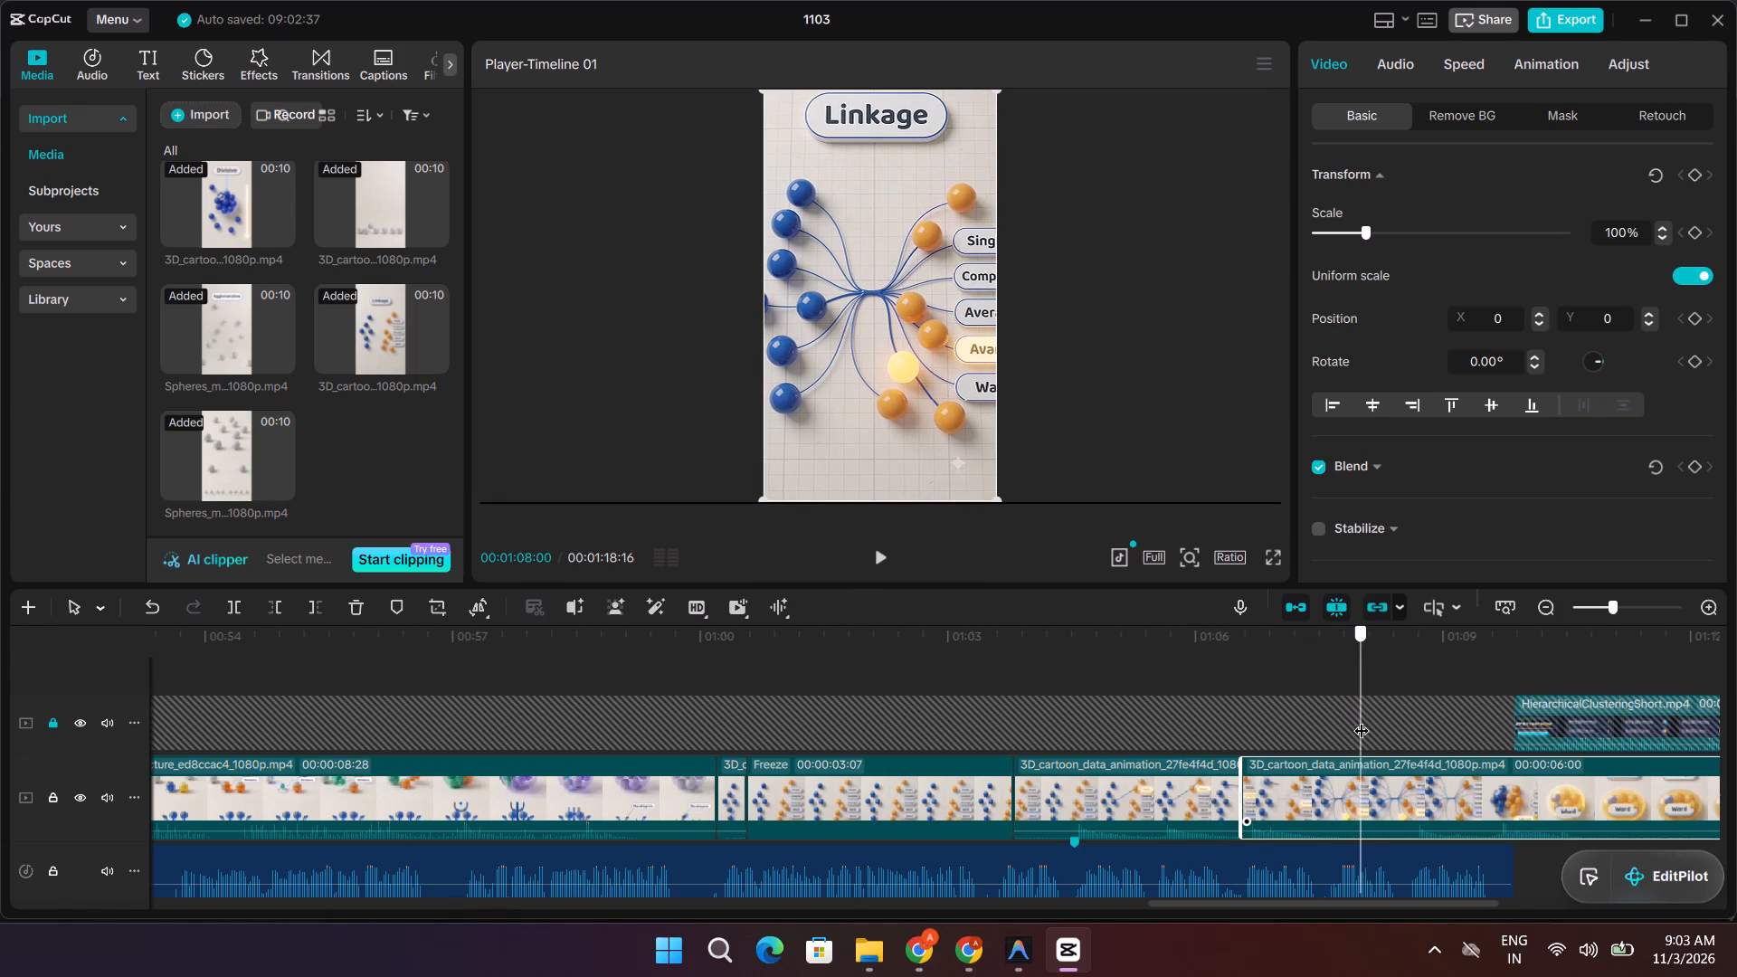
# Split the Linkage clip at 00:01:07:14 and trim the last part's start to leave about 4 seconds, bringing the Ward highlight forward.
pyautogui.moveTo(1362, 719); pyautogui.dragTo(1317, 719)
pyautogui.click(1365, 765)
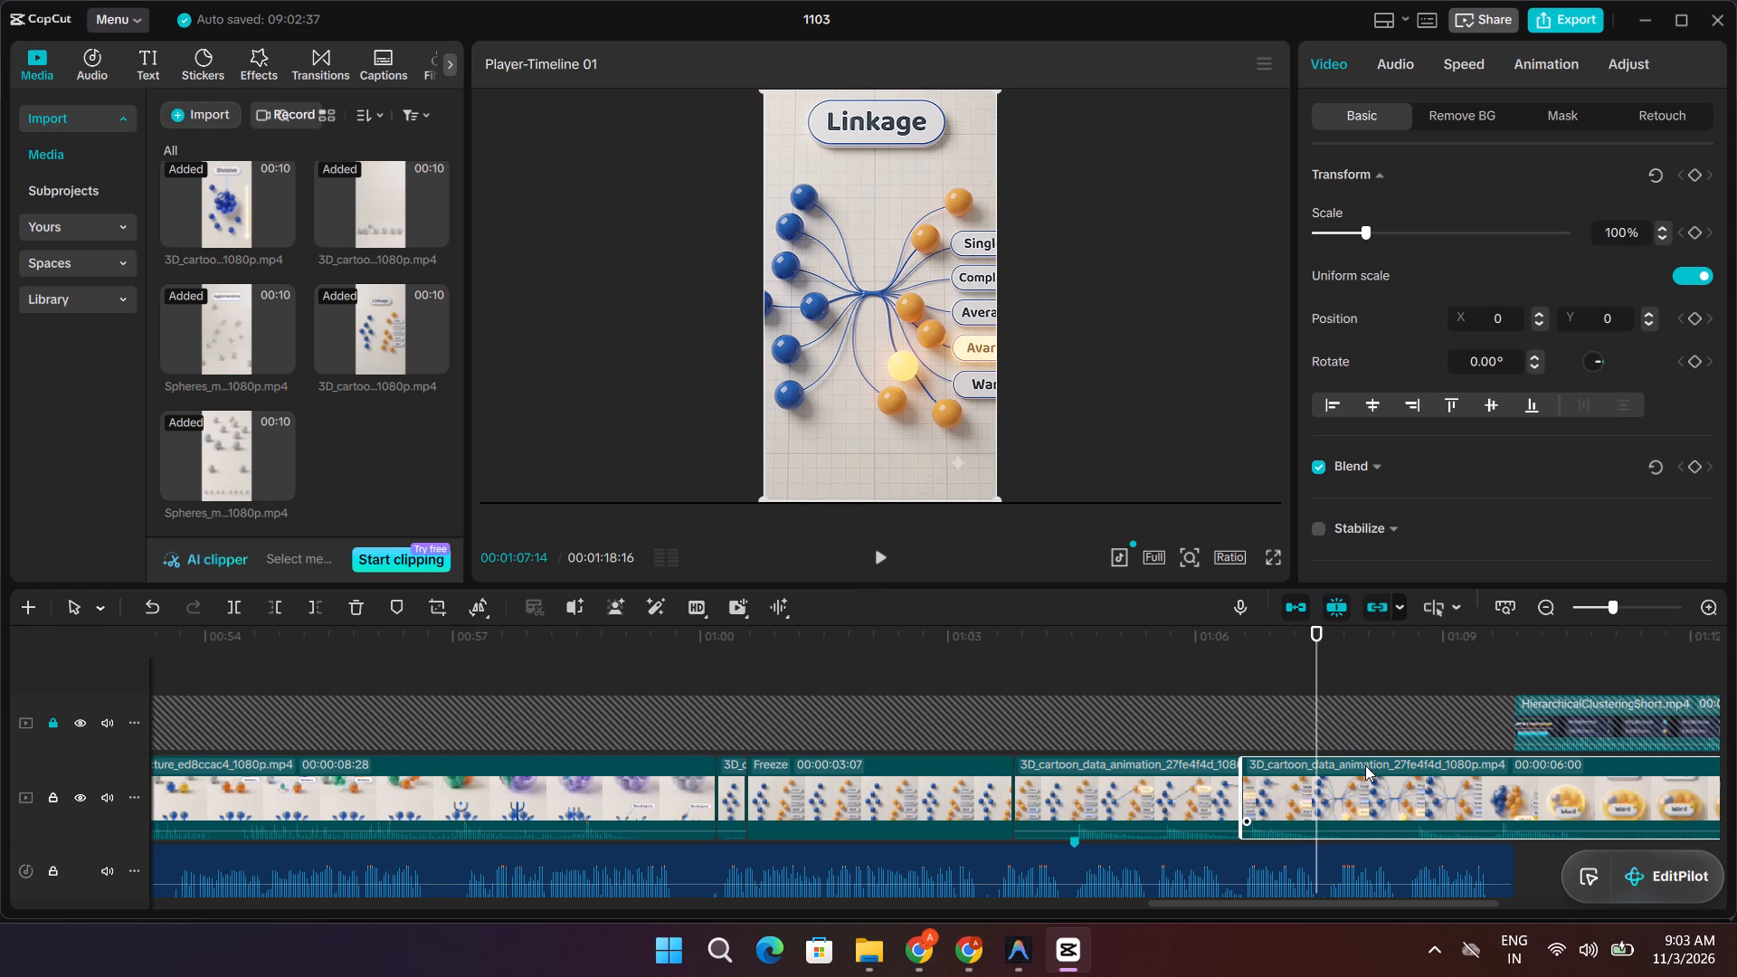
pyautogui.hotkey('ctrl', 'b')
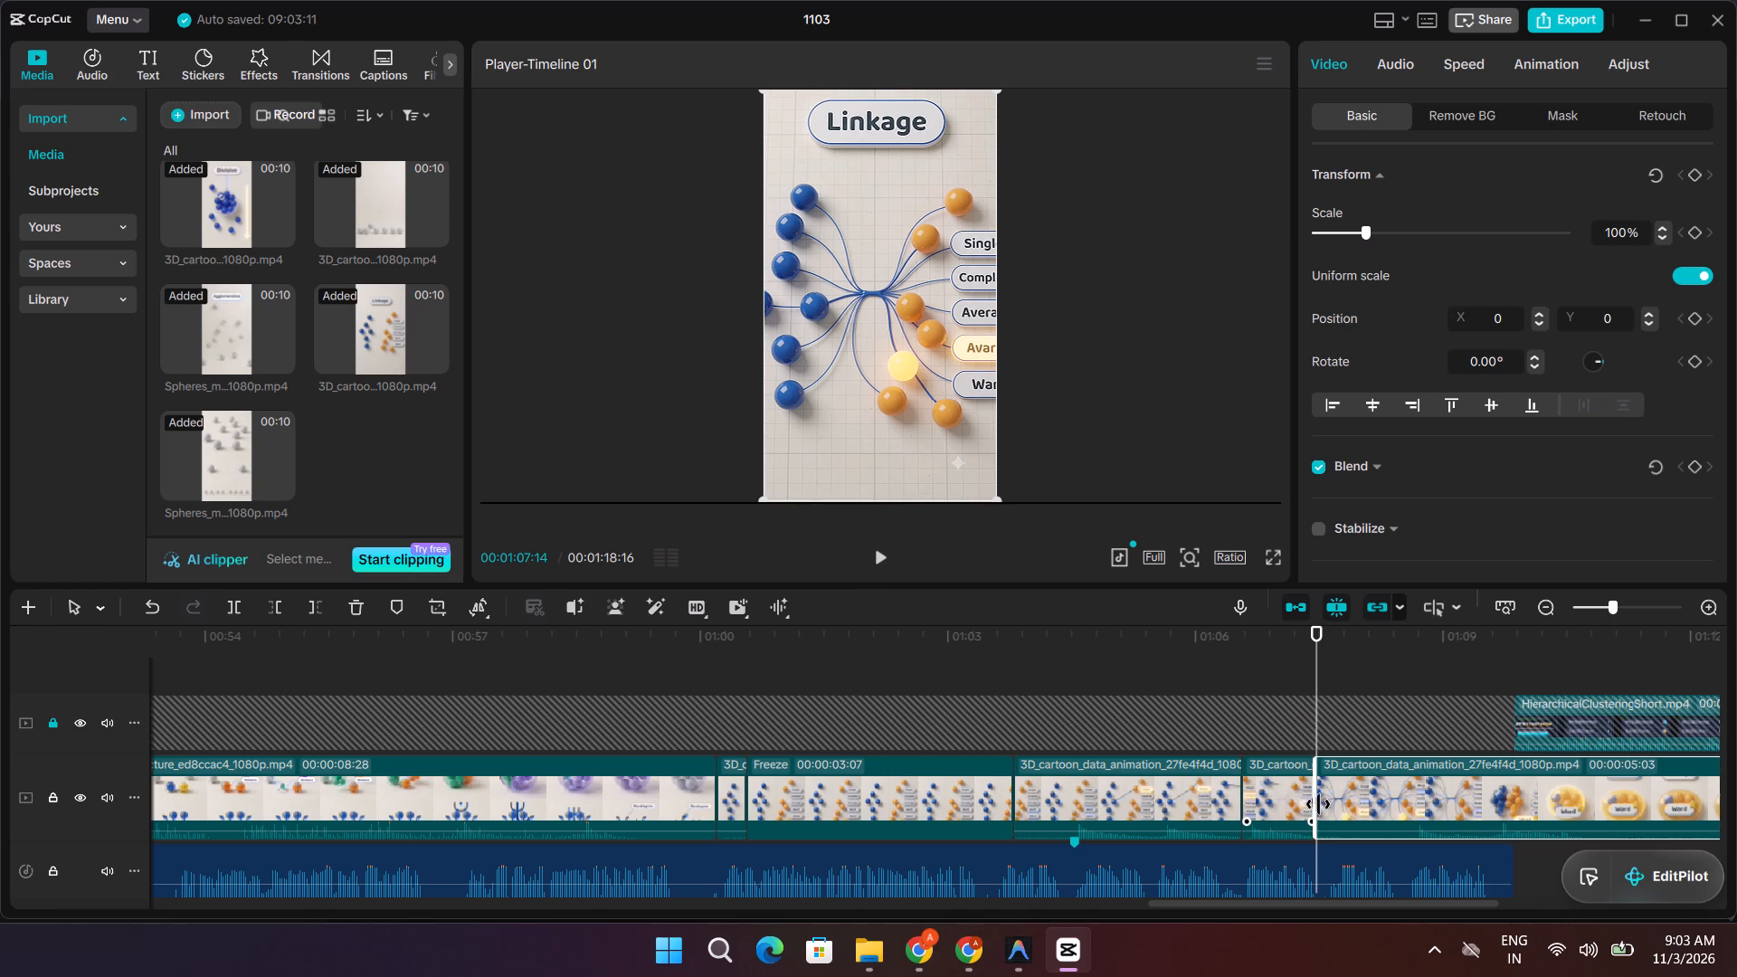
pyautogui.moveTo(1314, 804); pyautogui.dragTo(1391, 829)
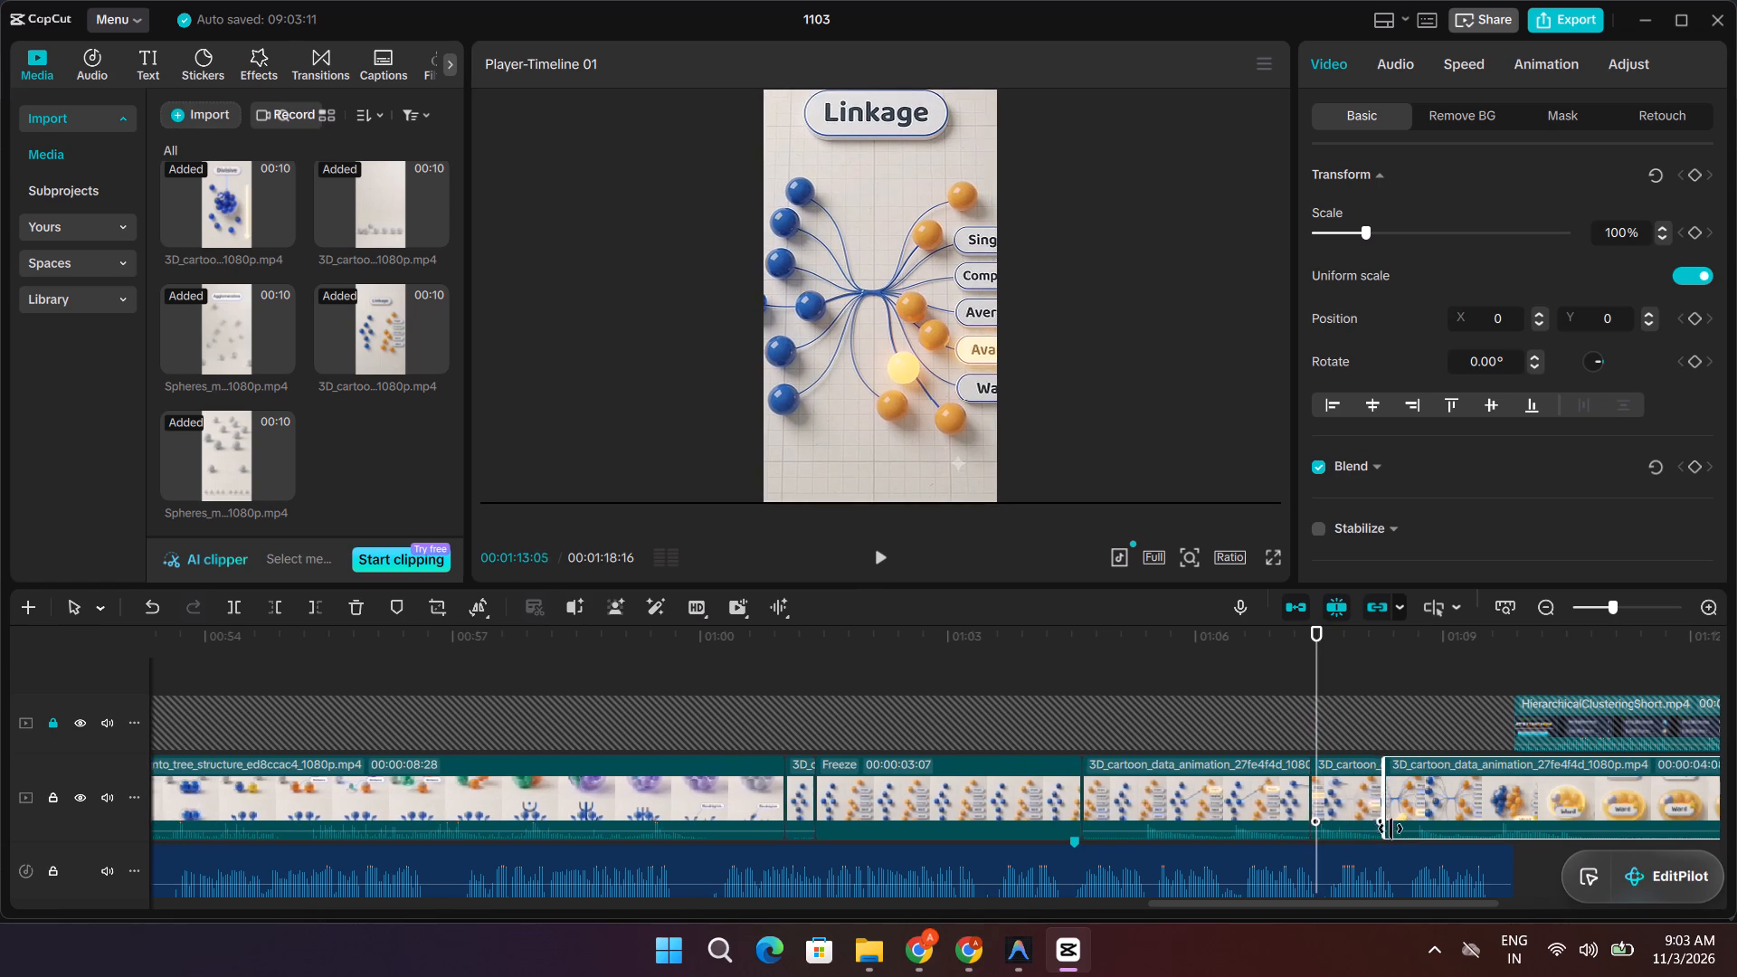
pyautogui.moveTo(1391, 829); pyautogui.dragTo(1408, 834)
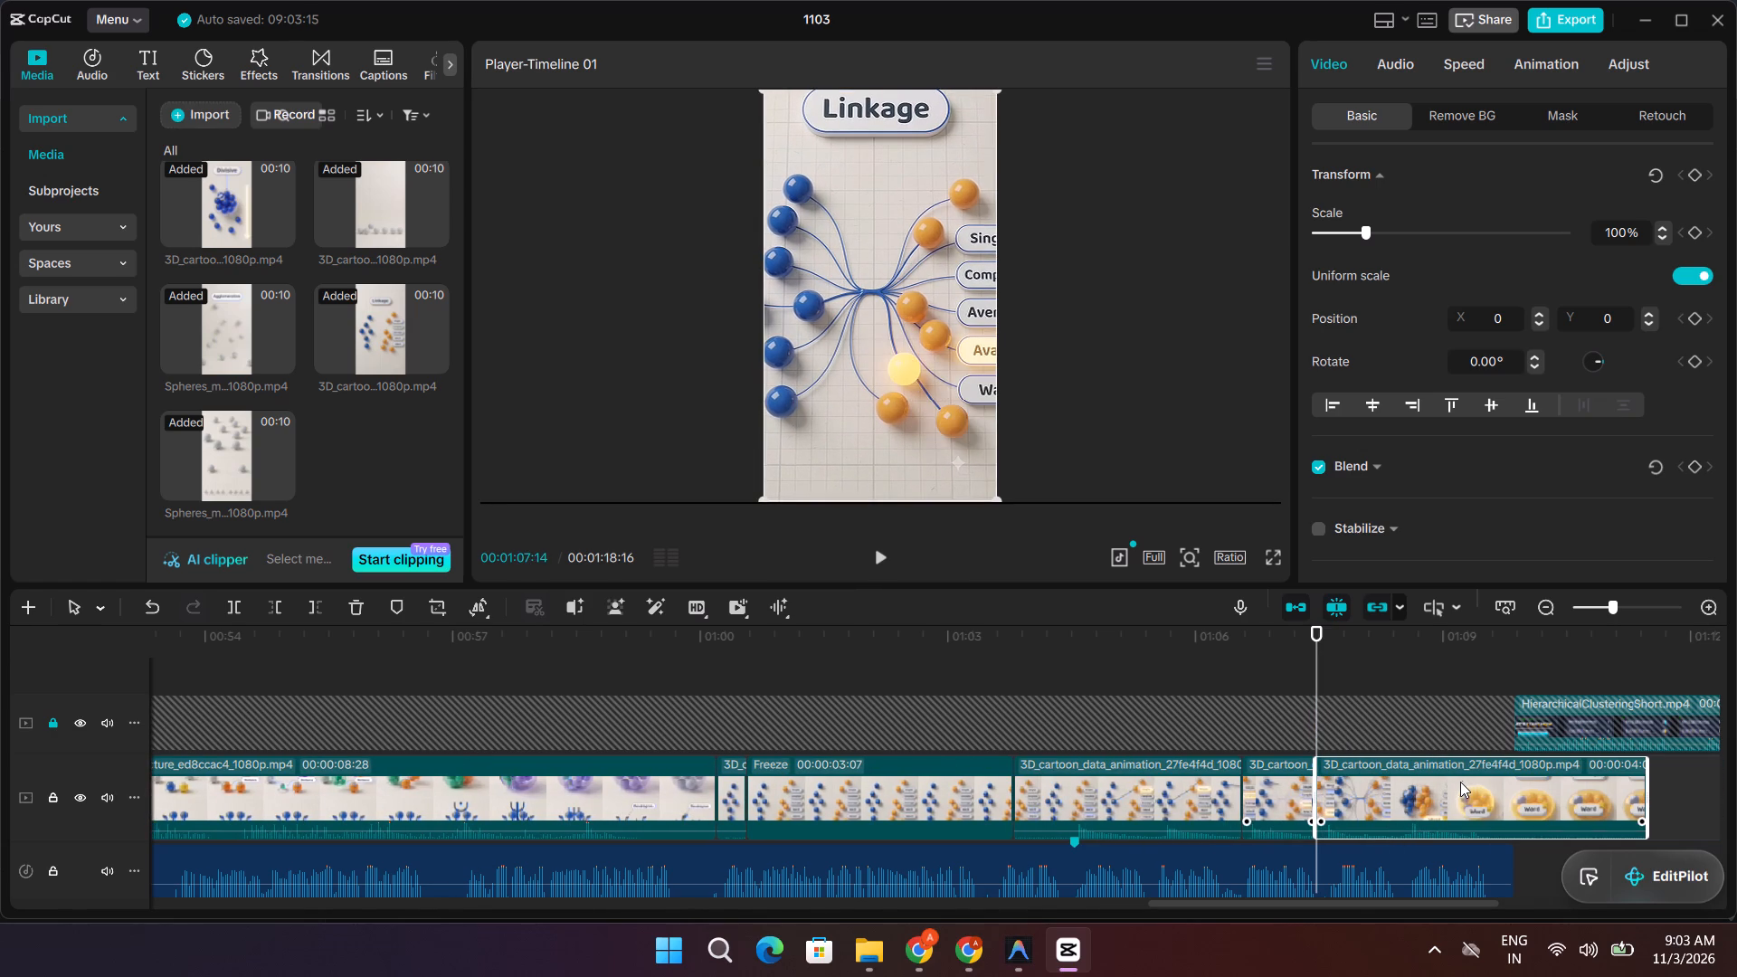
# Split the last Linkage part at 00:01:09:20, just before the outro, and delete the leftover tail.
pyautogui.press('space')
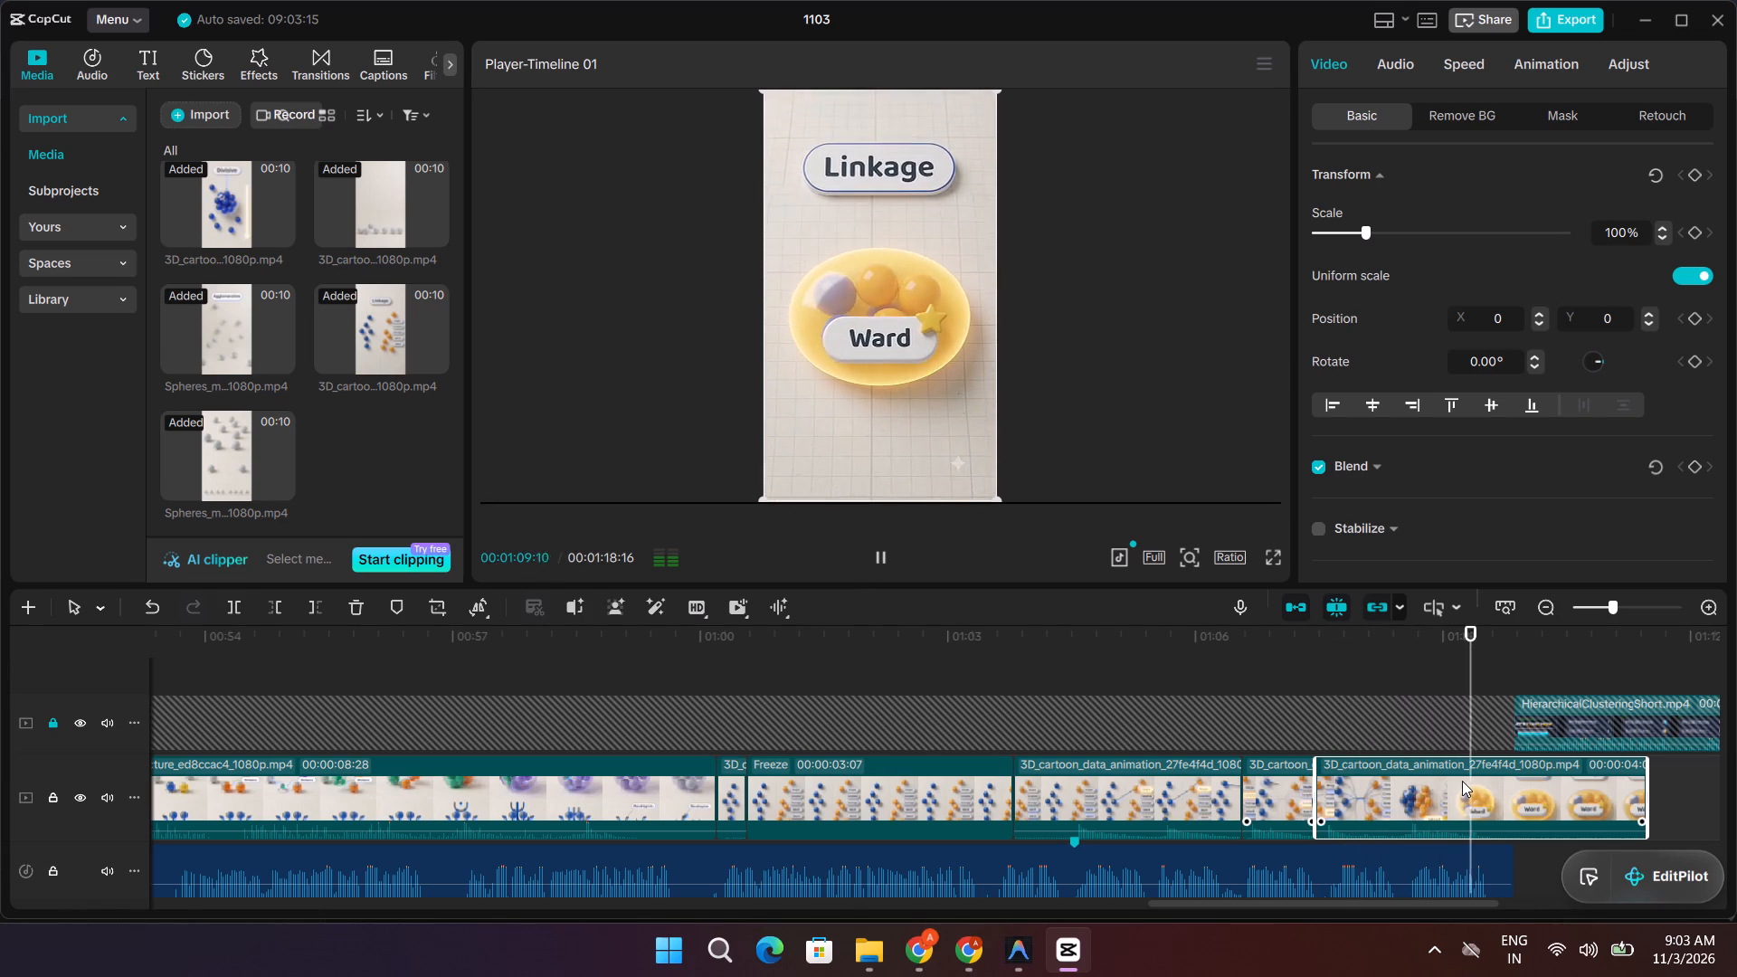
pyautogui.press('space')
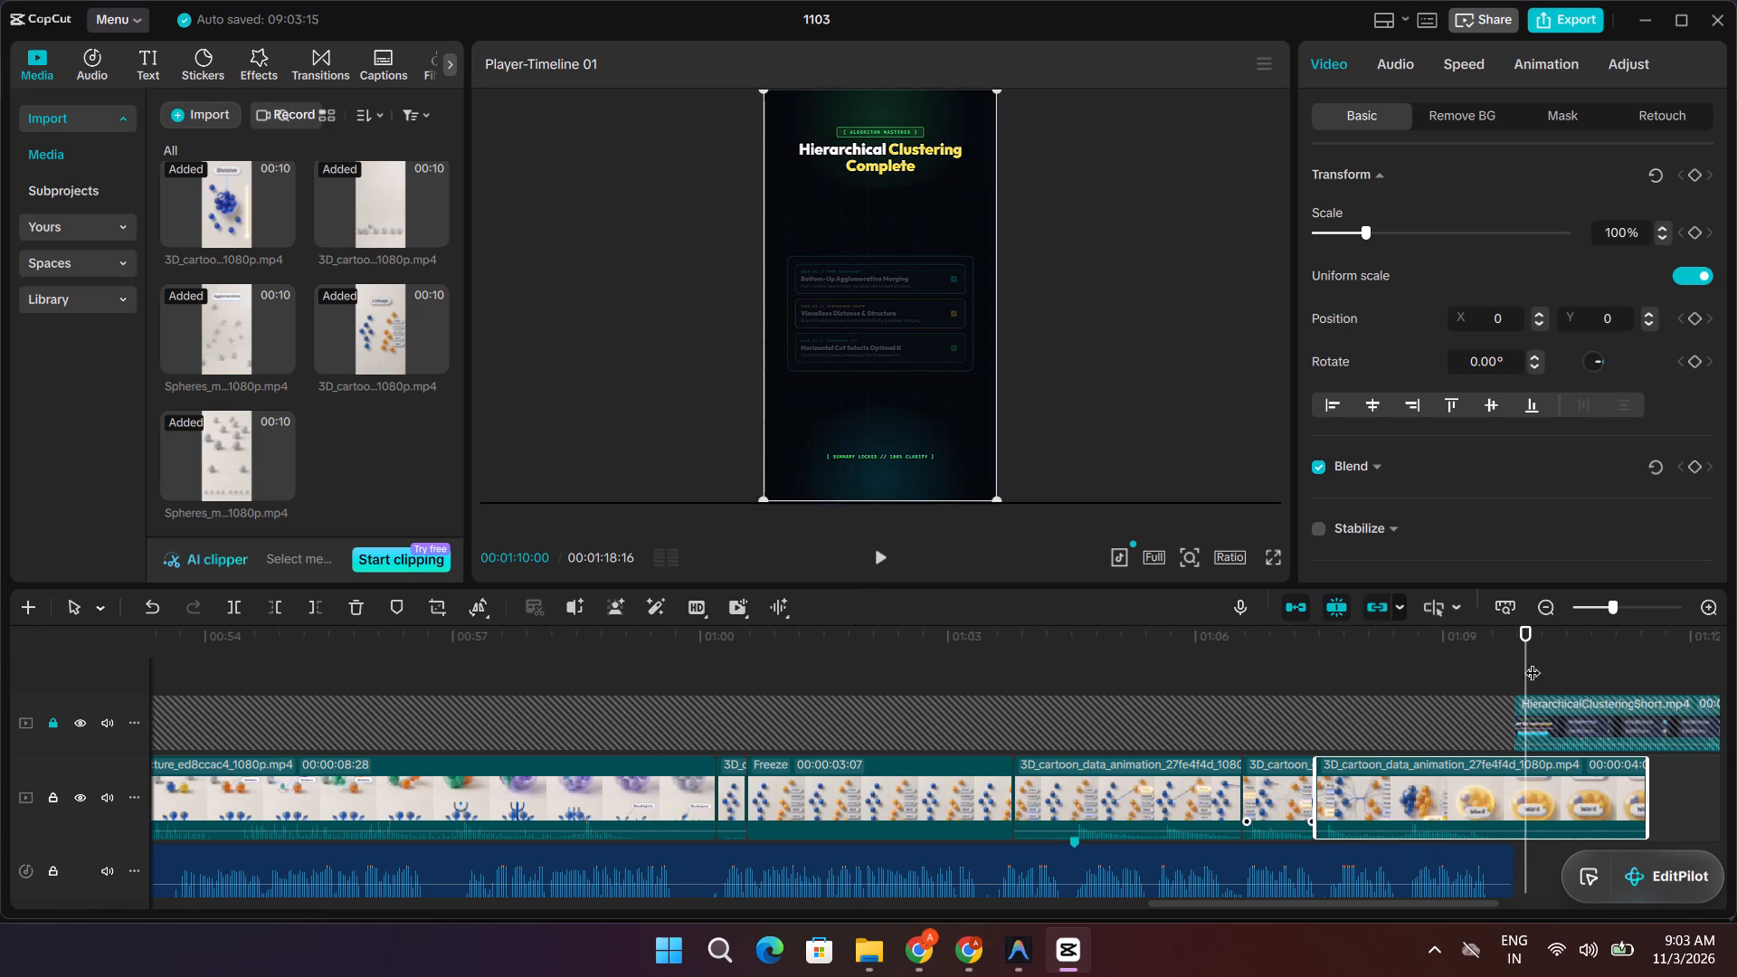
pyautogui.moveTo(1526, 658); pyautogui.dragTo(1514, 658)
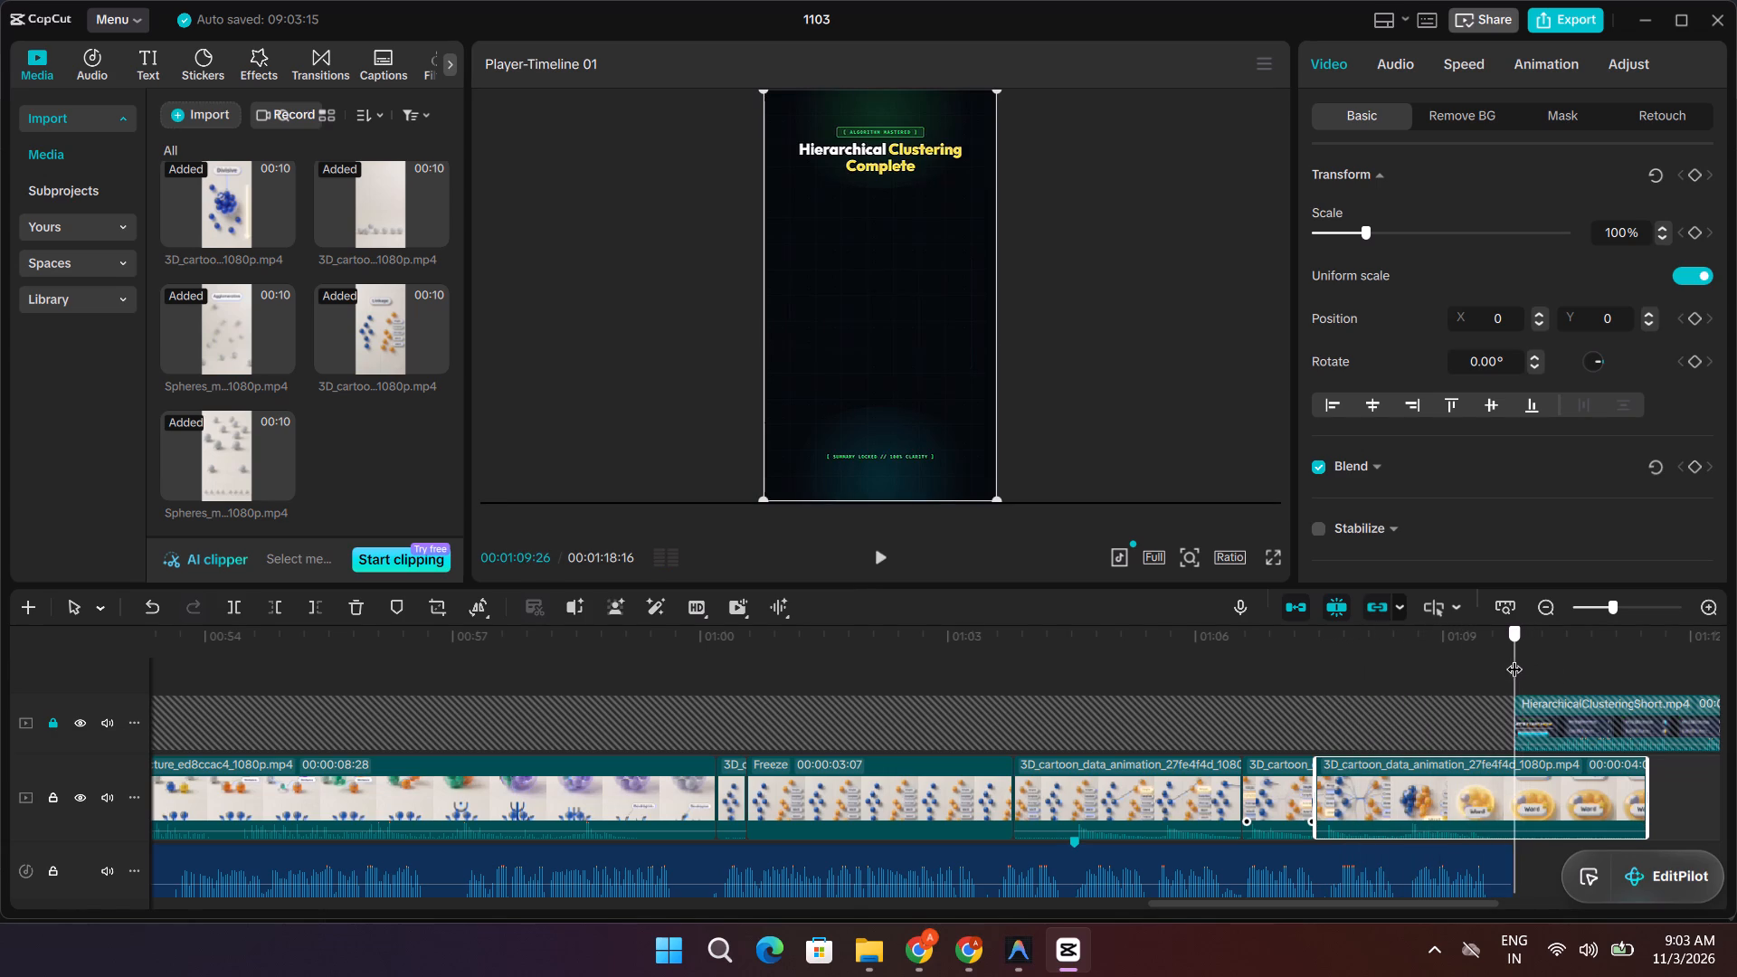
pyautogui.moveTo(1514, 658); pyautogui.dragTo(1497, 660)
pyautogui.click(1514, 789)
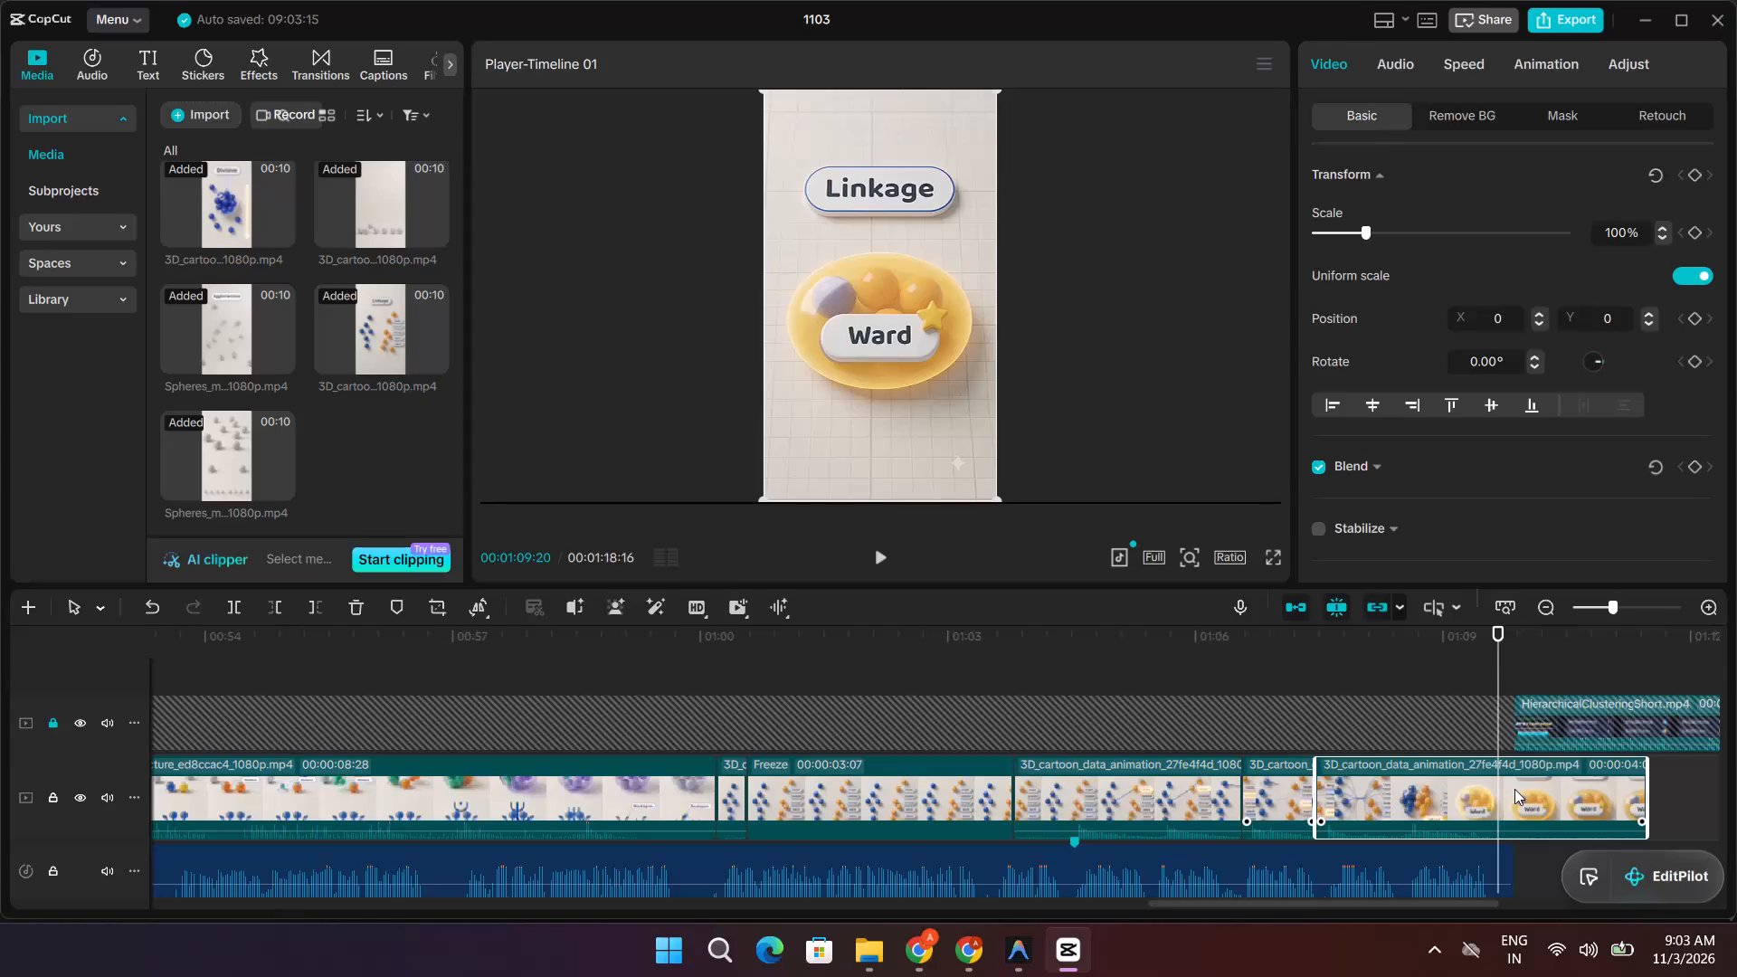
pyautogui.hotkey('ctrl', 'b')
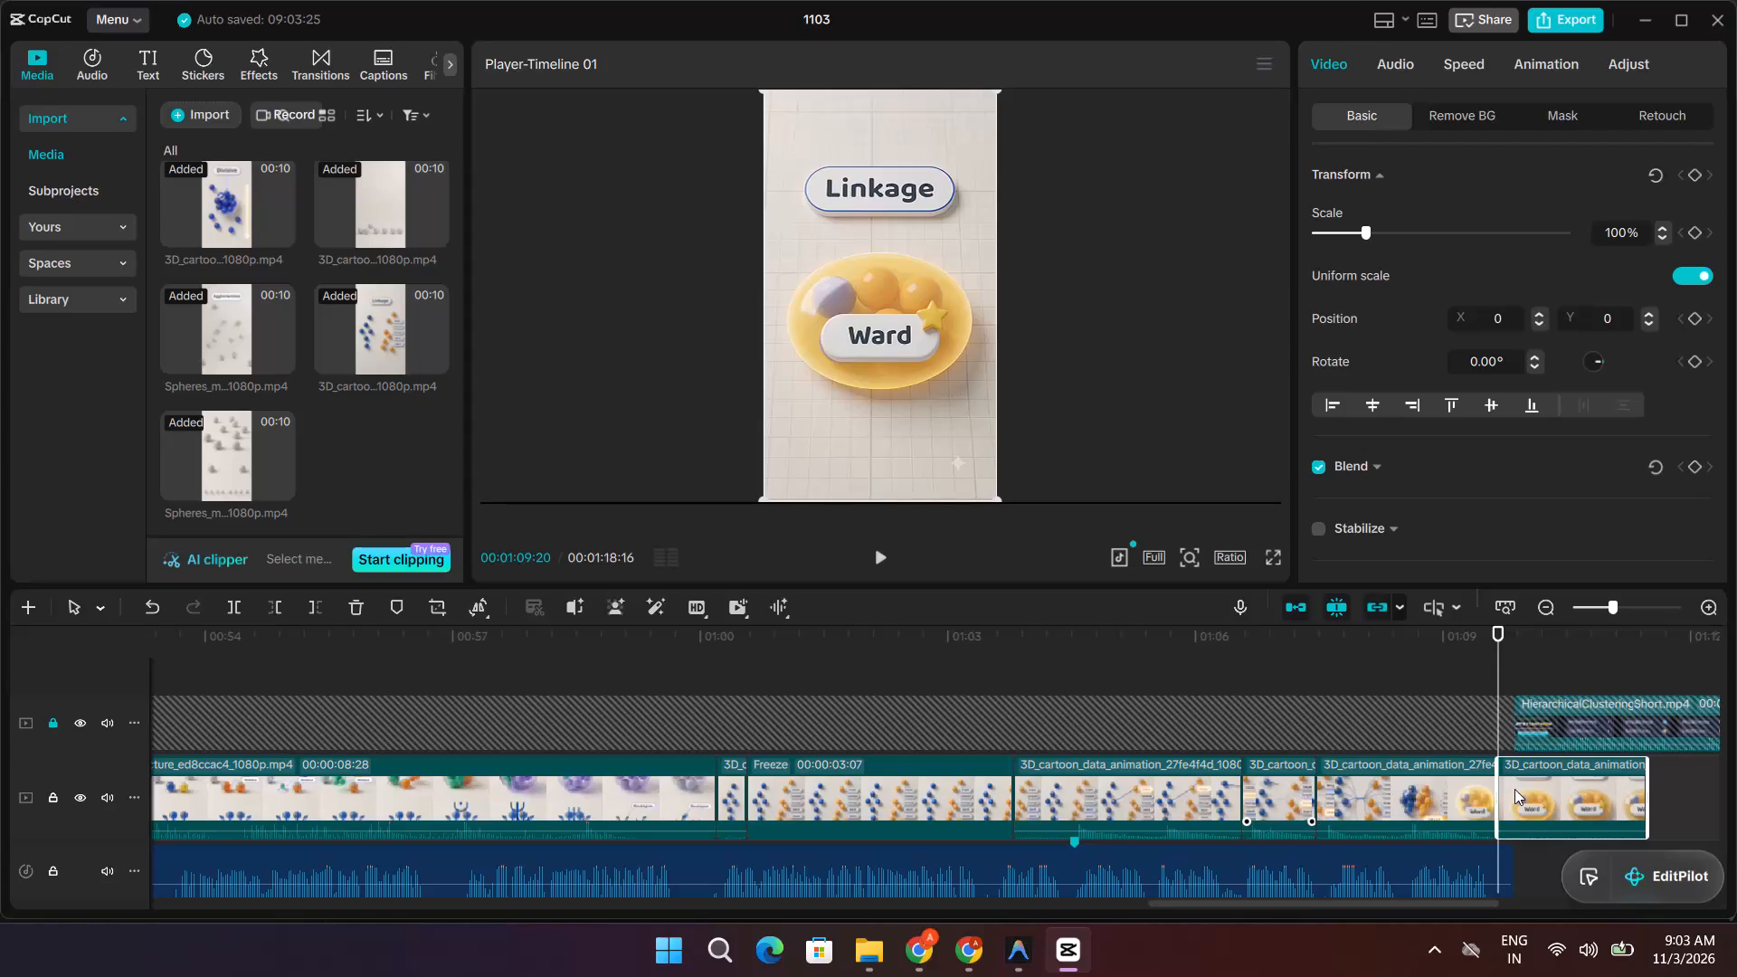
pyautogui.click(1528, 790)
pyautogui.press('BackSpace')
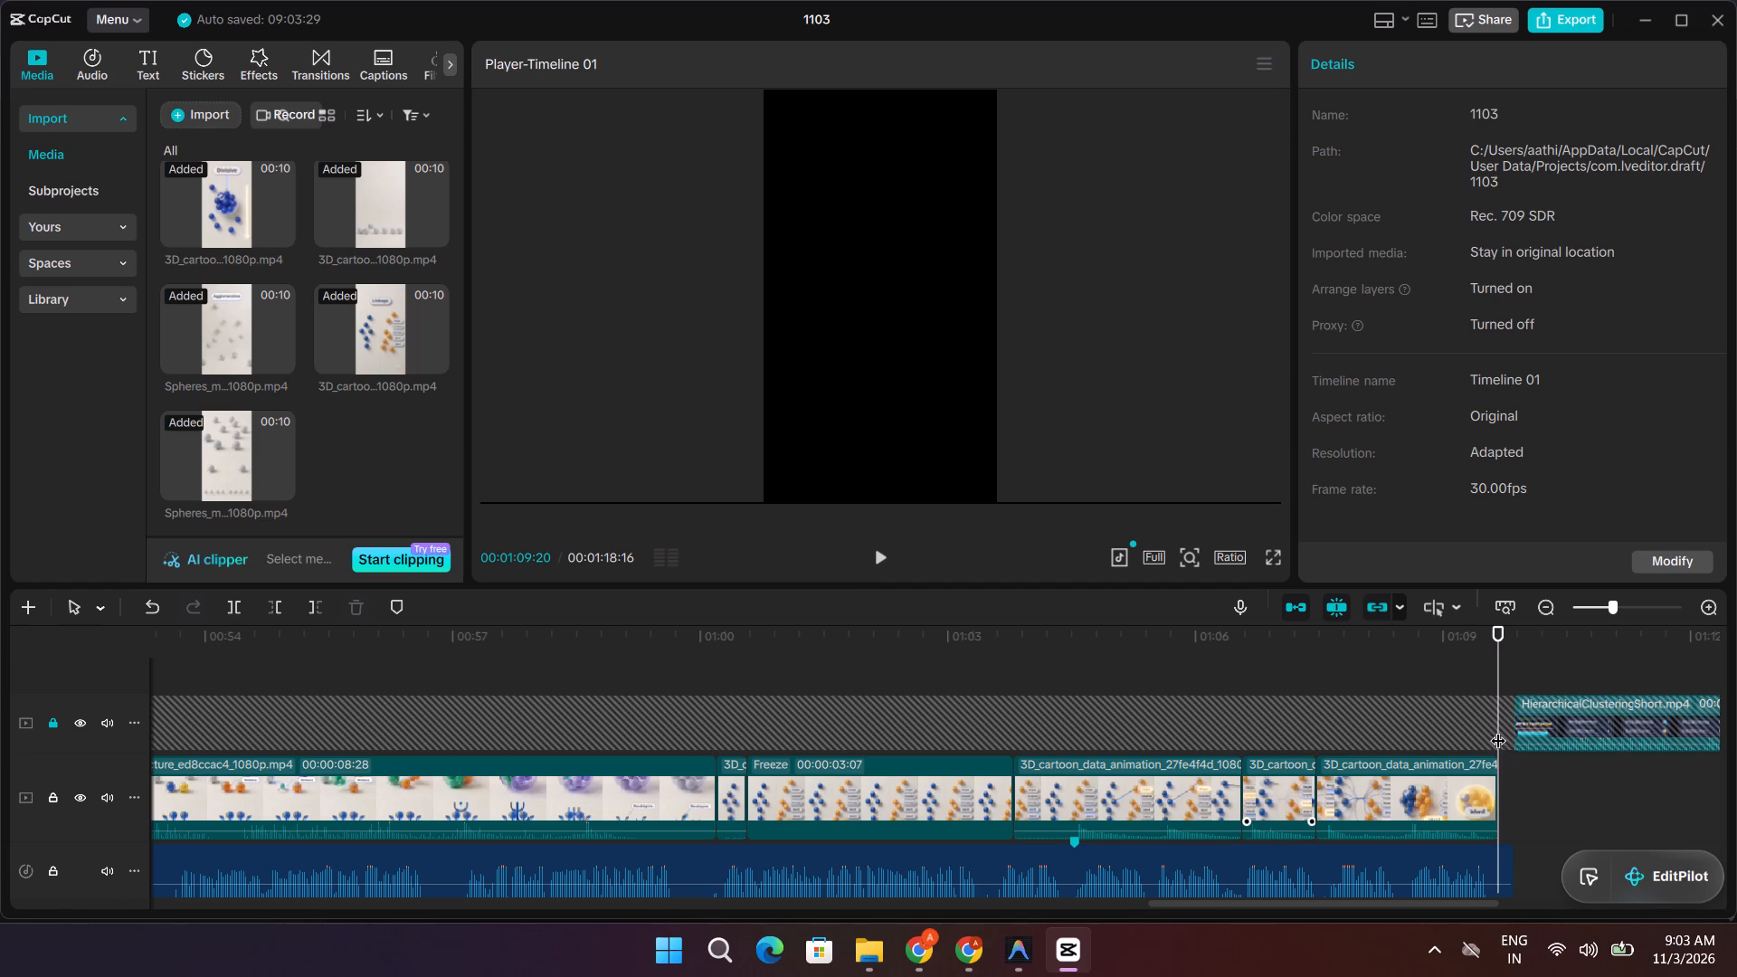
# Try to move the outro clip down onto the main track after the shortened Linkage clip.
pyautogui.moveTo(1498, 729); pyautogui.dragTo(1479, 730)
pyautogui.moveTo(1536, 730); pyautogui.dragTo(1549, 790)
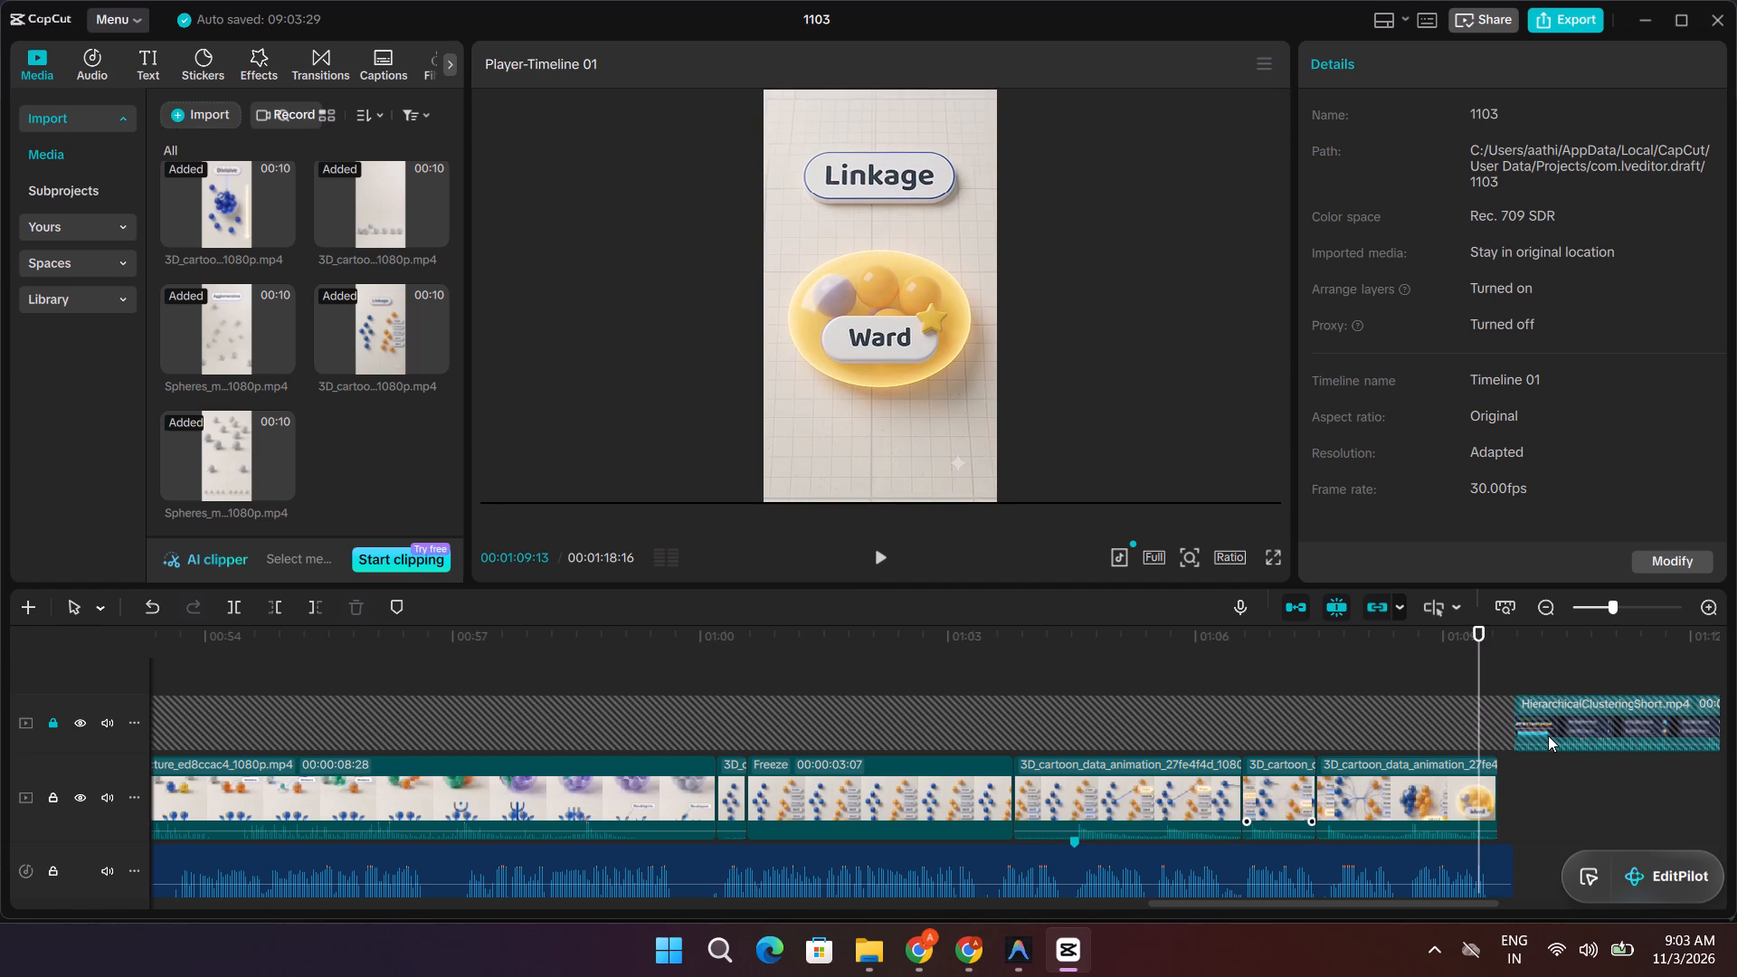
# Play the re-cut Linkage section from about 00:01:06 through the outro, checking label timing and the transition.
pyautogui.moveTo(1486, 705); pyautogui.dragTo(1320, 720)
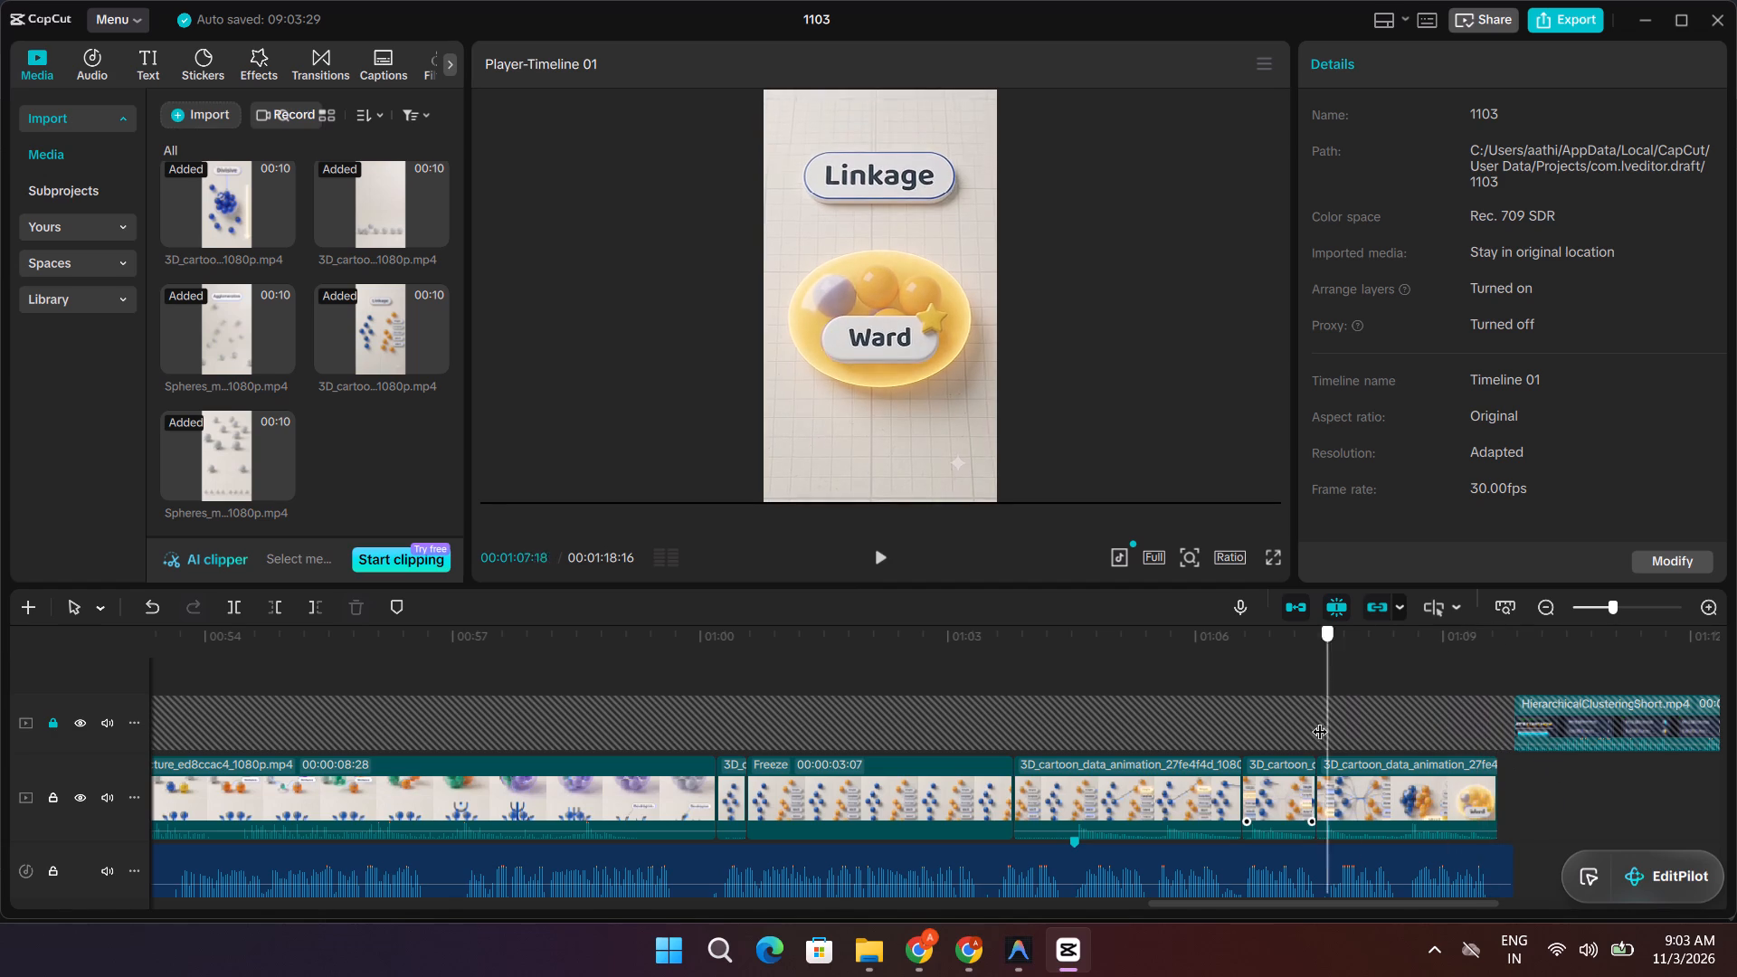
pyautogui.moveTo(1320, 720); pyautogui.dragTo(1198, 725)
pyautogui.press('space')
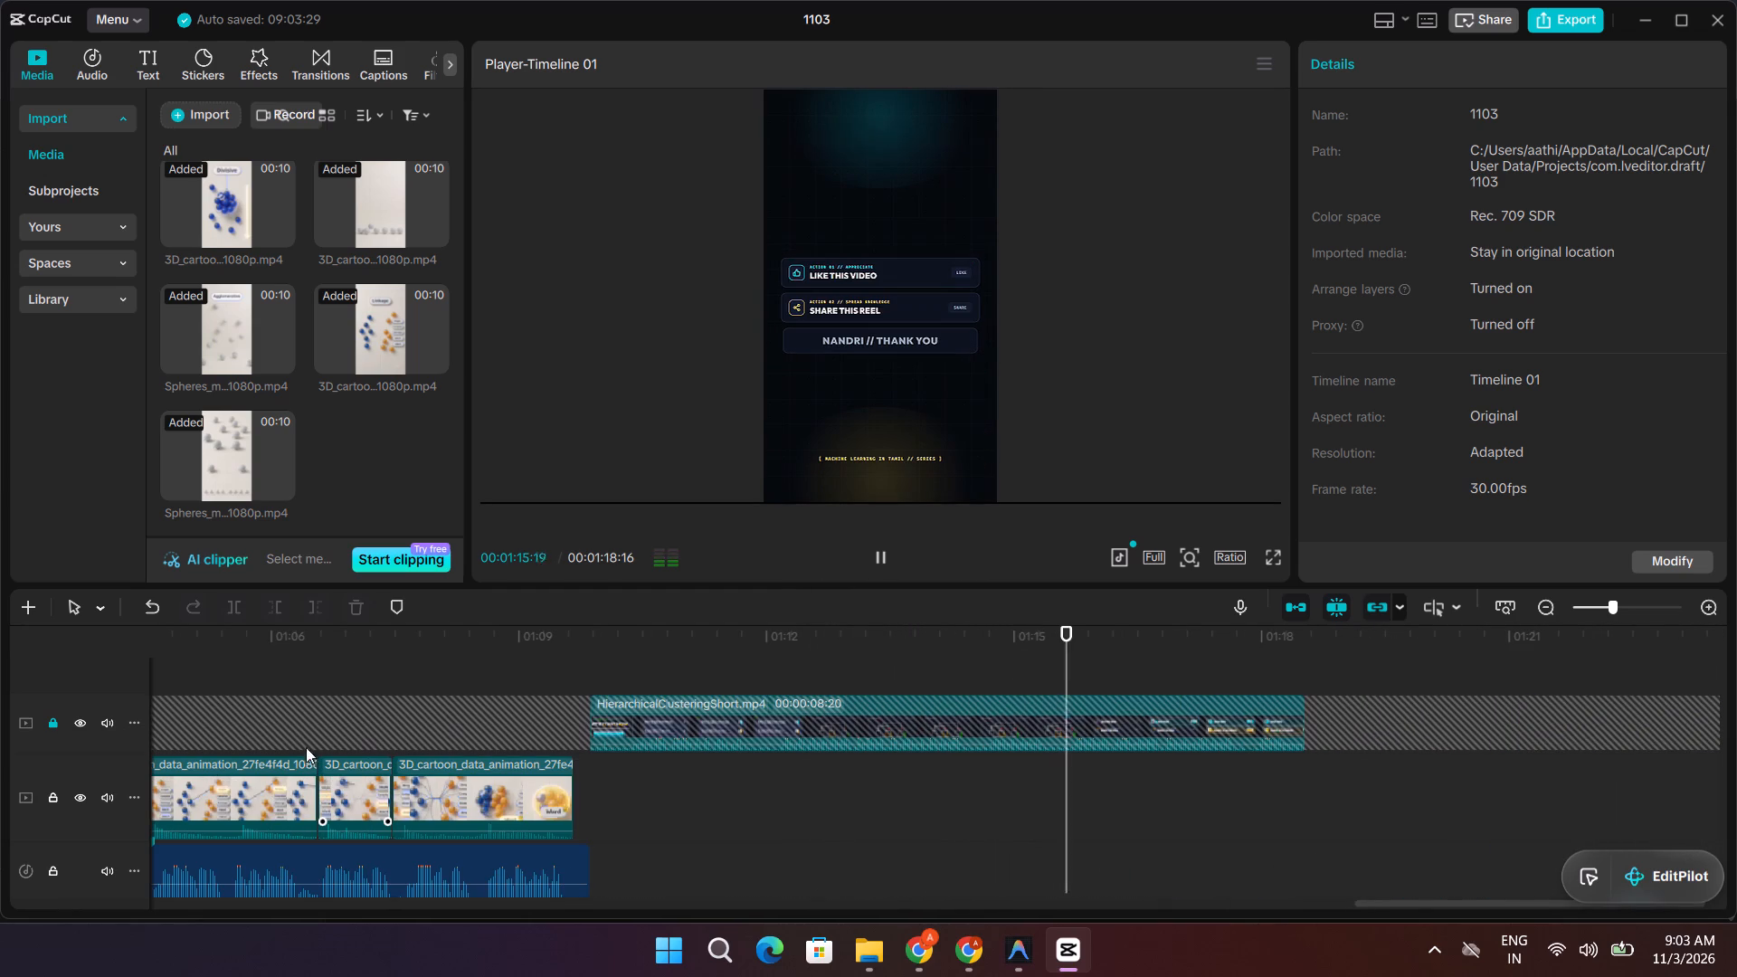
# Unlock the video track that holds the outro clip.
pyautogui.click(48, 730)
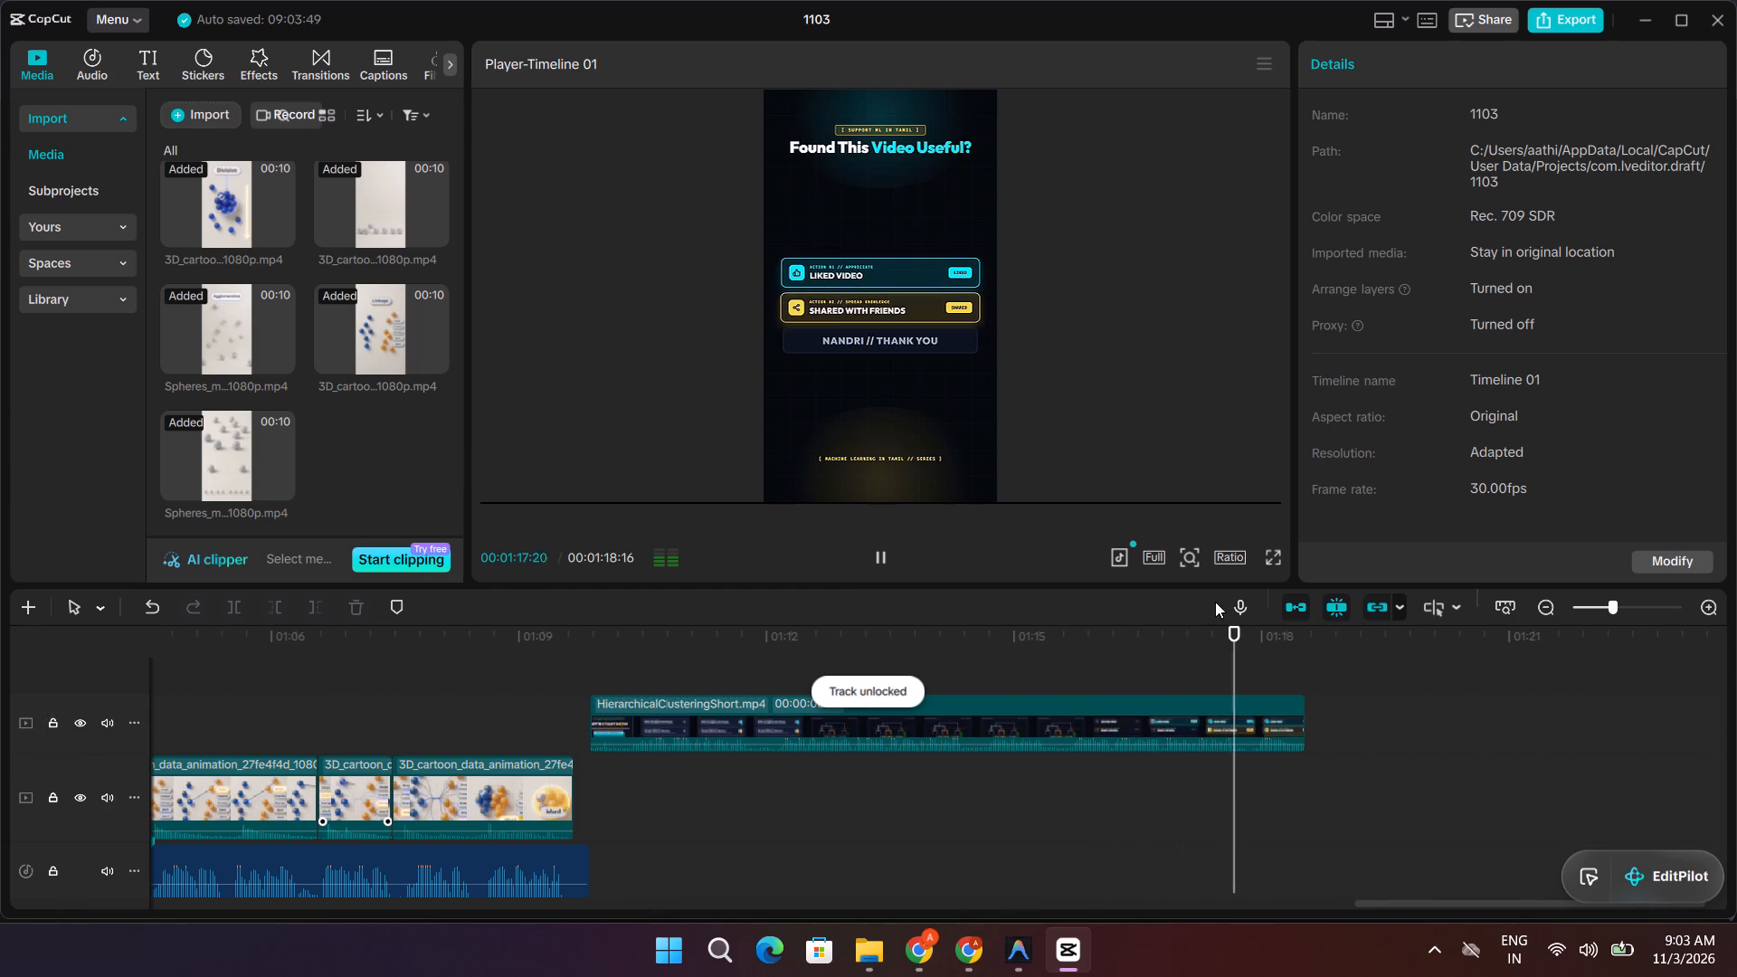
# Review the whole video full screen from the beginning.
pyautogui.click(1277, 563)
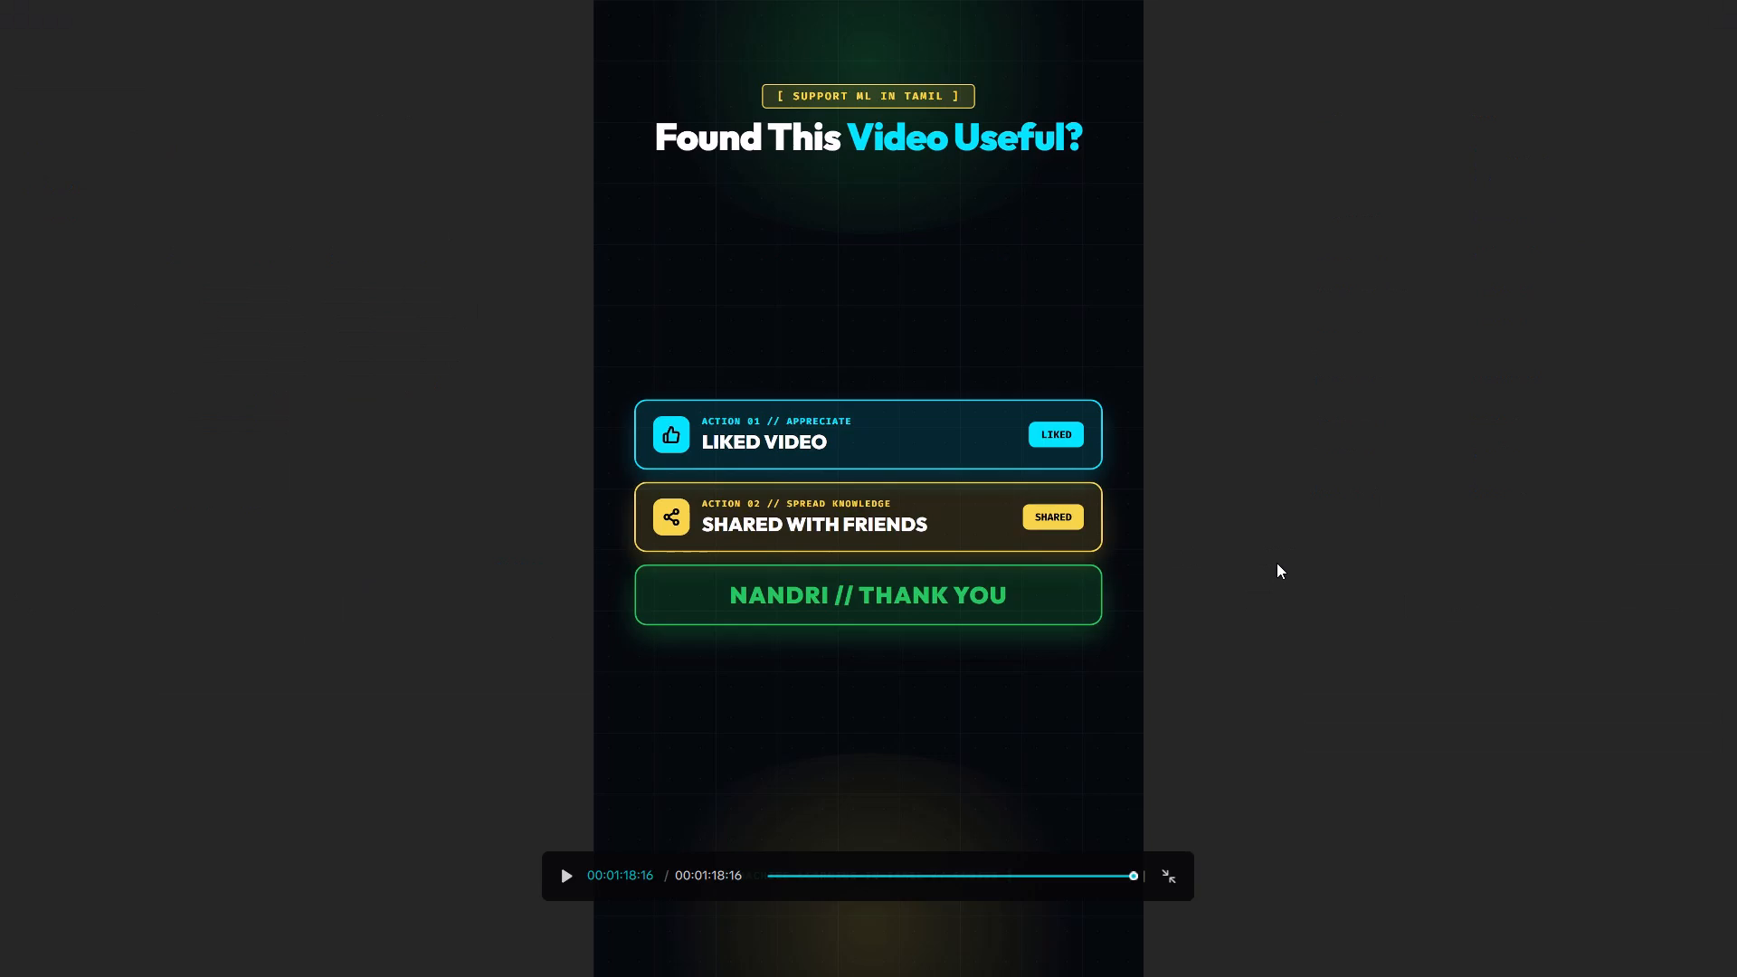
pyautogui.press('space')
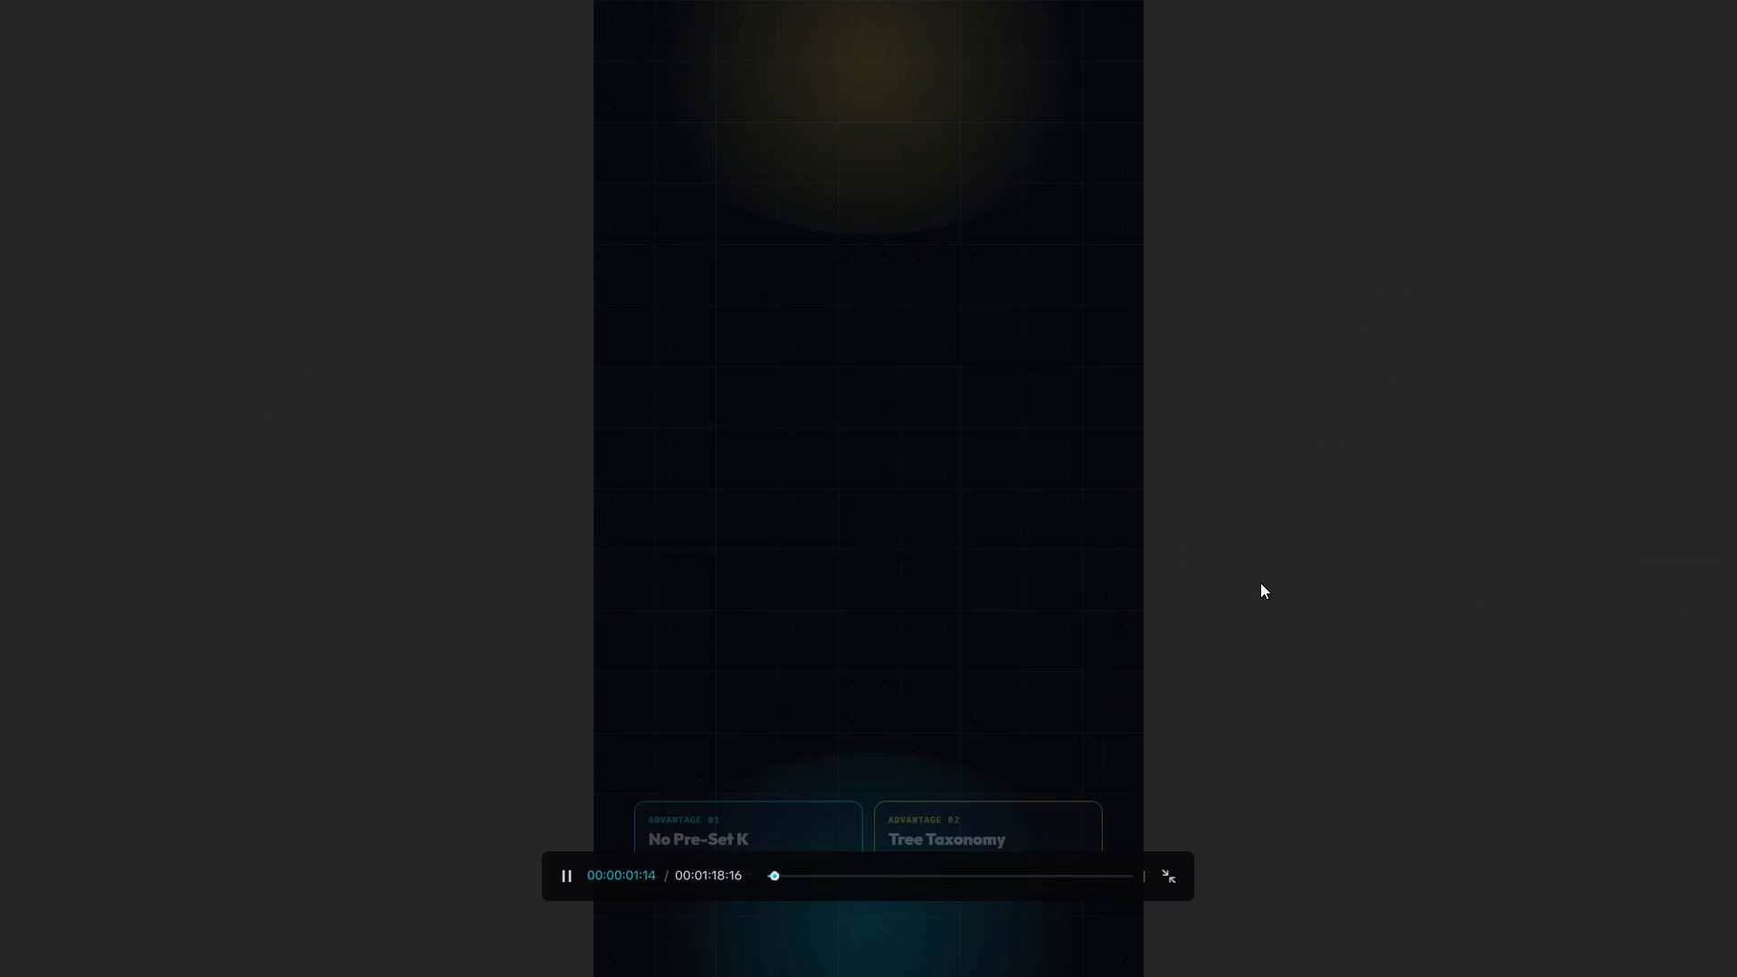
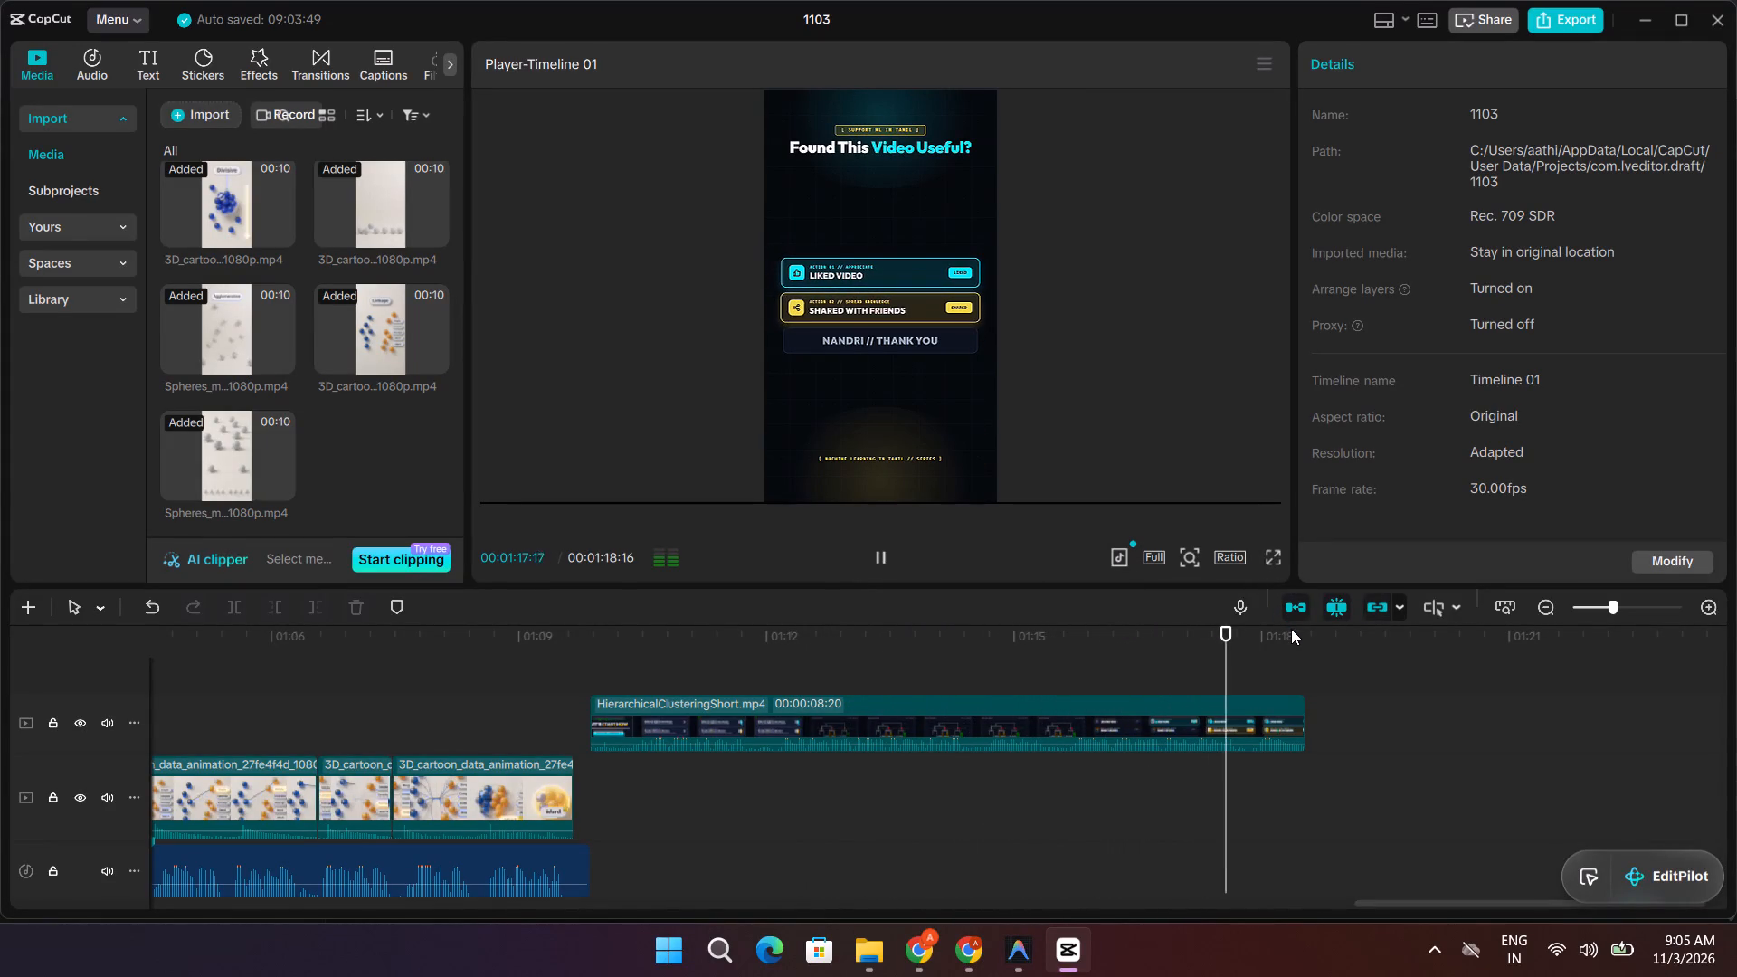
# Play the timeline from the beginning to review the opening HierarchicalClusteringShort.mp4 clip.
pyautogui.press('space')
pyautogui.press('space')
pyautogui.press('space')
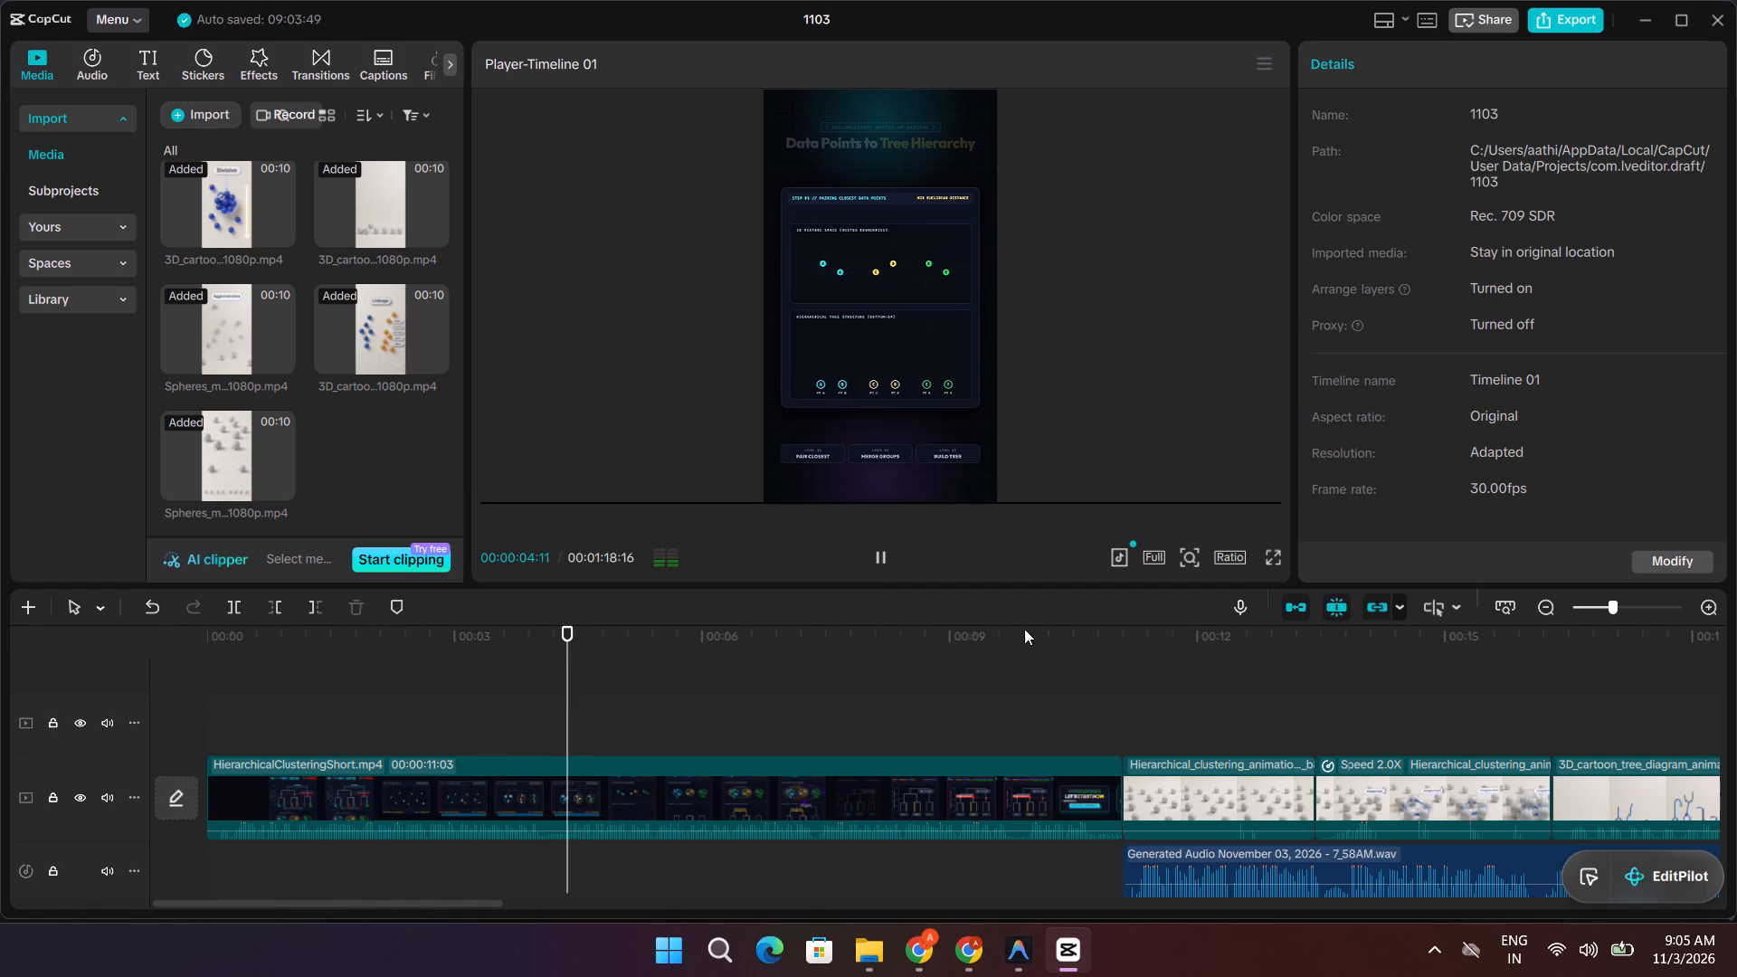
# Stop playback and export the timeline as 1103, a 4K H.264 mp4 video at 30fps.
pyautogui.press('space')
pyautogui.click(1557, 18)
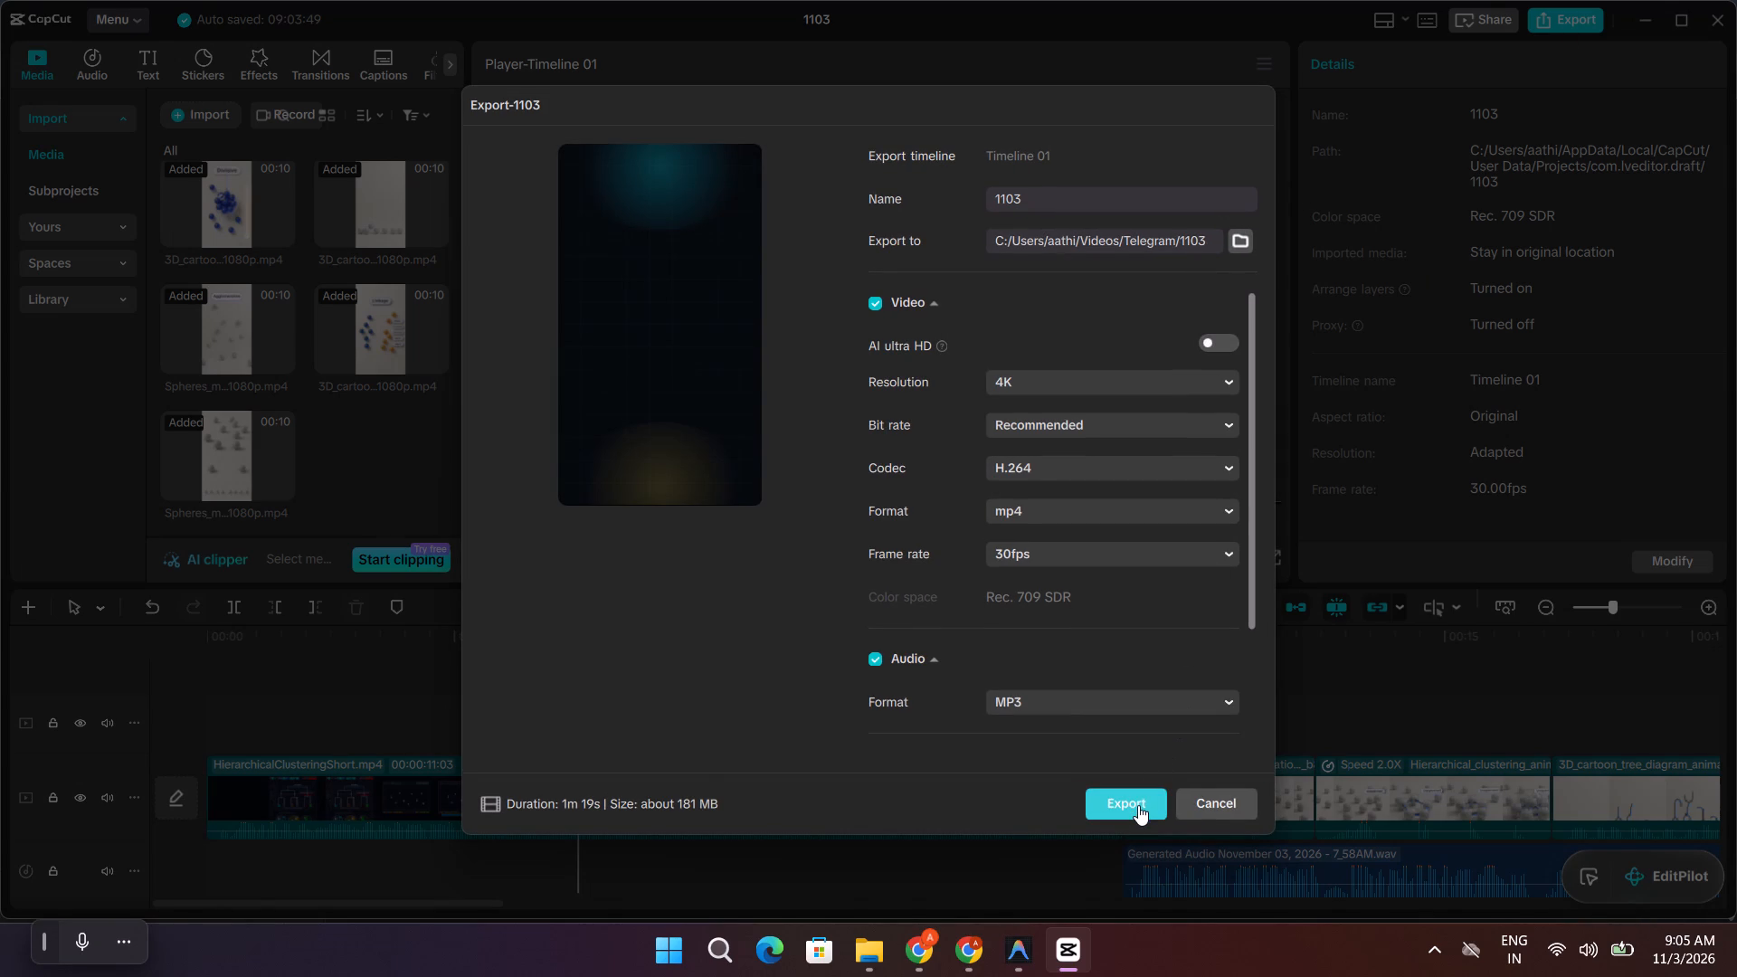
pyautogui.click(1138, 805)
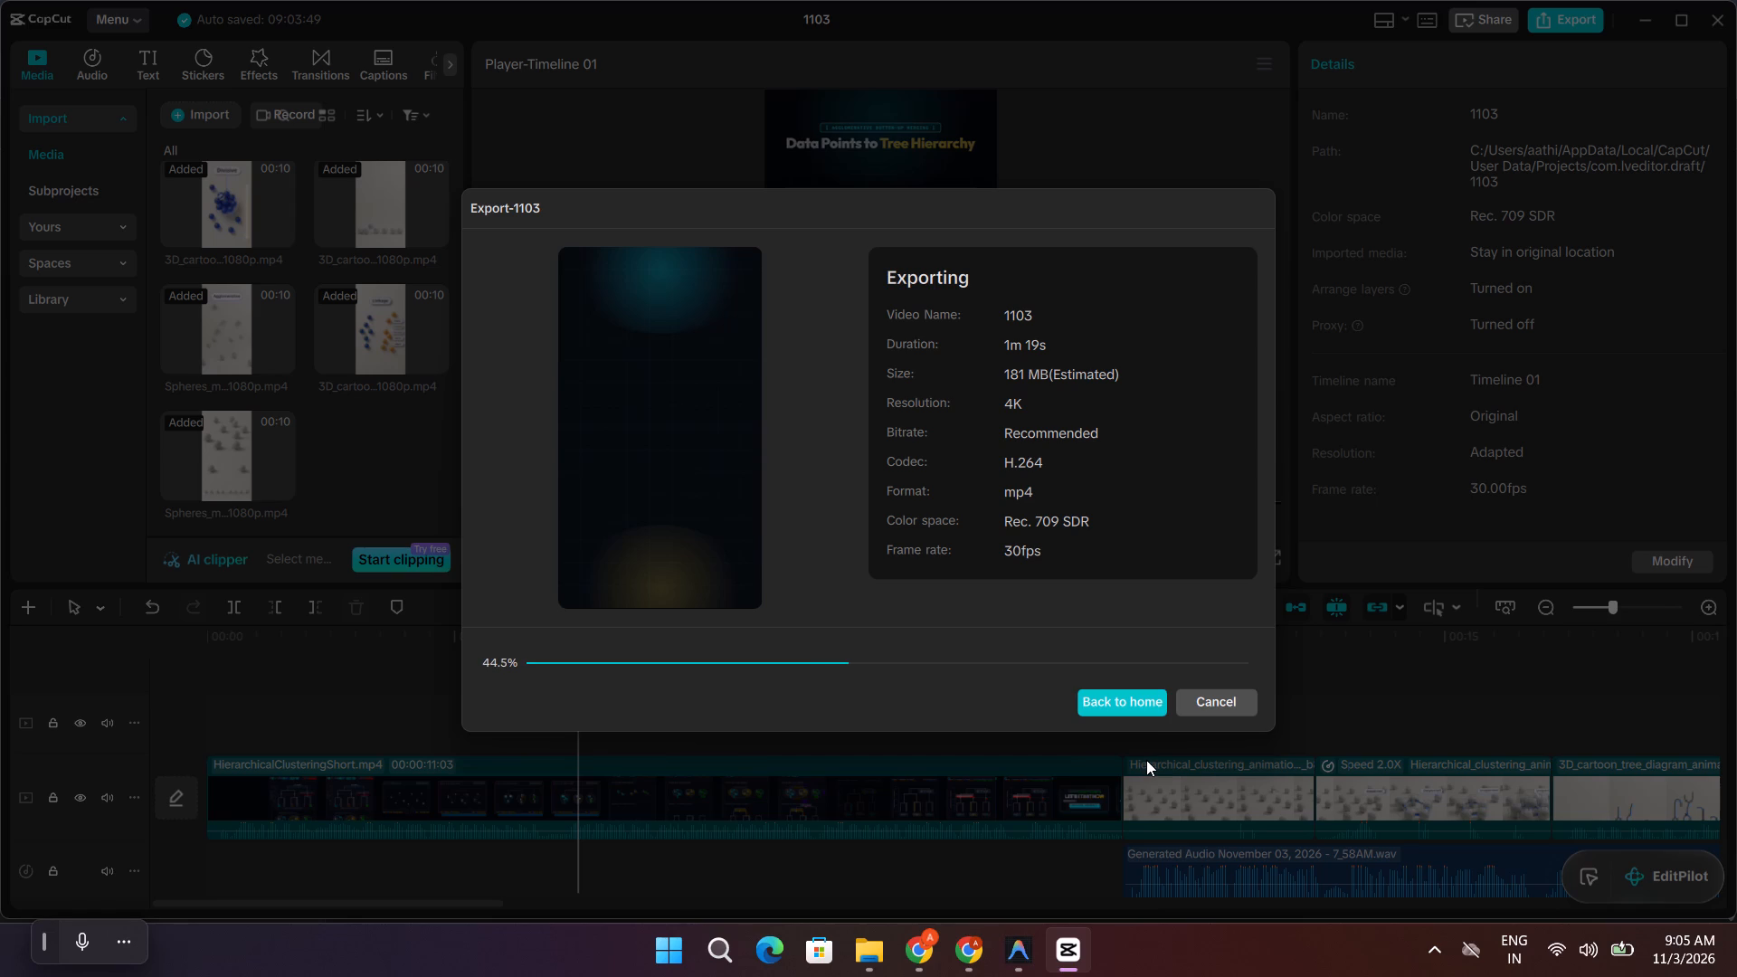
# Switch to Chrome with the ml_in_tamil Instagram reels page while the video exports.
pyautogui.press('F5')
pyautogui.hotkey('alt', 'Tab')
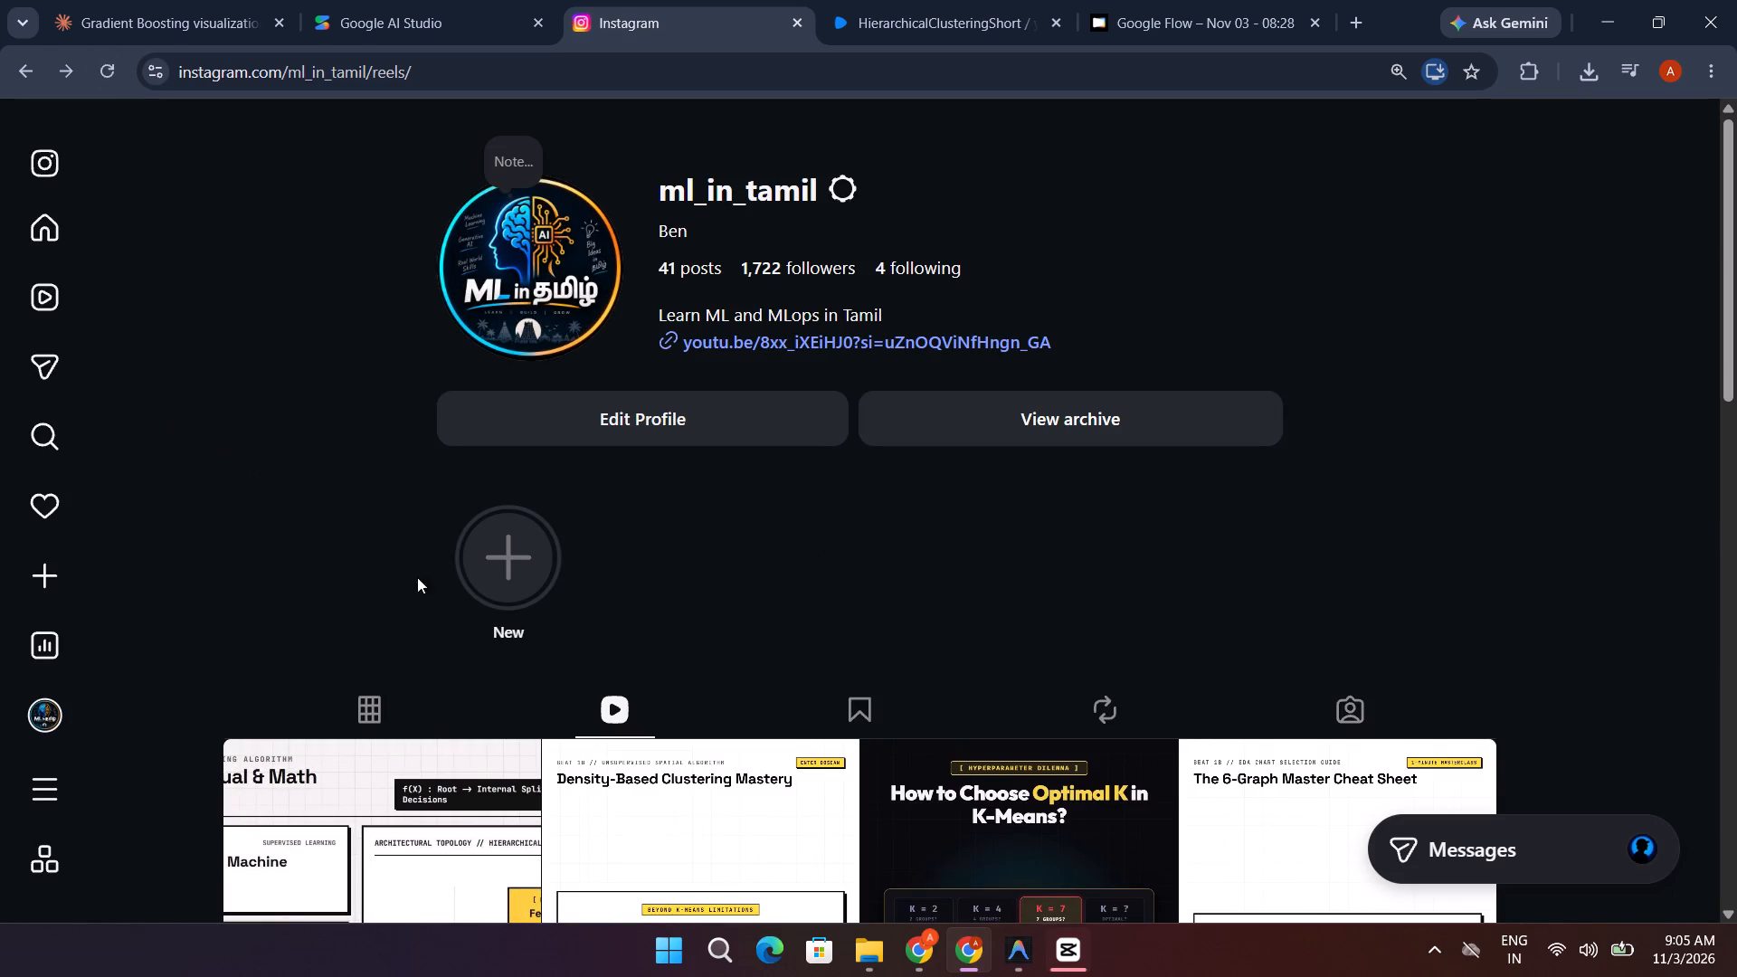
# Look over the grid of published reels on the ml_in_tamil Instagram profile in Chrome.
pyautogui.scroll(-4, 577, 643)
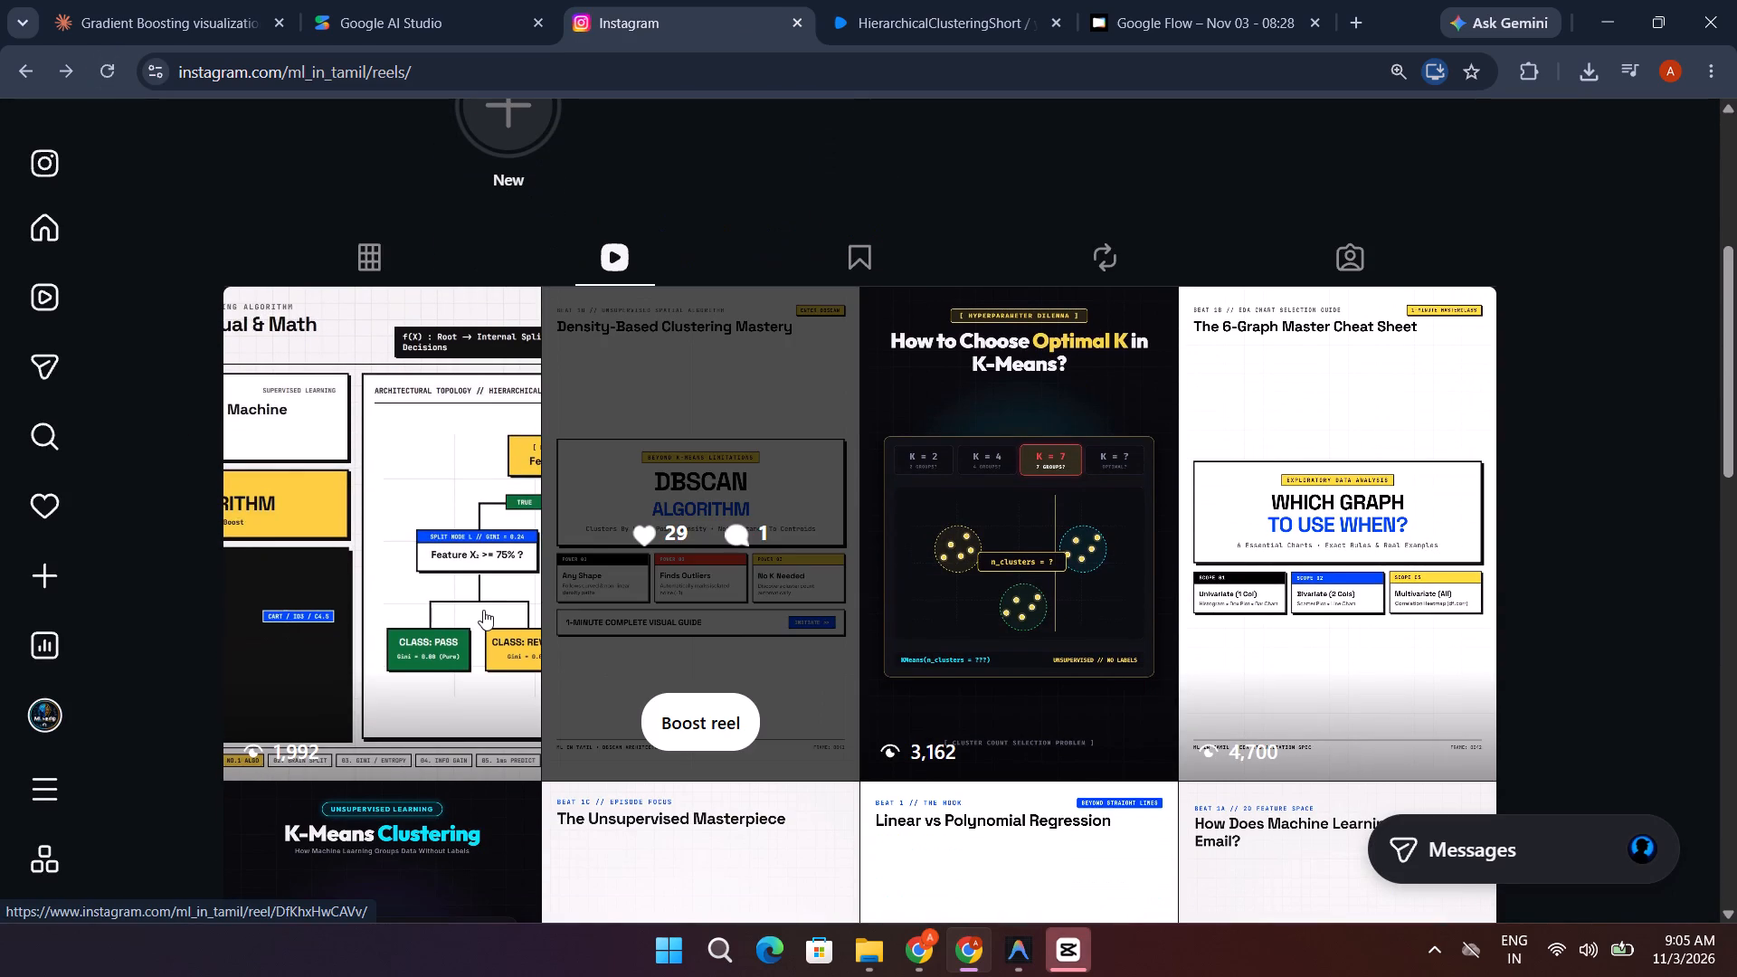